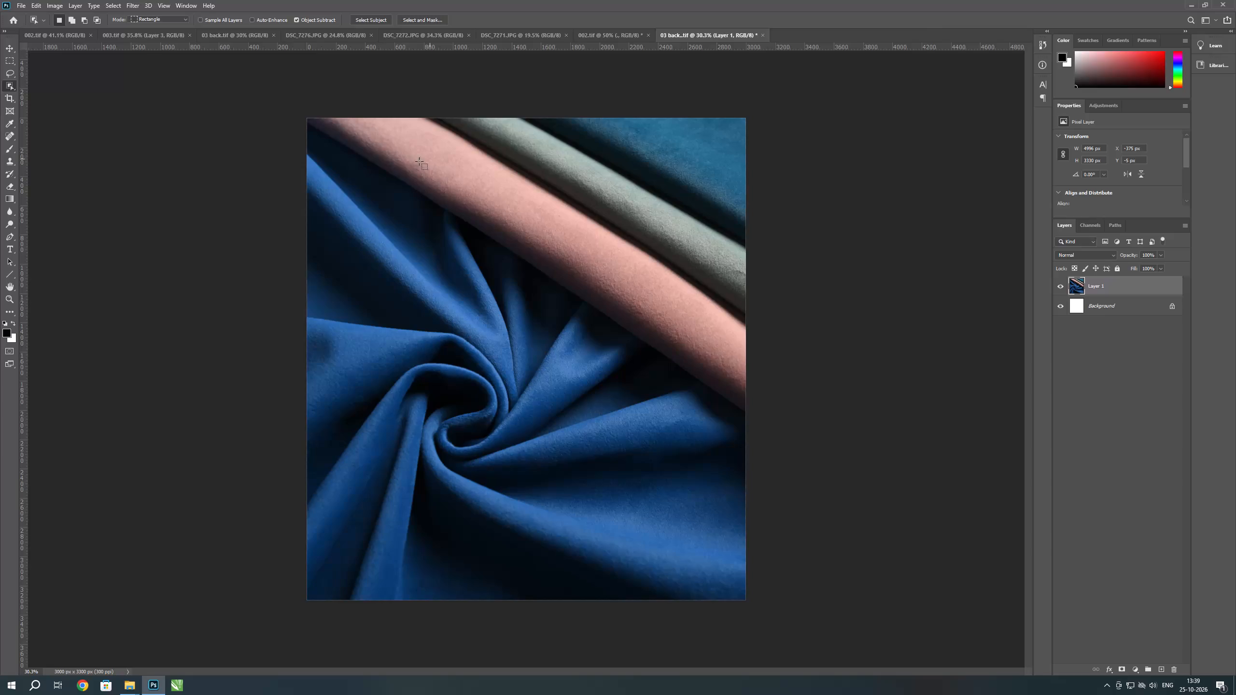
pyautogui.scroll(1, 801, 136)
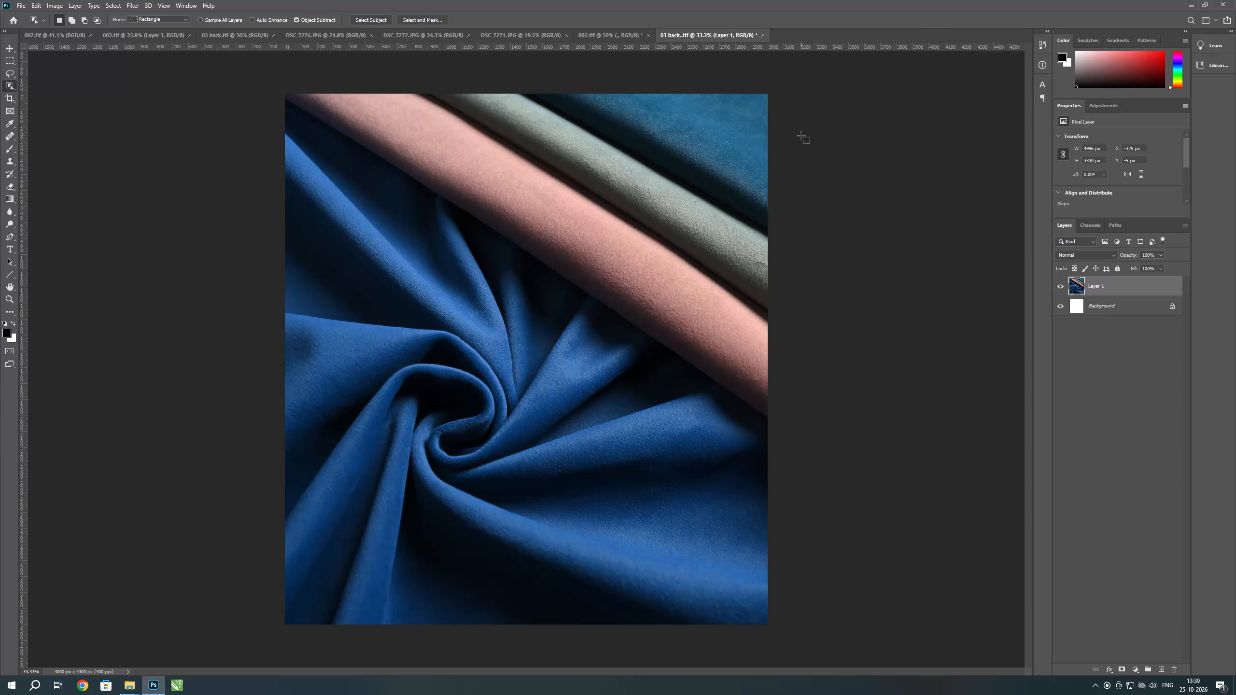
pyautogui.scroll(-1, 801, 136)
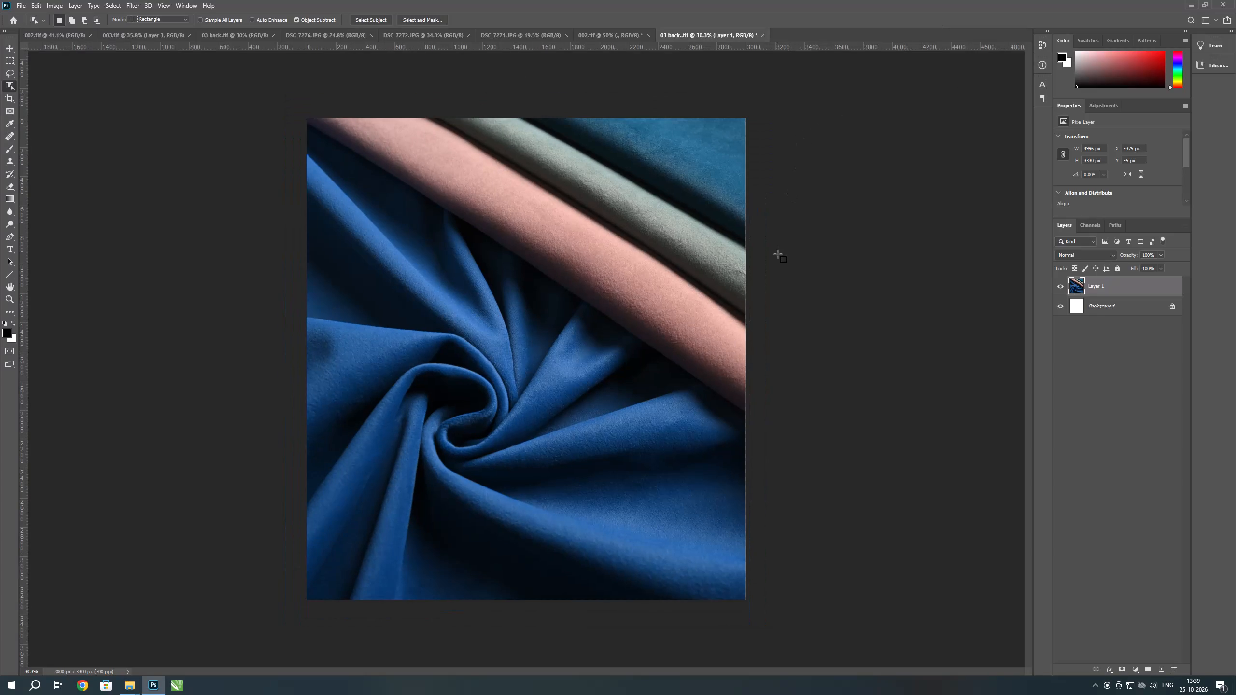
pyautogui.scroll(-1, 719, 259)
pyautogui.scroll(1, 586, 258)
# Draw a Pen path along the boundary between the blue fabric and the pink roll, from the canvas's left edge to its right edge.
pyautogui.press('p')
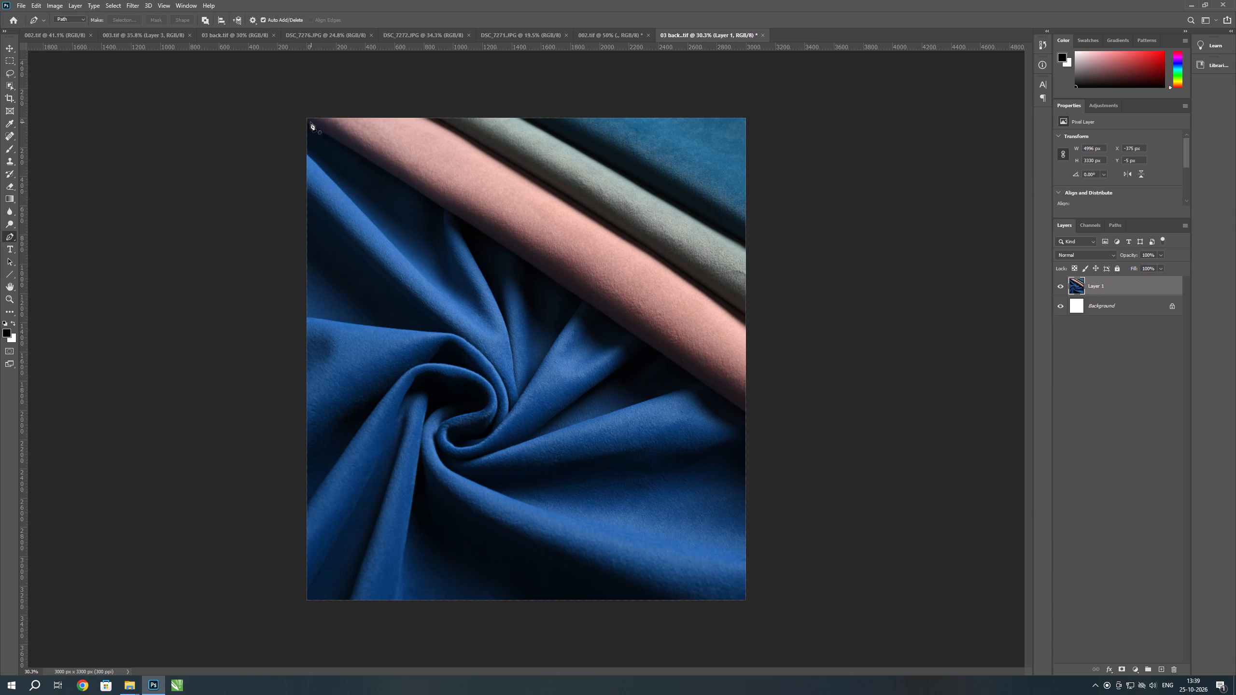
pyautogui.click(307, 122)
pyautogui.click(542, 272)
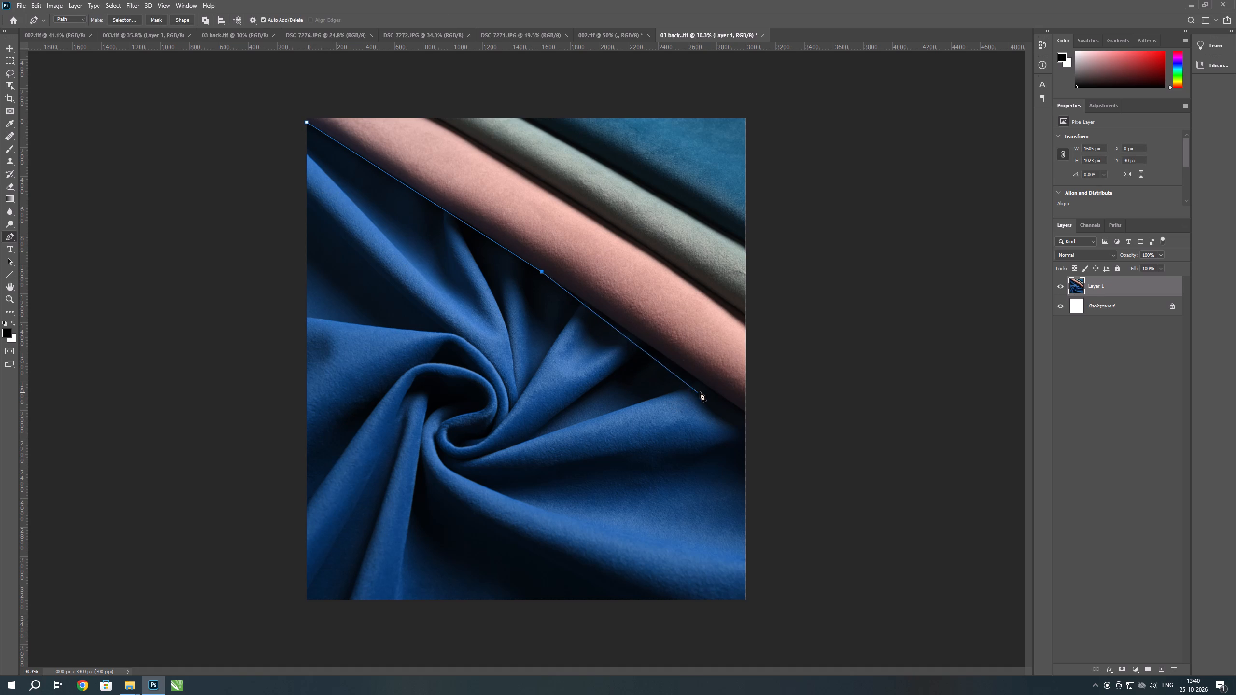
pyautogui.click(713, 390)
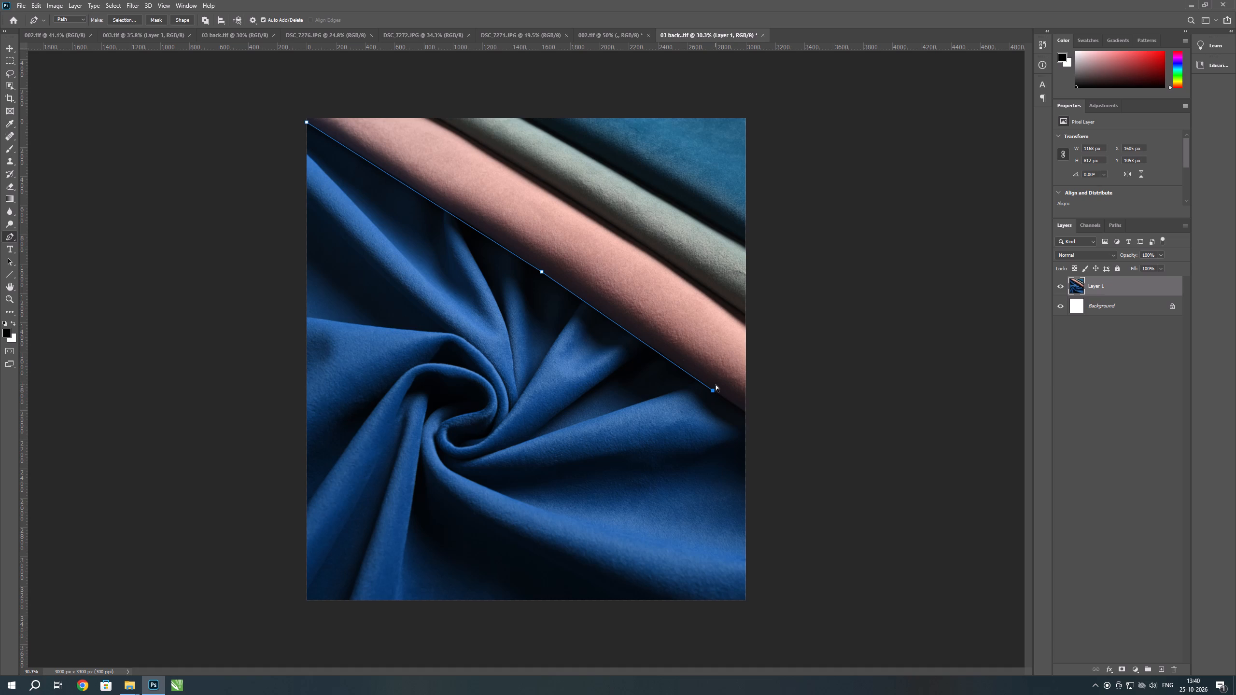
pyautogui.hotkey('ctrl', 'z')
pyautogui.hotkey('ctrl', 'z')
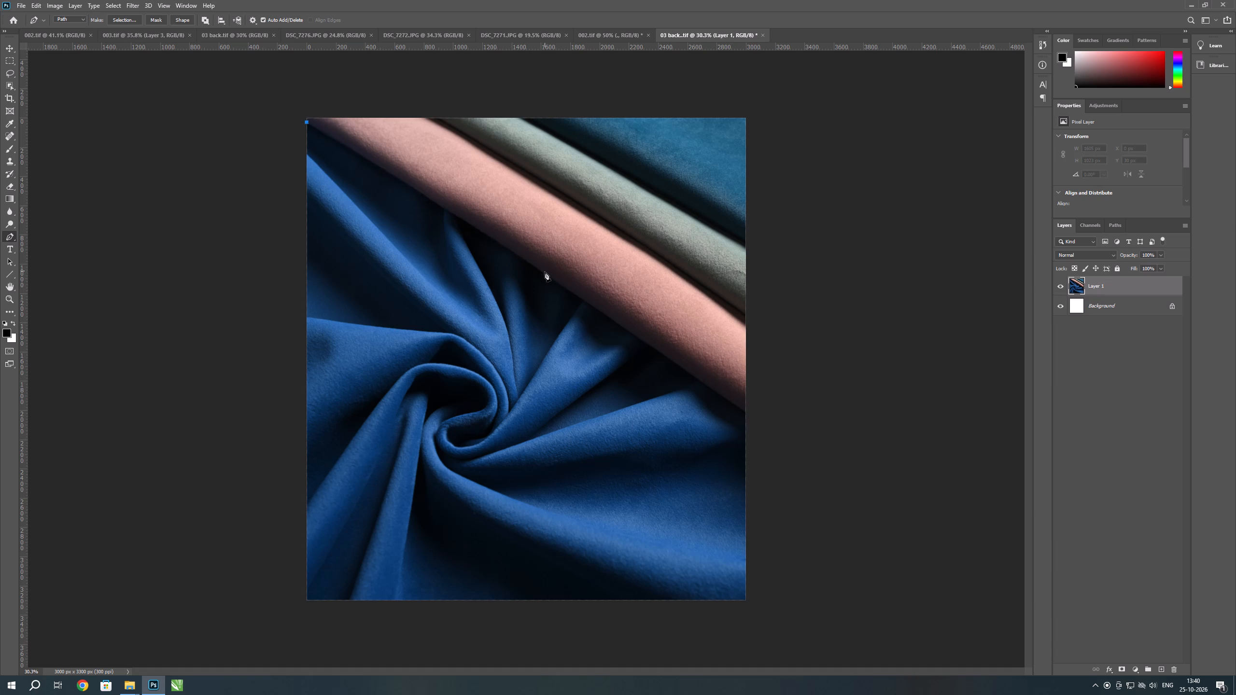
pyautogui.click(546, 275)
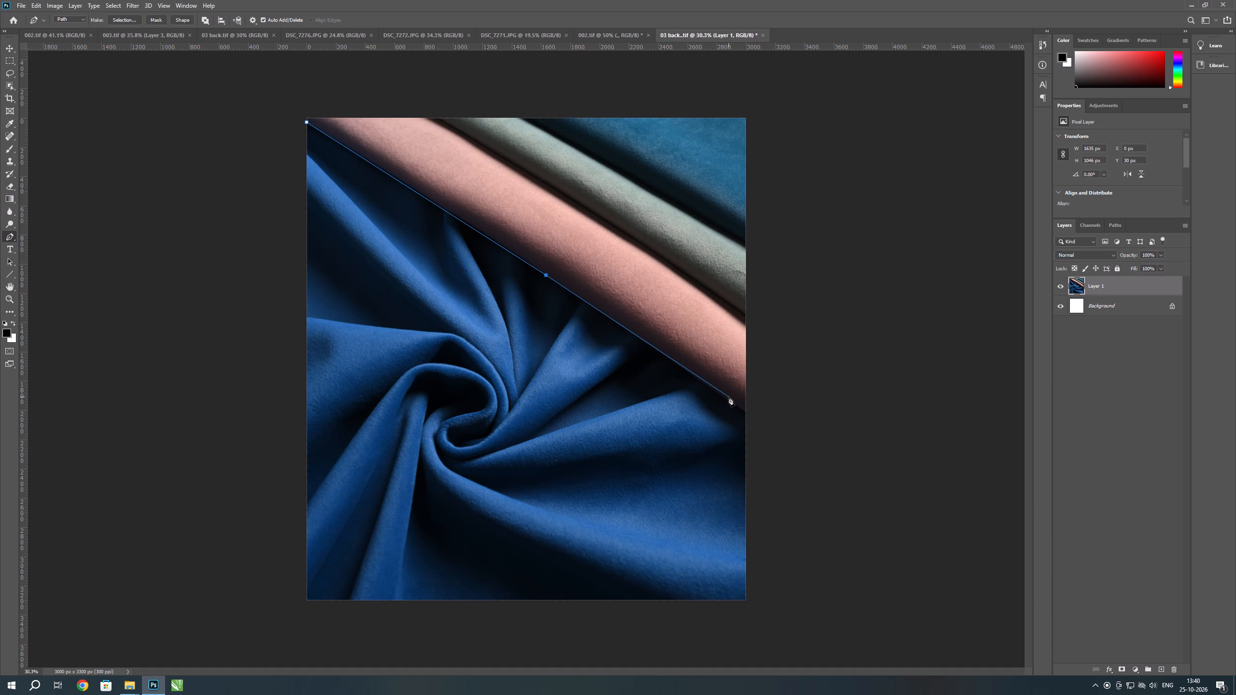
pyautogui.click(729, 397)
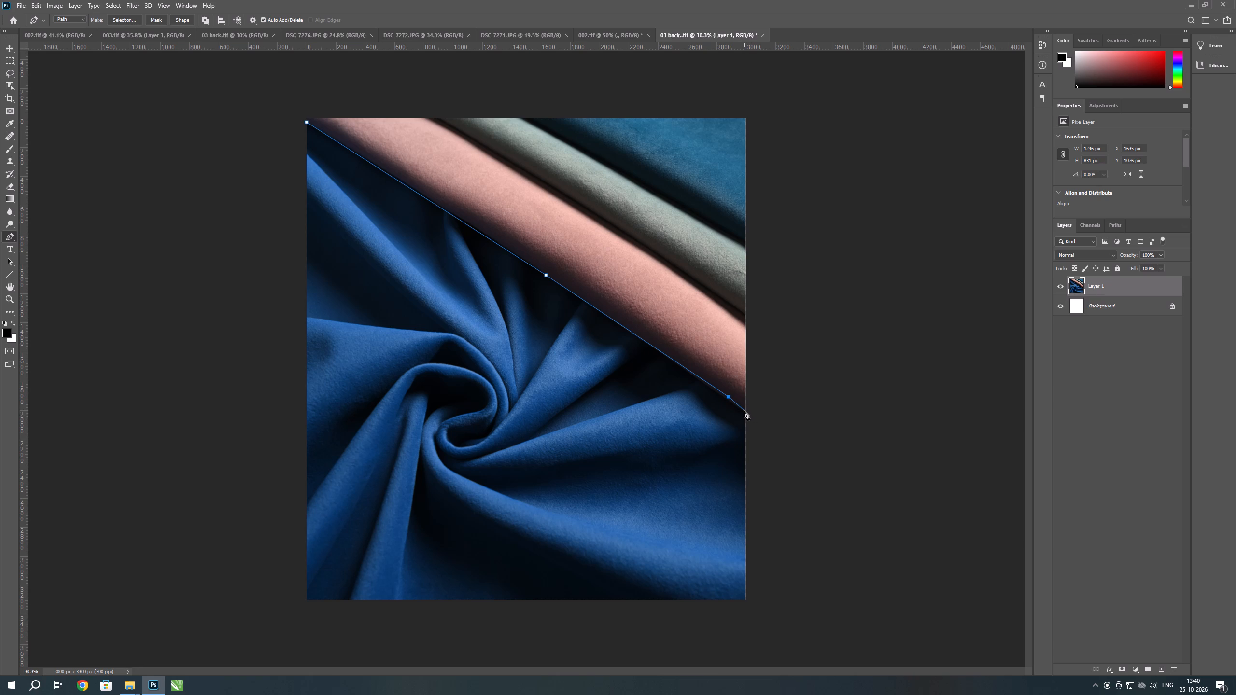
pyautogui.click(746, 411)
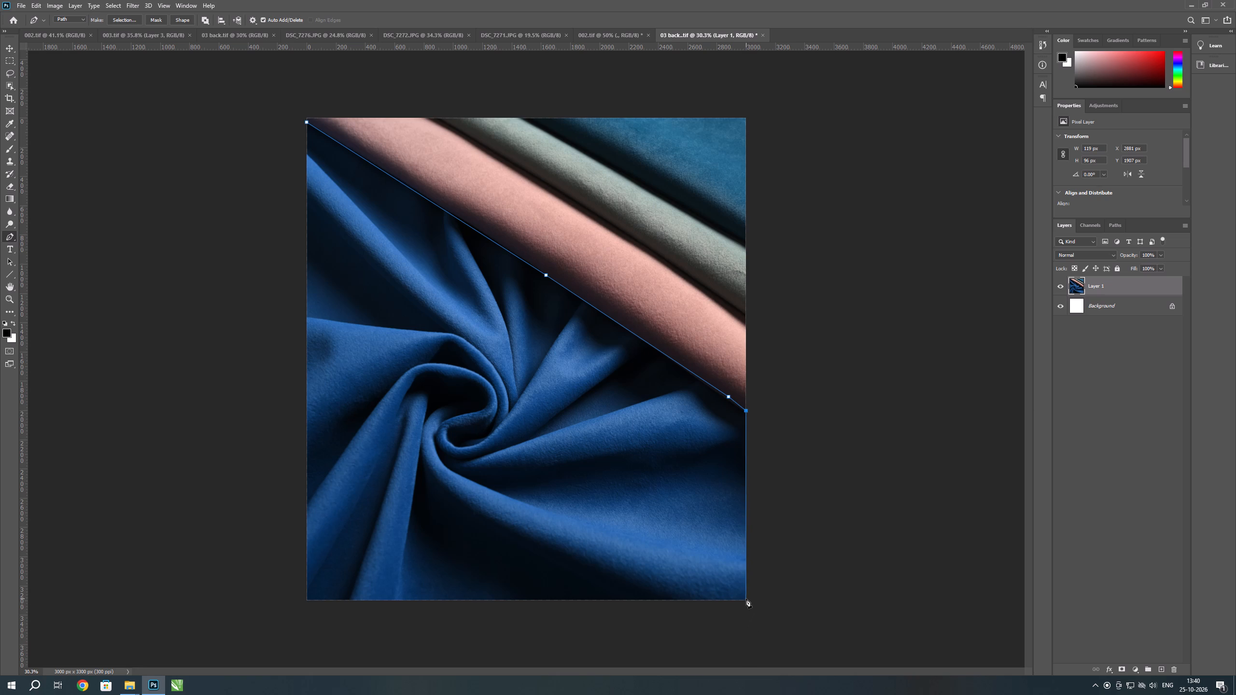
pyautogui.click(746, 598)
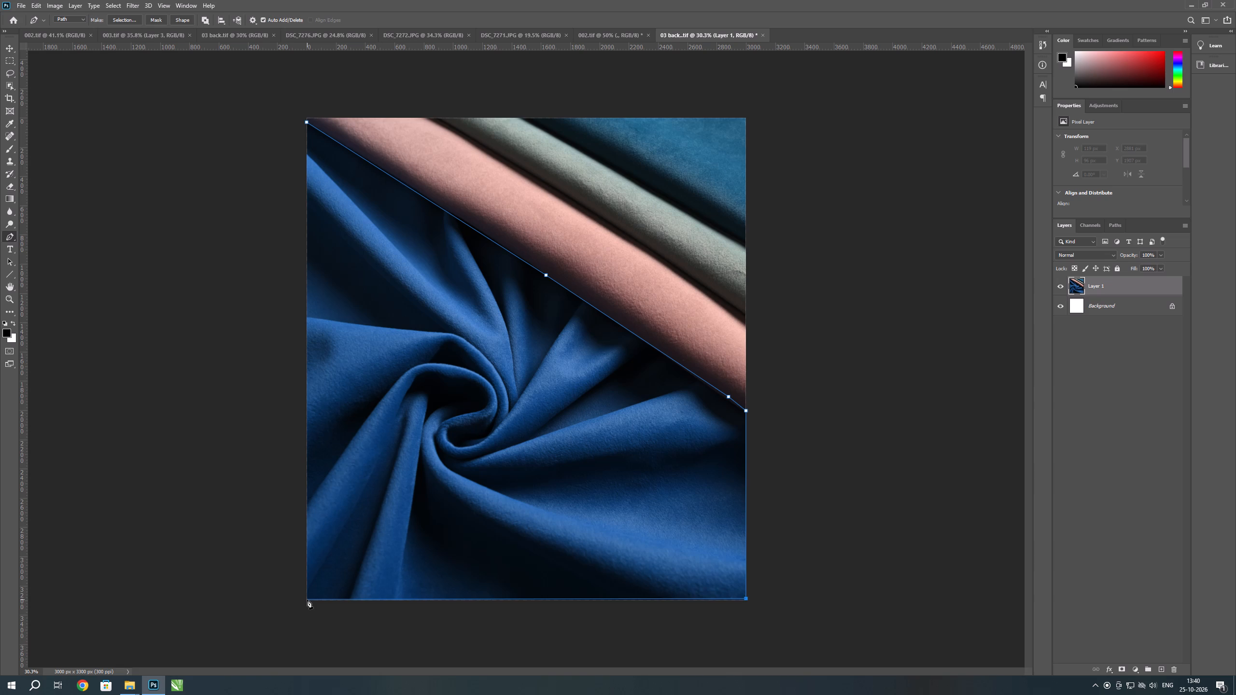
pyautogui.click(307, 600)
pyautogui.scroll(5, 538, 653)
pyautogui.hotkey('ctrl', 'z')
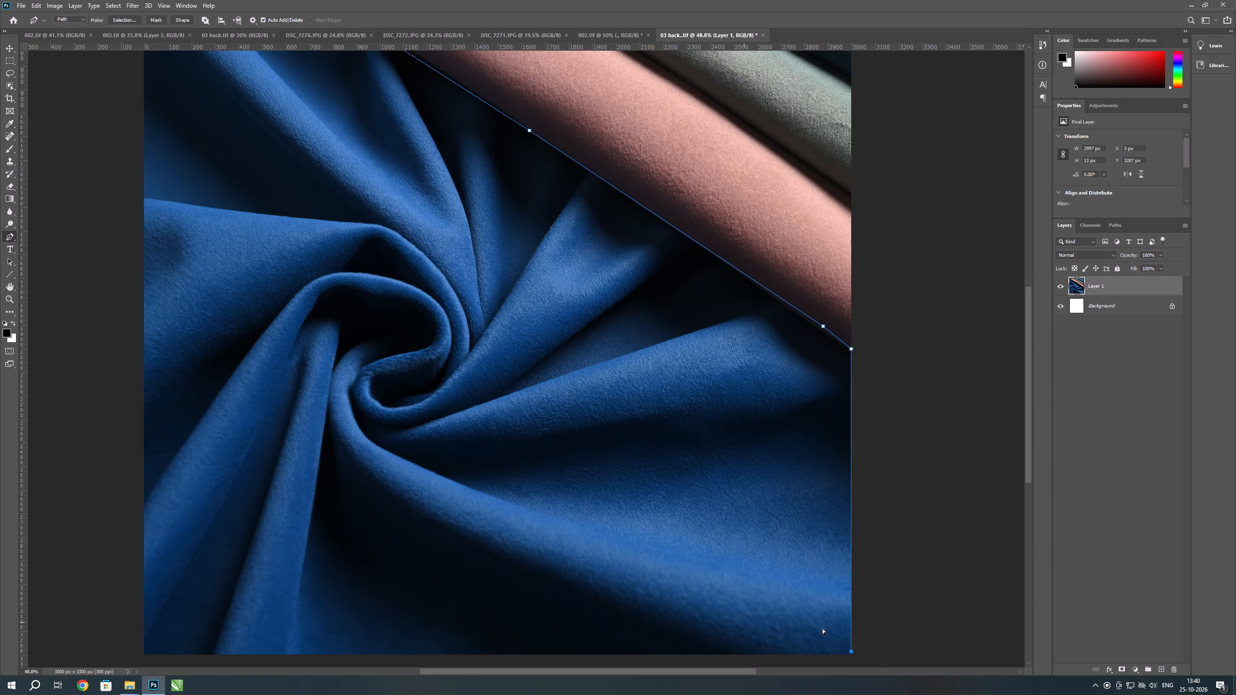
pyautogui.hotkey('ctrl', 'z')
# Extend the path down to the canvas's bottom-right corner and across to its bottom-left corner.
pyautogui.keyDown('ctrl'); pyautogui.scroll(6, 880, 659); pyautogui.keyUp('ctrl')
pyautogui.press('space')
pyautogui.press('space')
pyautogui.press('space')
pyautogui.press('space')
pyautogui.press('space')
pyautogui.press('space')
pyautogui.press('space')
pyautogui.press('space')
pyautogui.press('space')
pyautogui.press('space')
pyautogui.moveTo(829, 612); pyautogui.dragTo(848, 474)
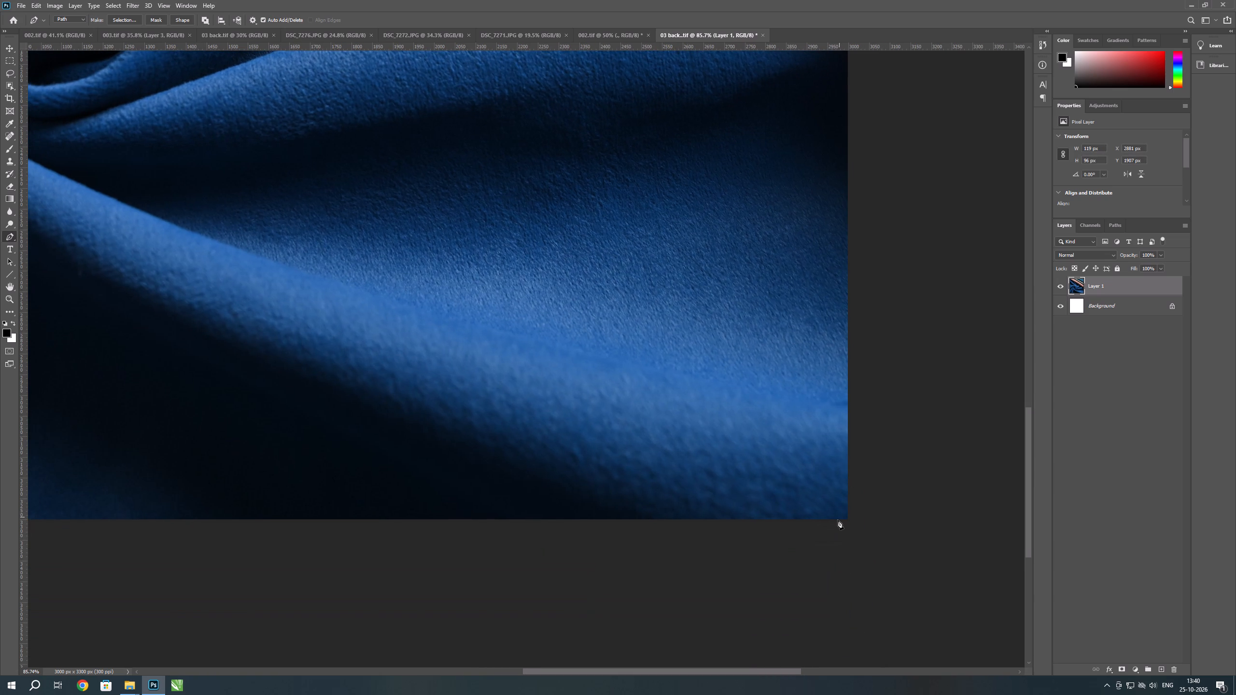
pyautogui.click(847, 520)
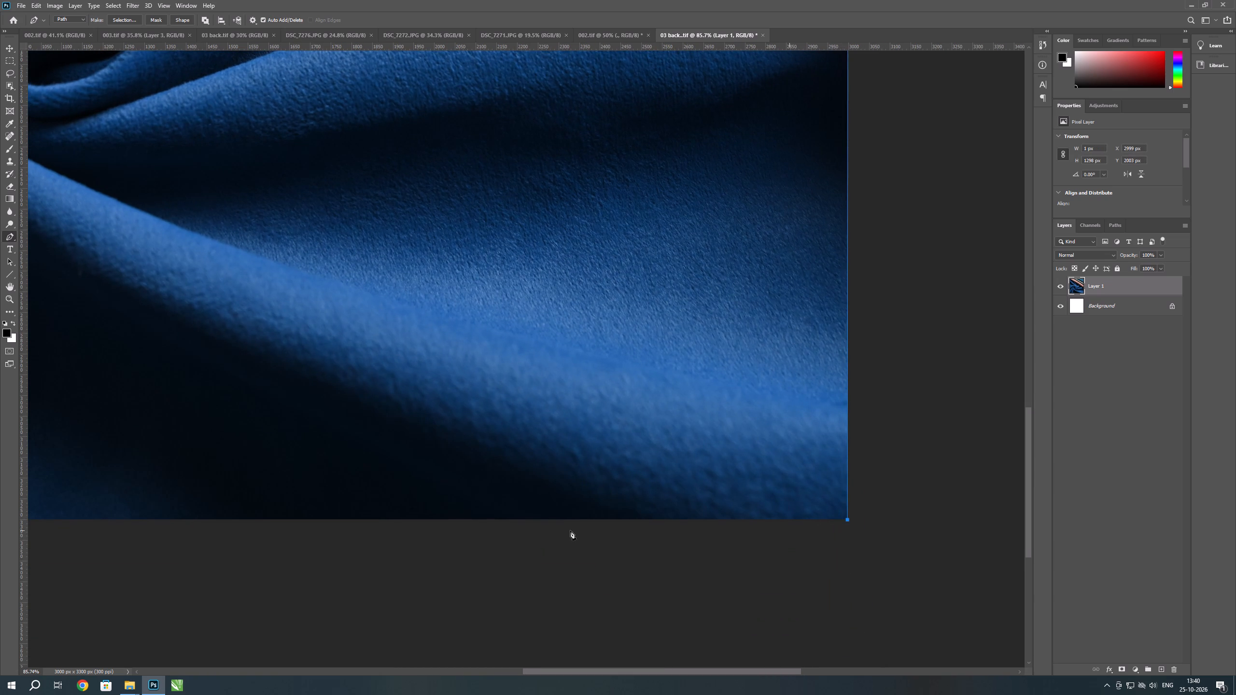
pyautogui.scroll(-9, 669, 540)
pyautogui.scroll(8, 3, 566)
pyautogui.scroll(6, 168, 585)
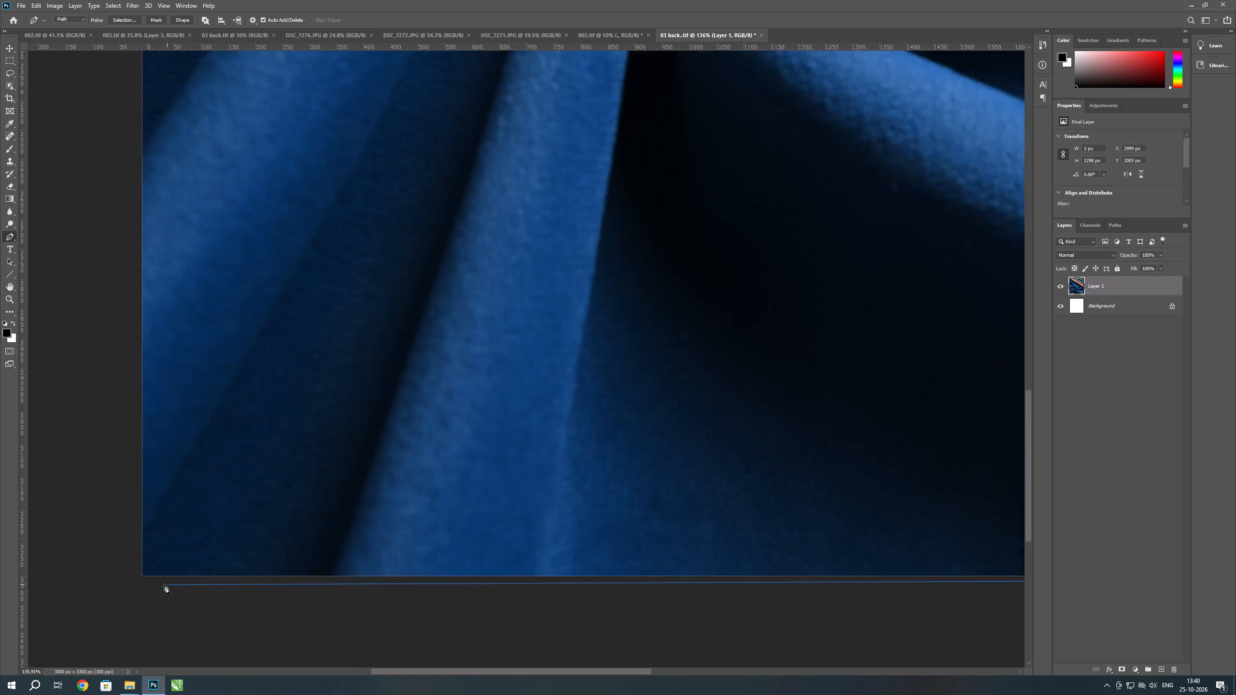
pyautogui.click(139, 576)
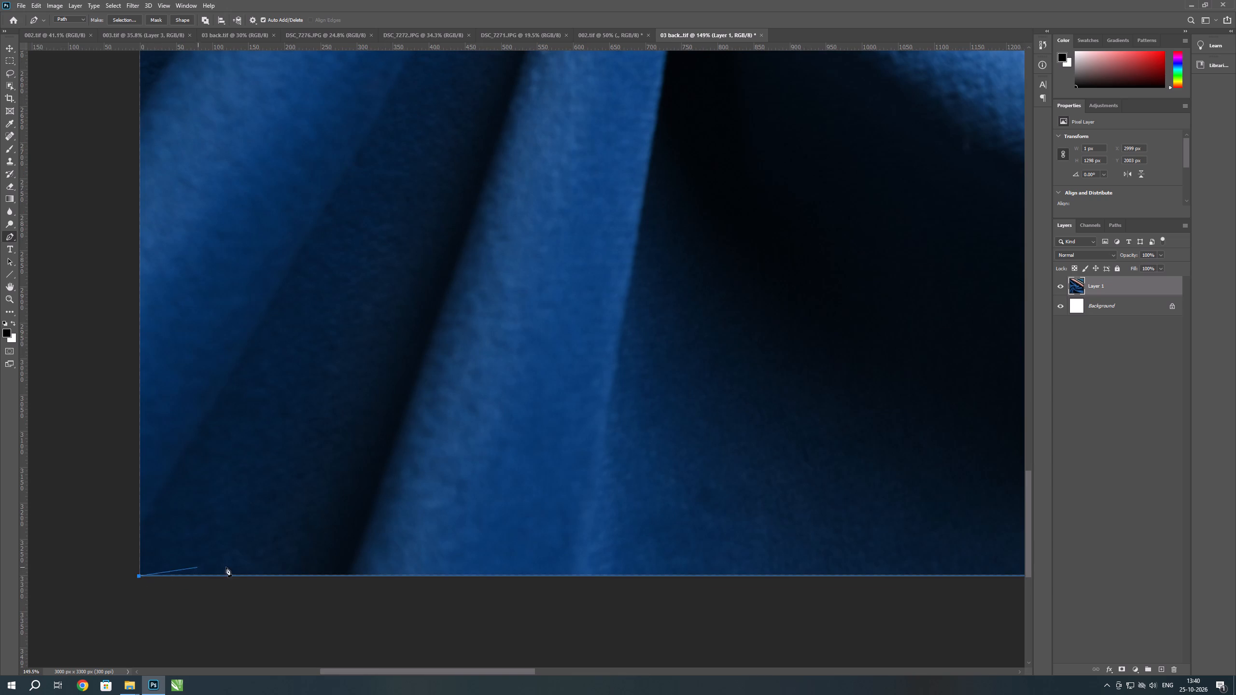
pyautogui.scroll(-9, 246, 567)
pyautogui.scroll(9, 231, 576)
pyautogui.hotkey('ctrl', 'z')
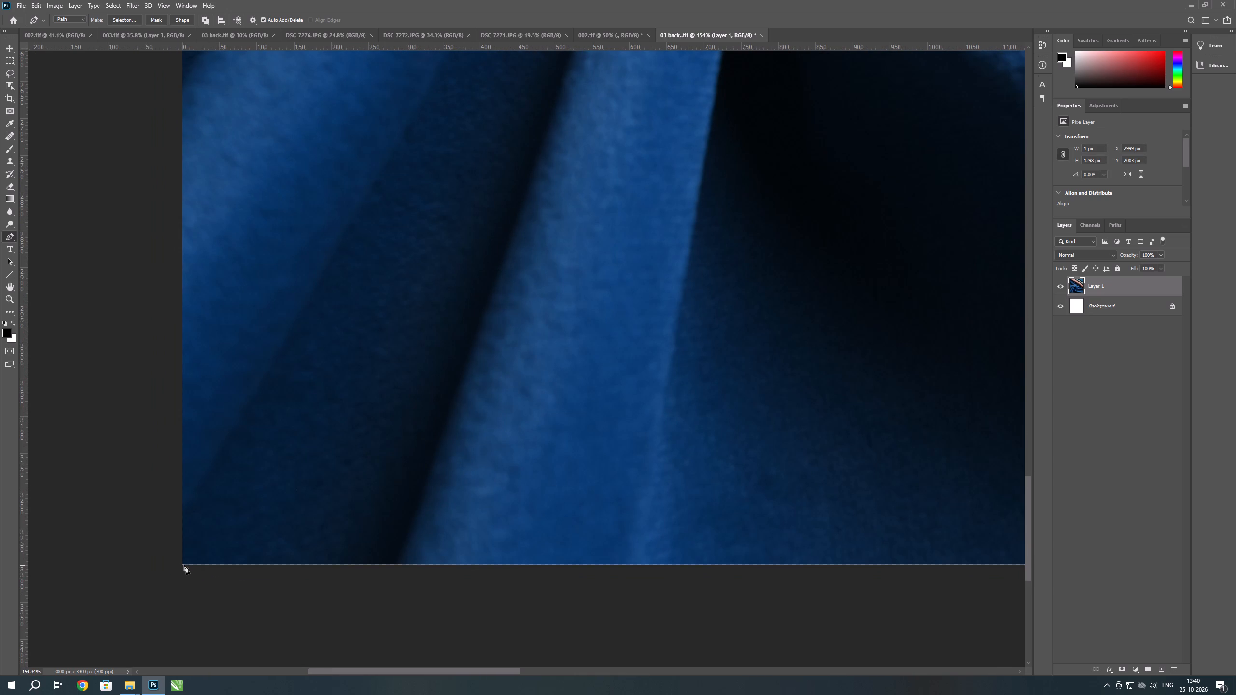
pyautogui.click(181, 565)
# Close the path around the blue fabric at its starting point near the canvas's top-left corner.
pyautogui.scroll(-10, 267, 570)
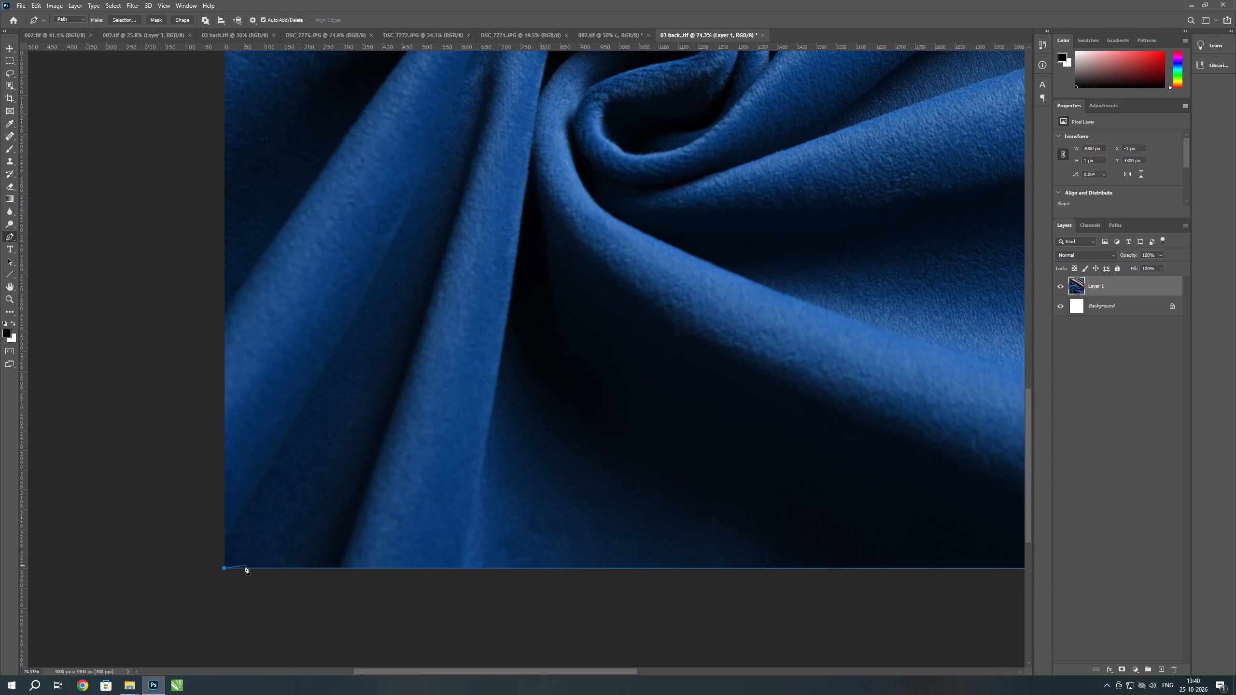
pyautogui.scroll(-10, 244, 565)
pyautogui.scroll(5, 269, 189)
pyautogui.scroll(6, 297, 112)
pyautogui.press('space')
pyautogui.press('space')
pyautogui.press('space')
pyautogui.press('space')
pyautogui.press('space')
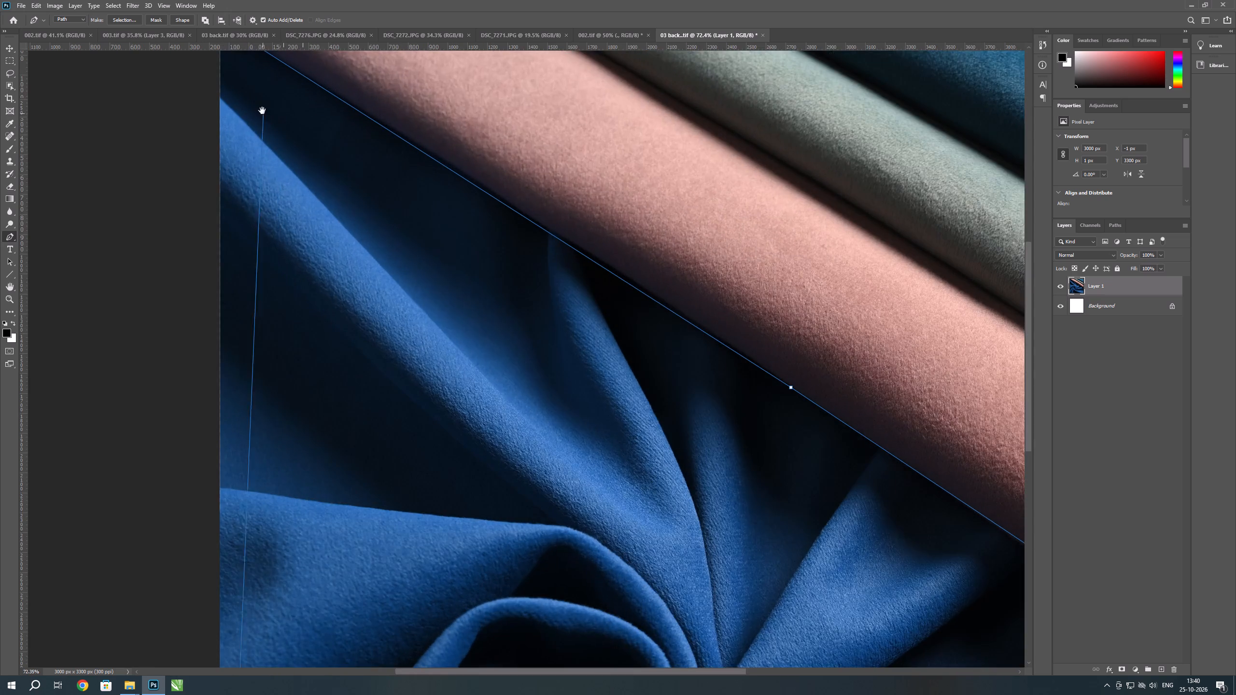
pyautogui.moveTo(262, 113); pyautogui.dragTo(355, 390)
pyautogui.scroll(5, 328, 363)
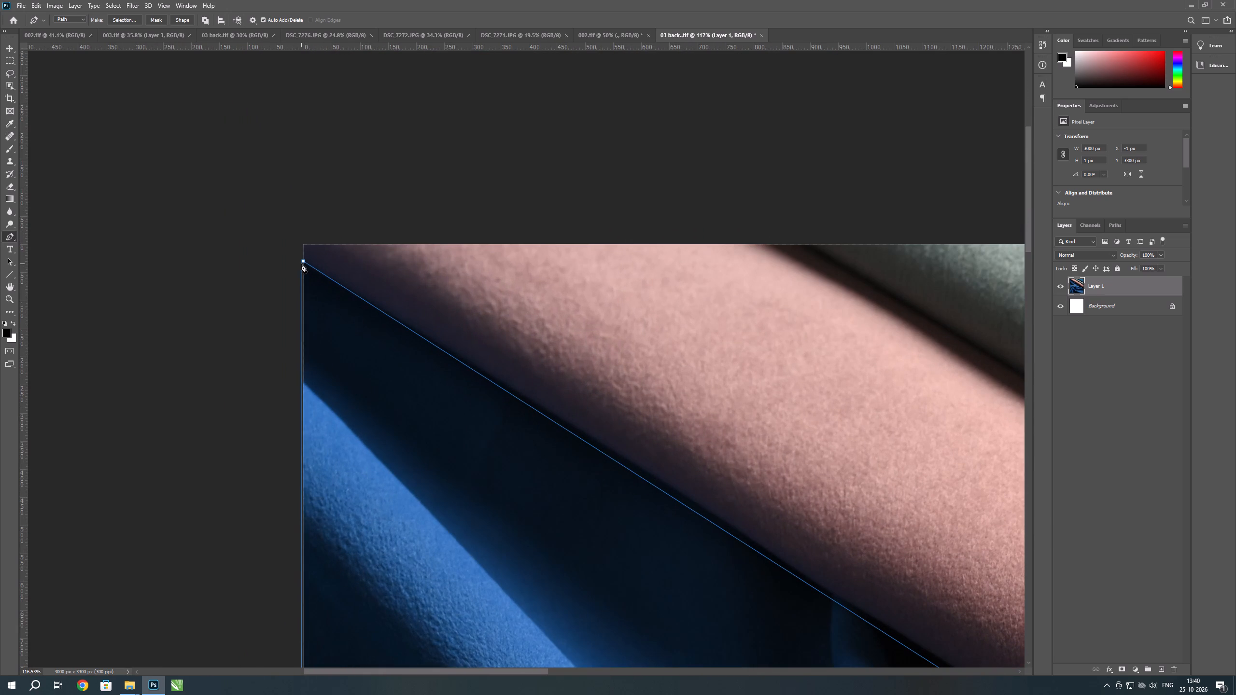
pyautogui.click(303, 262)
pyautogui.scroll(-9, 371, 278)
pyautogui.scroll(-2, 488, 324)
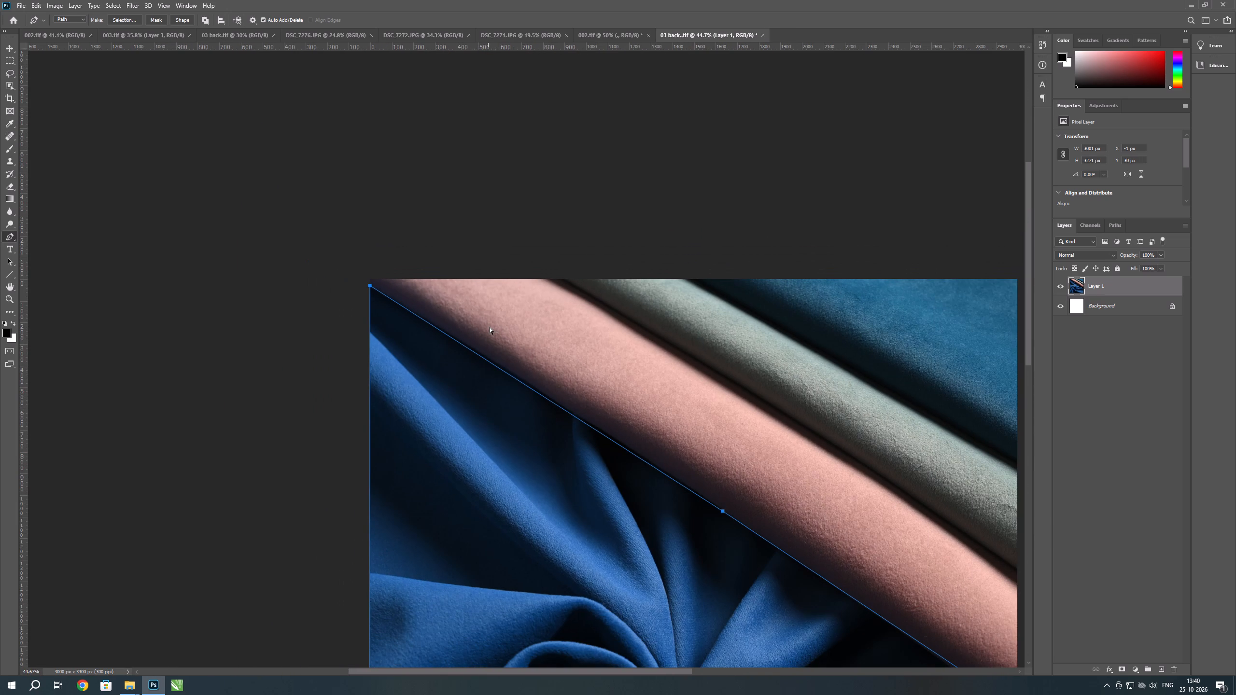
# Convert the closed path to a selection and copy the blue fabric onto a new layer.
pyautogui.hotkey('ctrl', 'Return')
pyautogui.scroll(-7, 775, 275)
pyautogui.scroll(-1, 523, 258)
pyautogui.scroll(2, 513, 263)
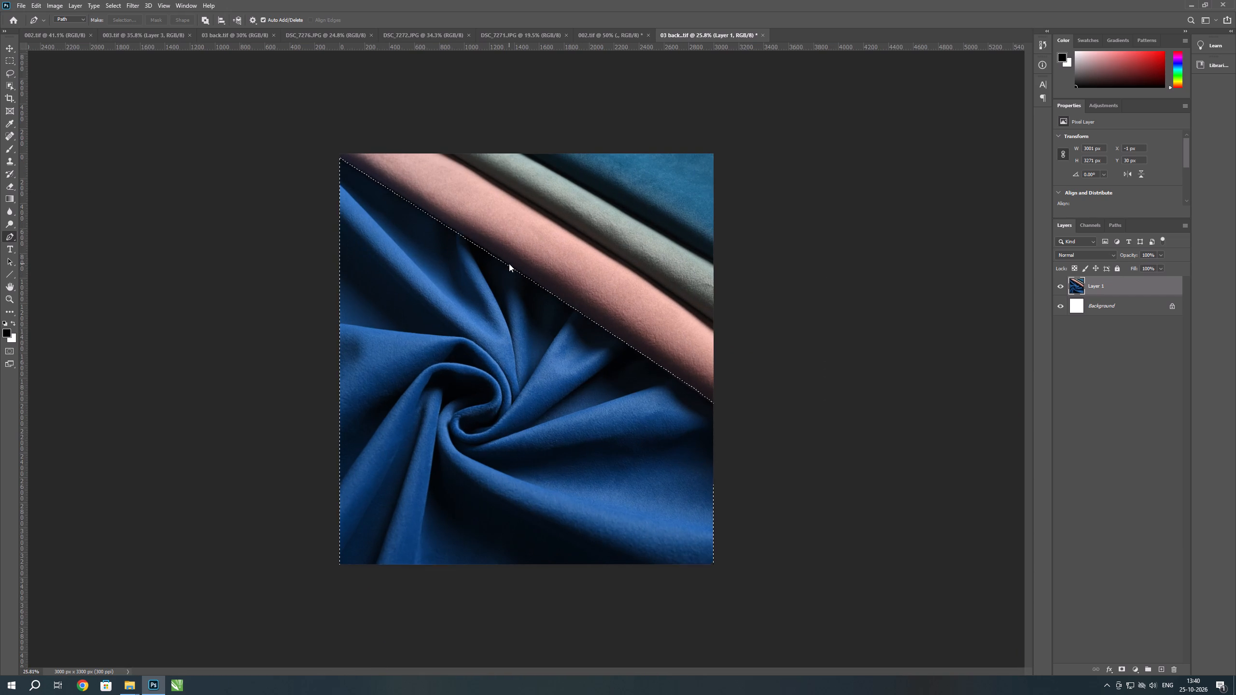
pyautogui.hotkey('ctrl', 'Return')
pyautogui.hotkey('ctrl', 'j')
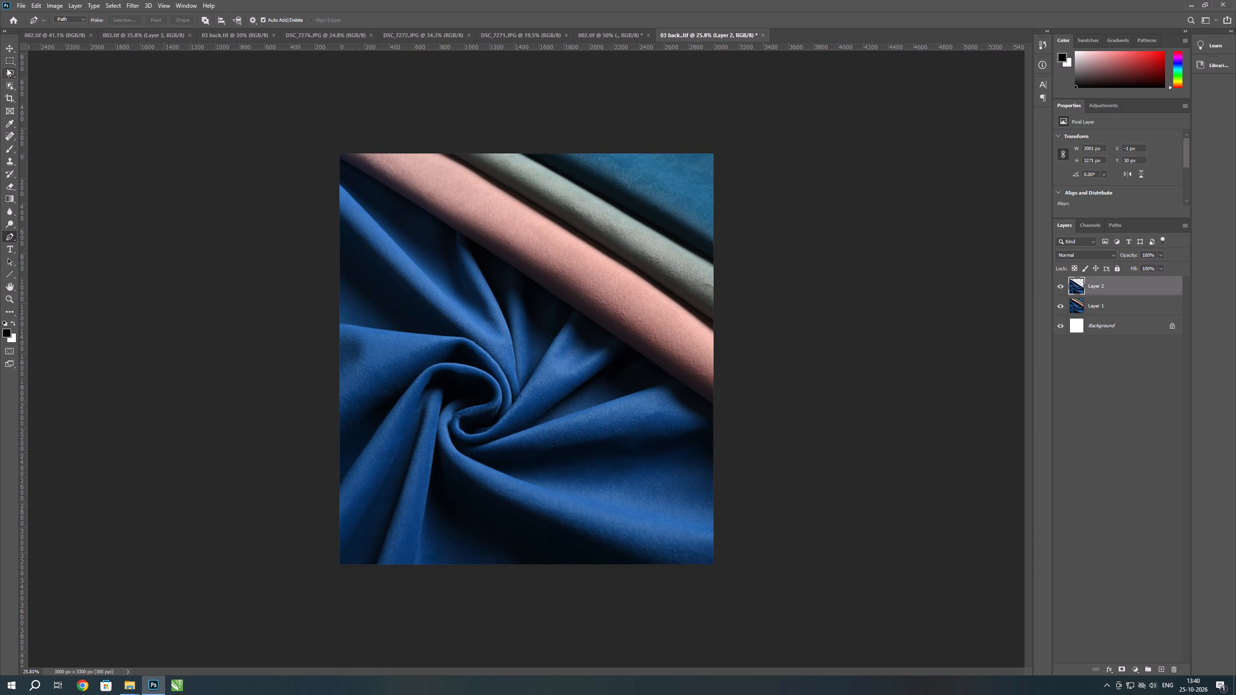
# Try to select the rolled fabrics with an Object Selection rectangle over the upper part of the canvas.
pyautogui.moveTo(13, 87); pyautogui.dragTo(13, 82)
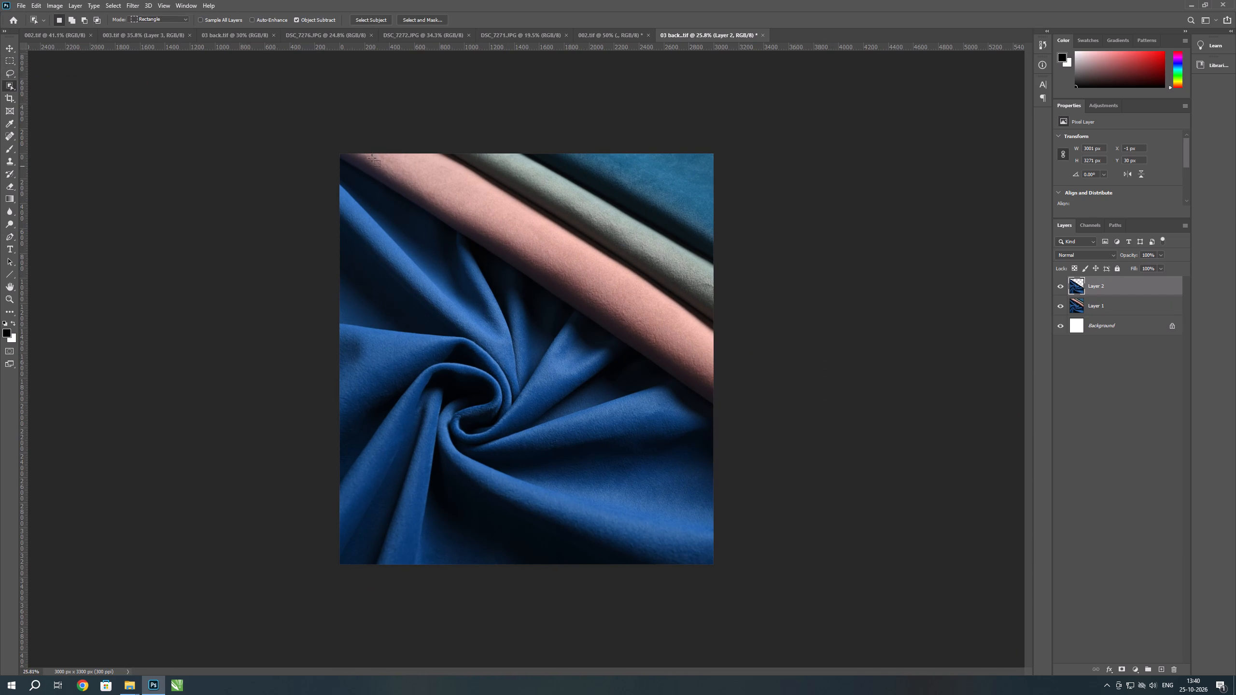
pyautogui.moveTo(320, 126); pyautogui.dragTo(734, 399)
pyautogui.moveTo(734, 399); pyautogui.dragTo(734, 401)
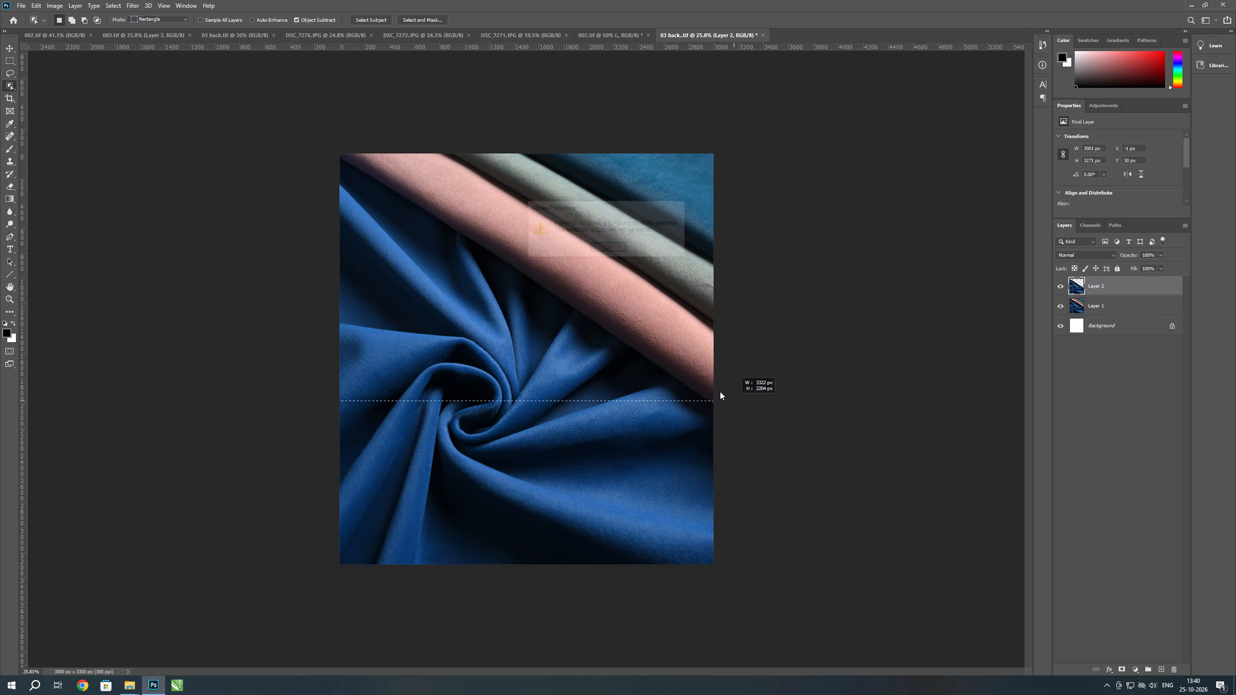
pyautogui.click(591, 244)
# On Layer 1, start a Pen path where the pink roll's lower edge meets the canvas's left edge.
pyautogui.click(1127, 312)
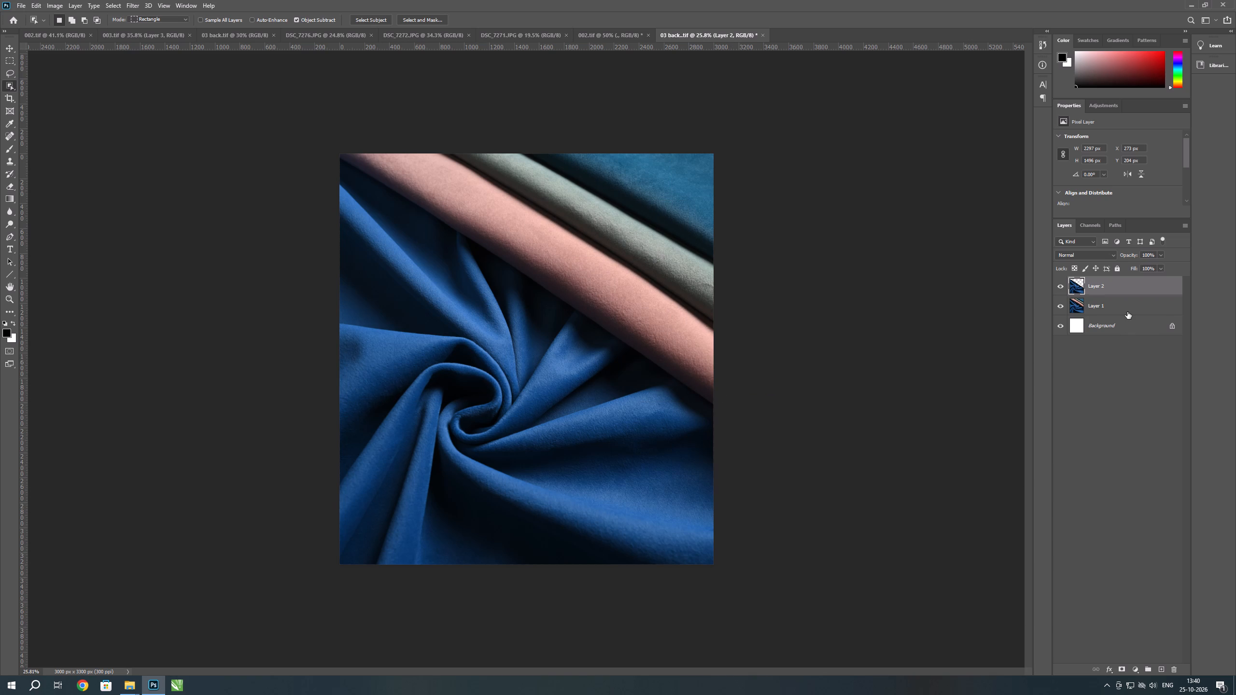
pyautogui.scroll(4, 491, 375)
pyautogui.press('p')
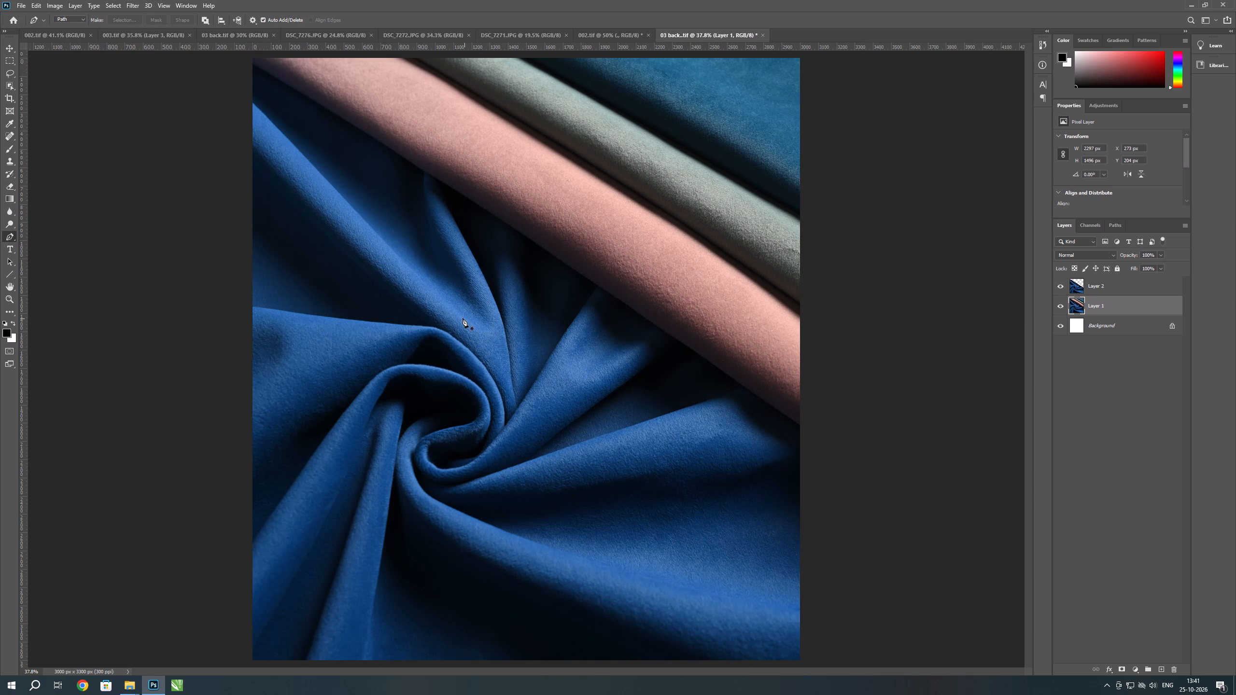
pyautogui.scroll(-1, 452, 318)
pyautogui.scroll(4, 253, 116)
pyautogui.scroll(2, 250, 32)
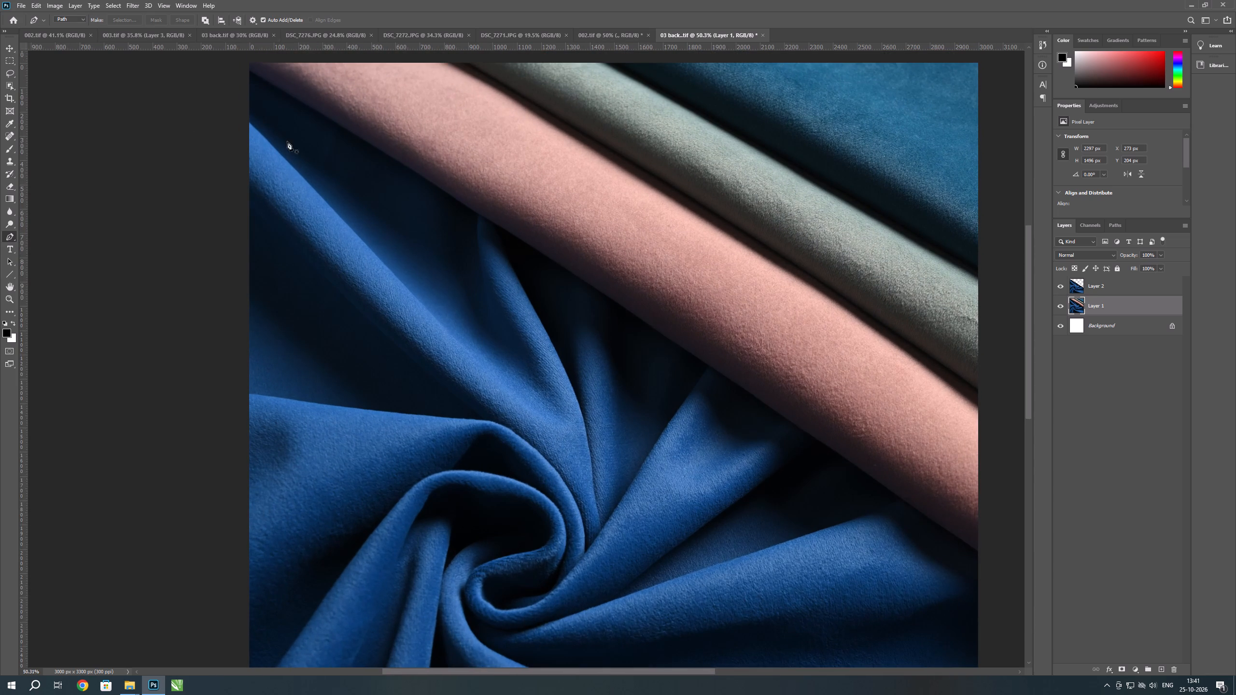
pyautogui.press('space')
pyautogui.press('space')
pyautogui.press('space')
pyautogui.moveTo(305, 155); pyautogui.dragTo(270, 262)
pyautogui.scroll(4, 271, 263)
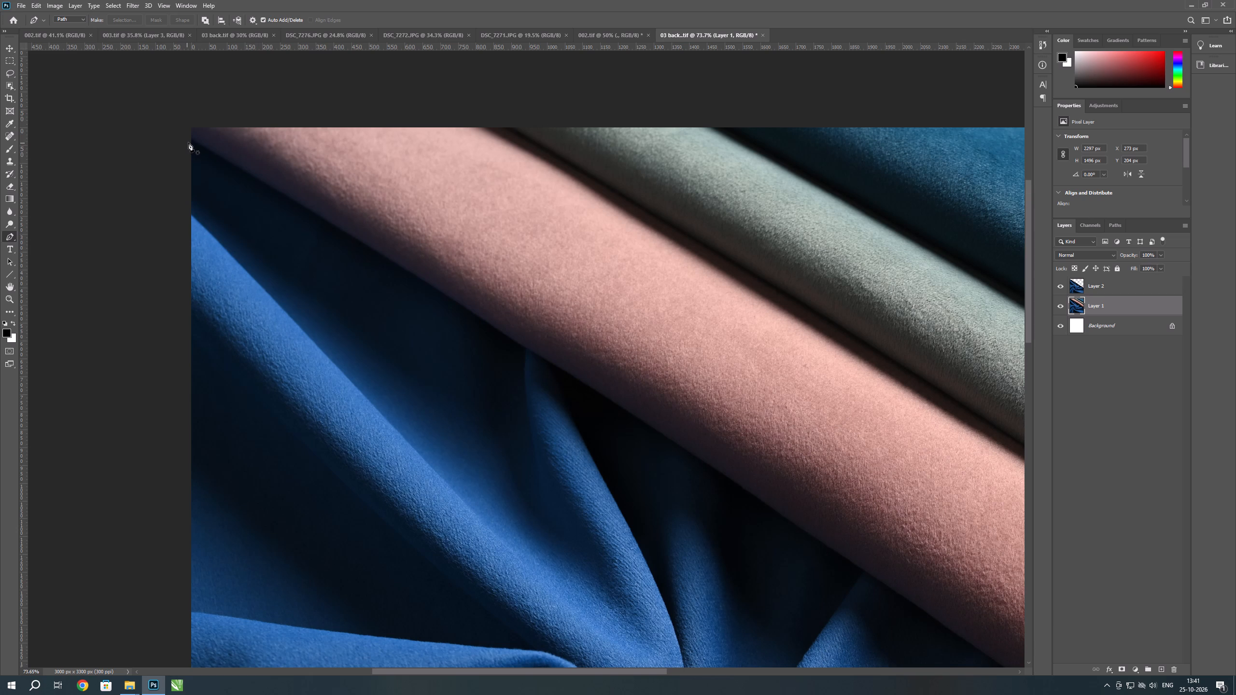
pyautogui.click(191, 139)
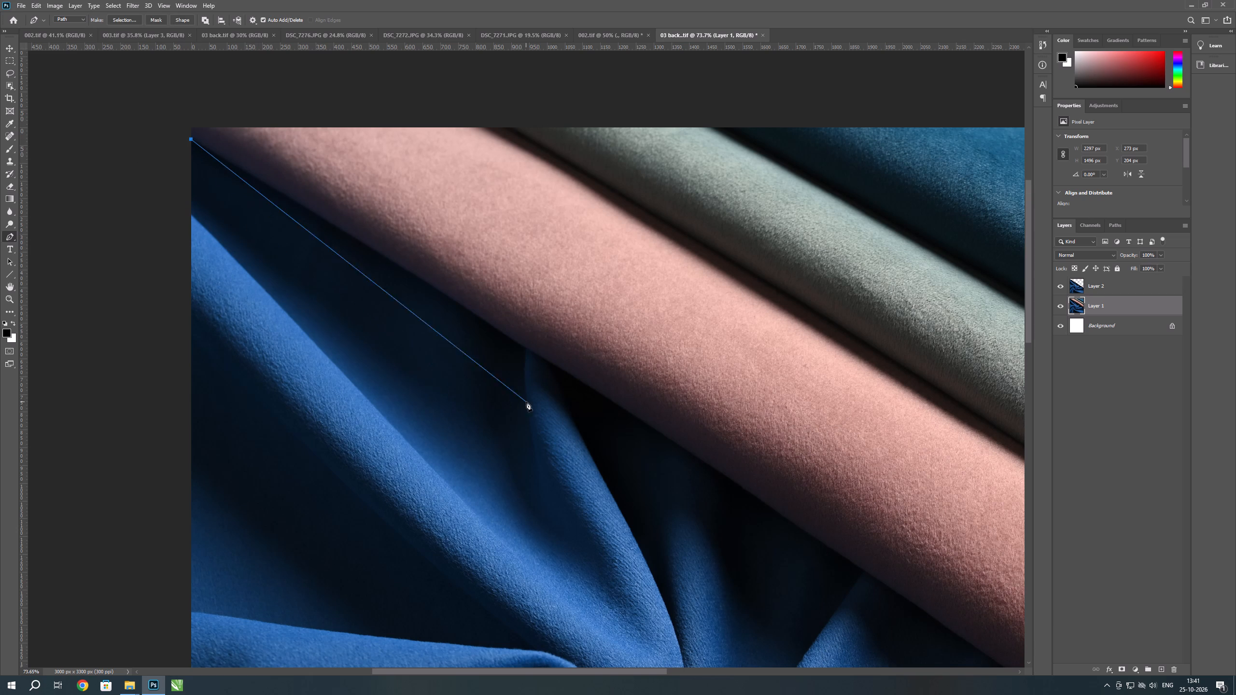
# Trace the path along the pink roll's lower edge to the canvas's right edge.
pyautogui.click(570, 373)
pyautogui.scroll(-6, 380, 369)
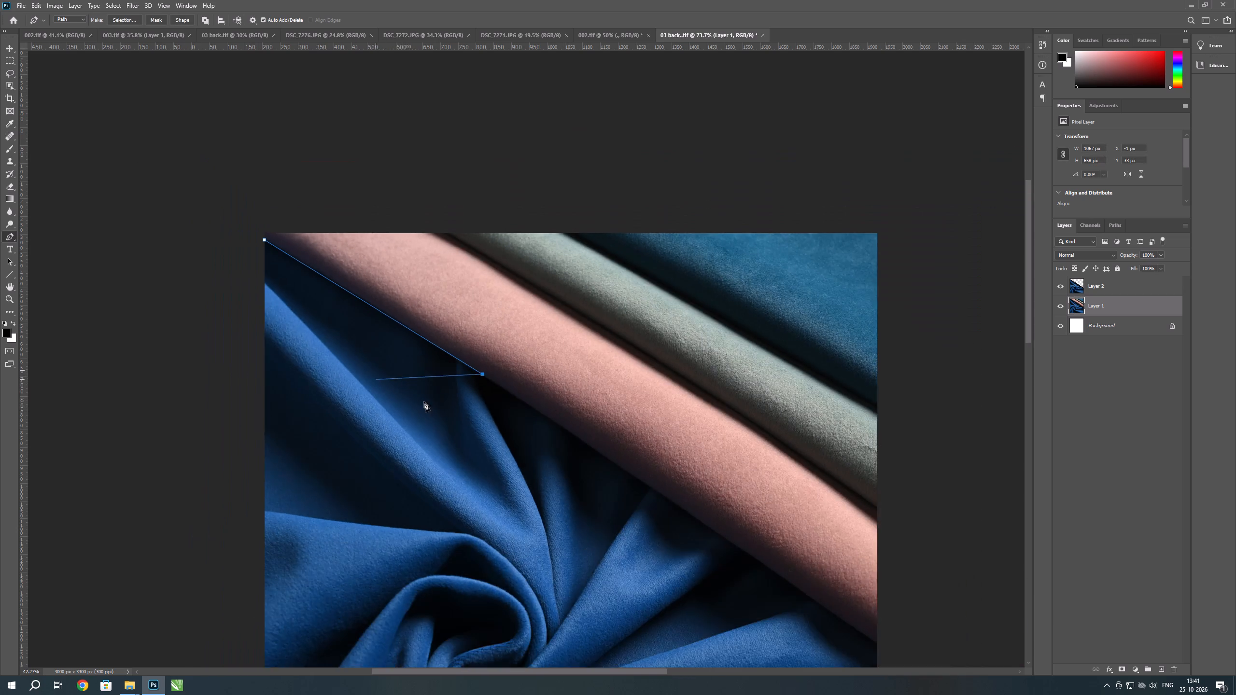
pyautogui.scroll(6, 529, 441)
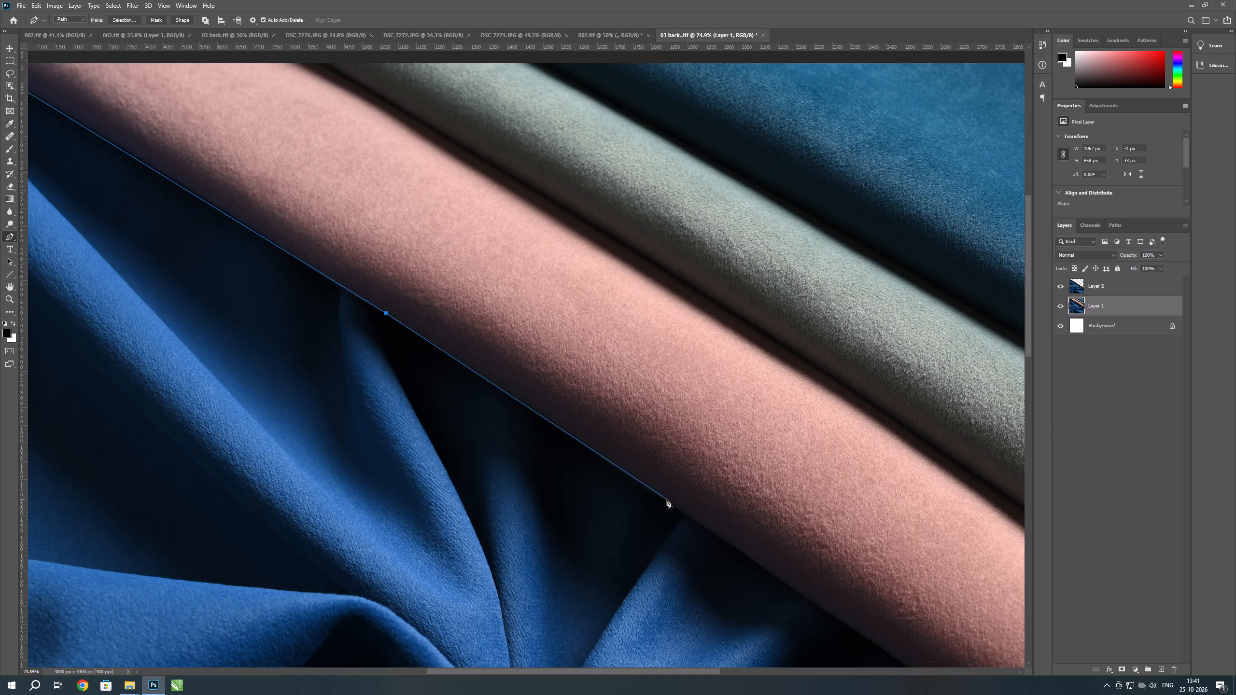
pyautogui.hotkey('ctrl', 'z')
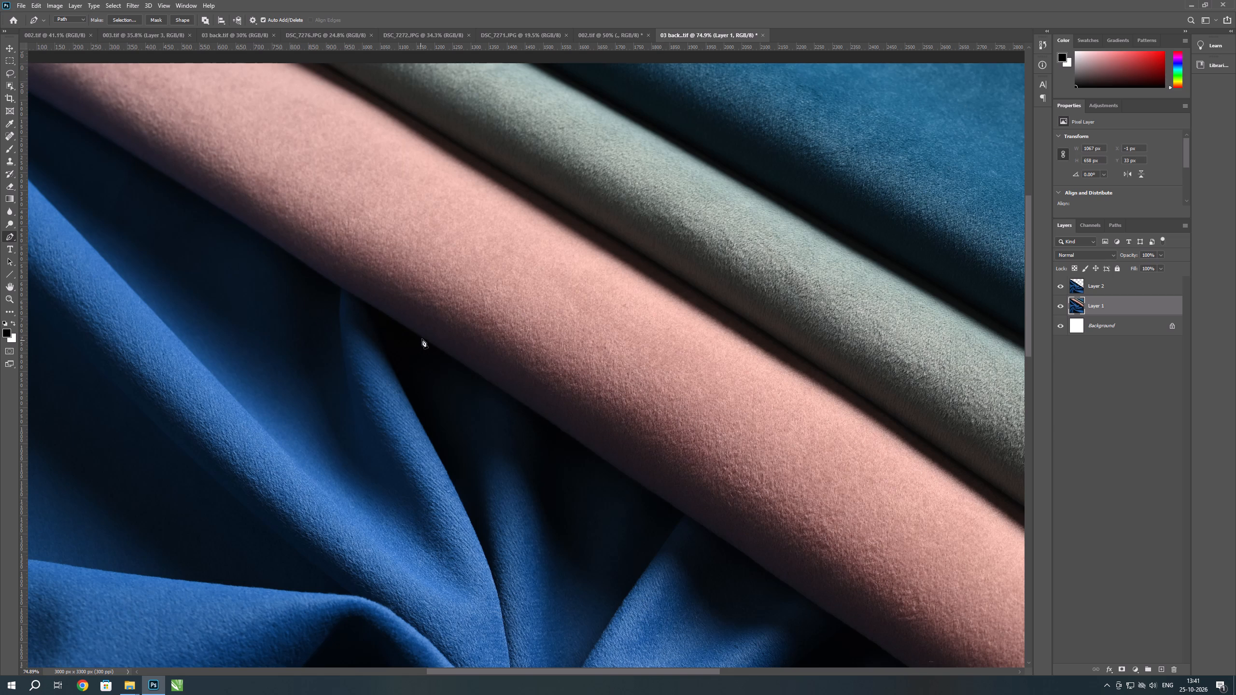
pyautogui.click(422, 337)
pyautogui.scroll(-7, 436, 338)
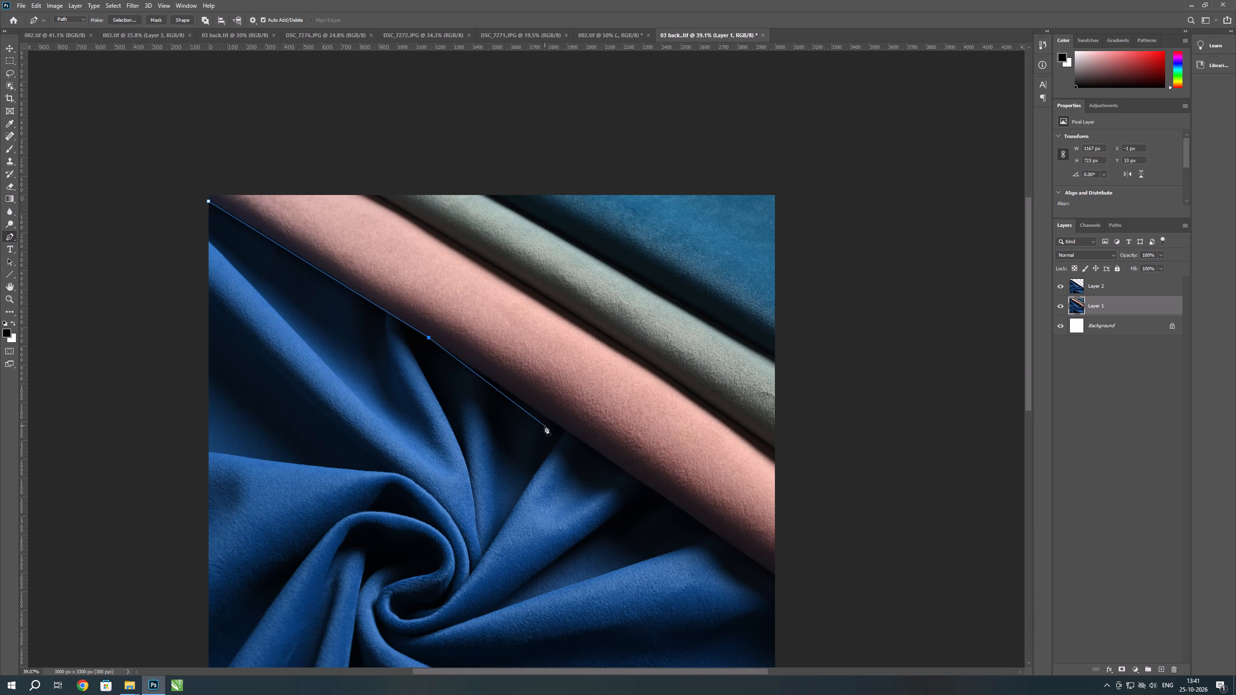
pyautogui.click(643, 484)
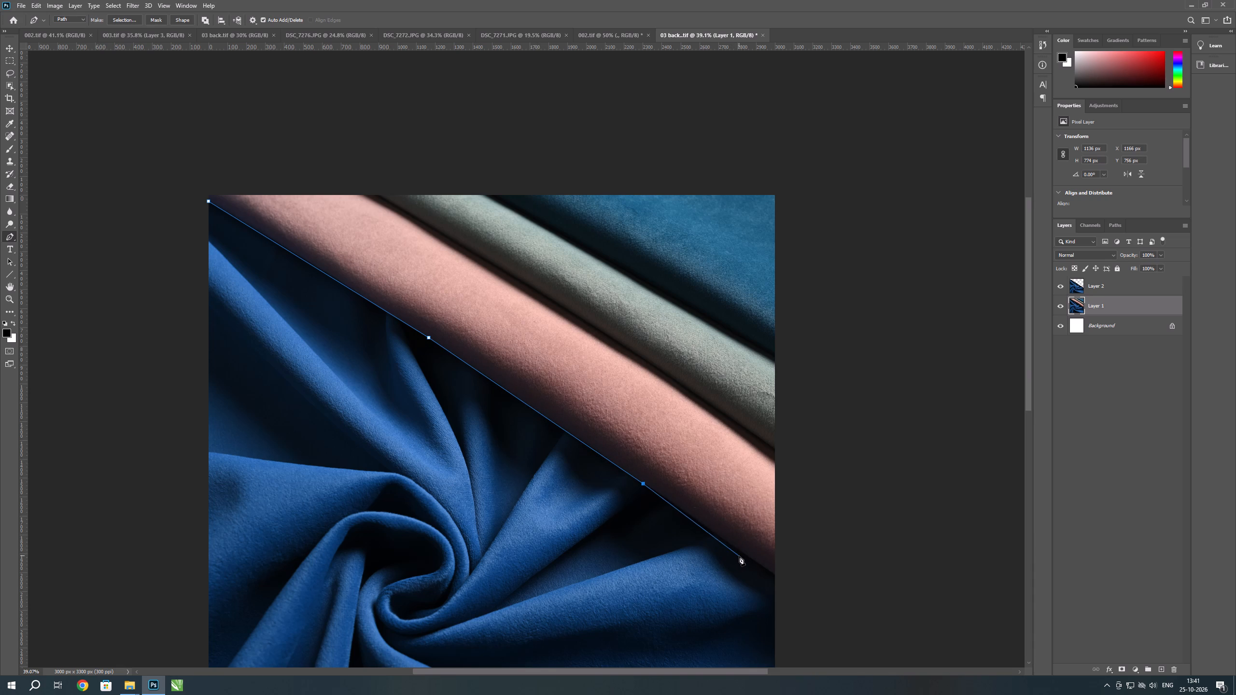
pyautogui.click(751, 562)
pyautogui.hotkey('ctrl', 'z')
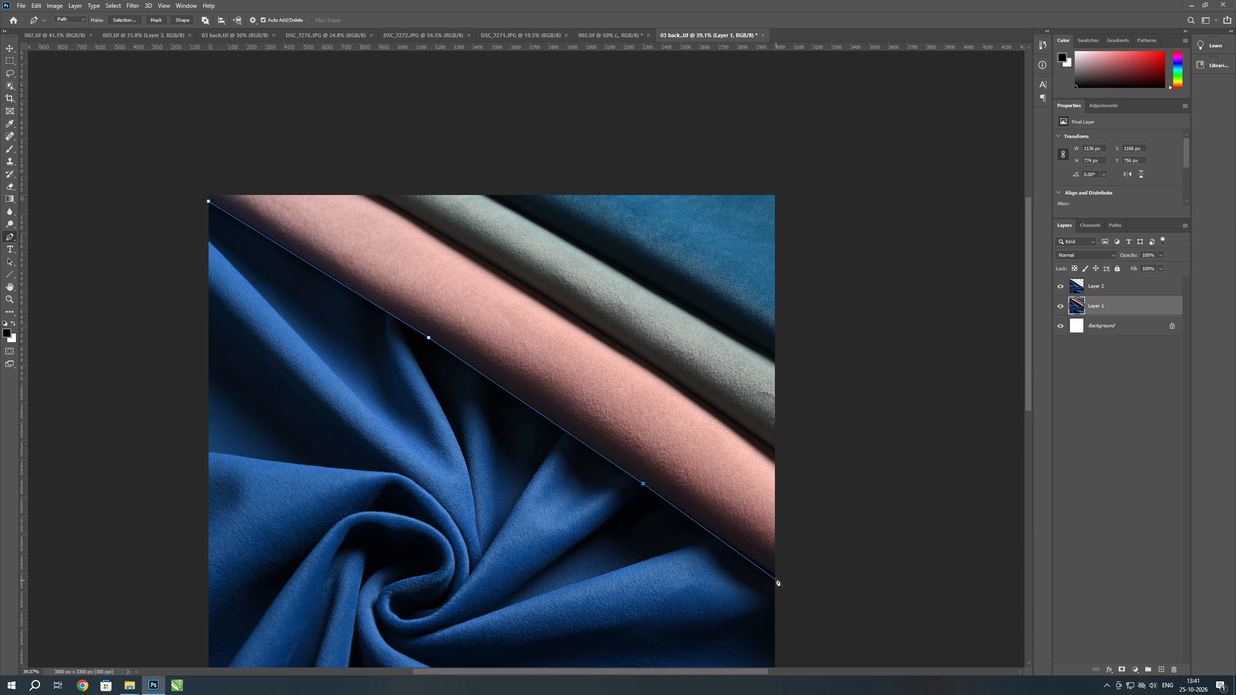
pyautogui.click(775, 576)
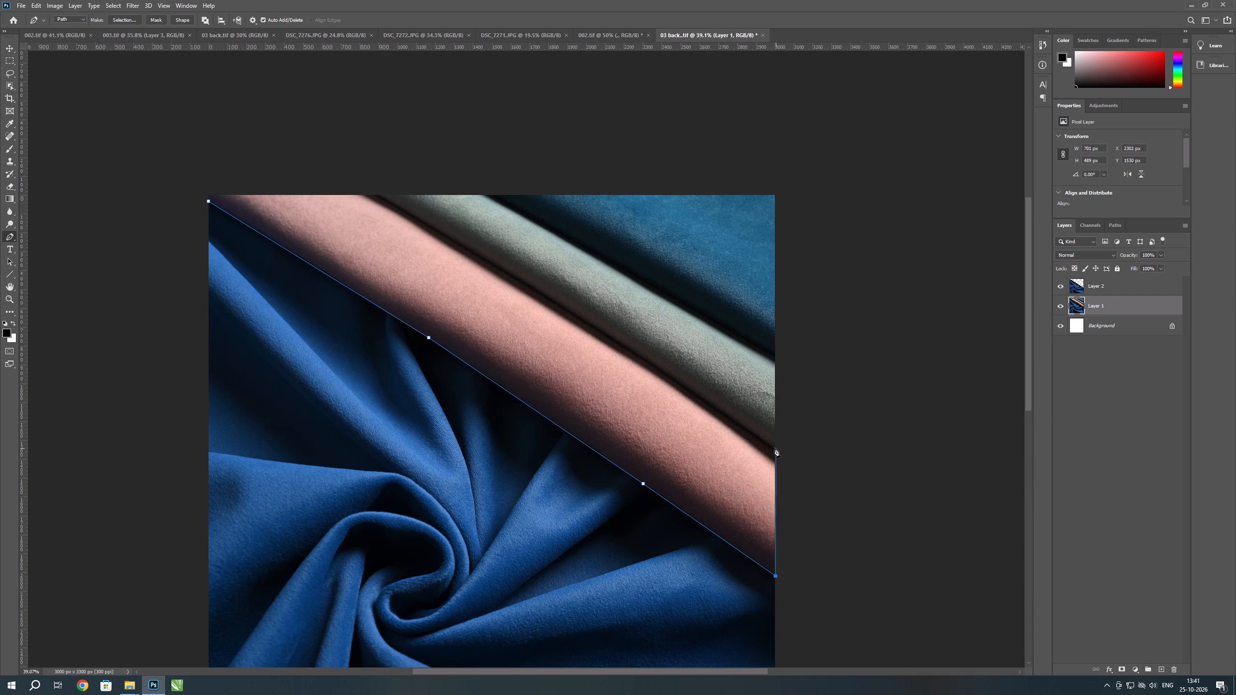
# Extend the path up the canvas's right edge and back along the pink roll's upper edge to the canvas top.
pyautogui.click(774, 448)
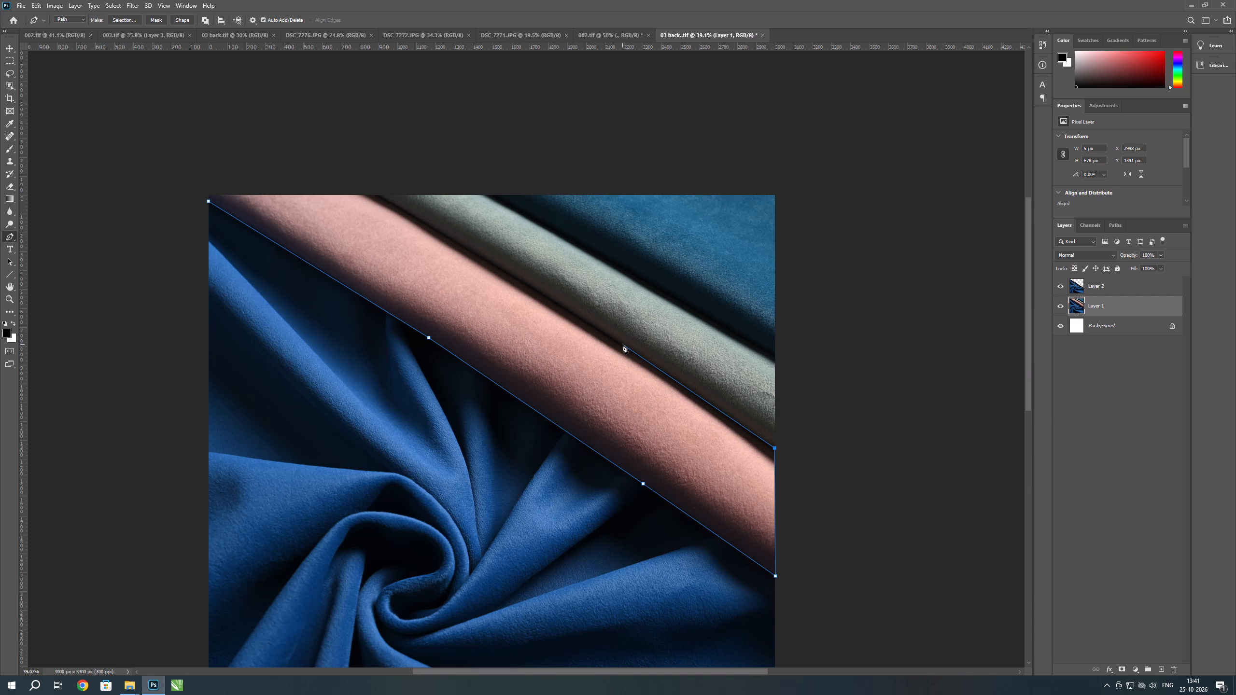
pyautogui.click(622, 344)
pyautogui.click(480, 256)
pyautogui.click(378, 195)
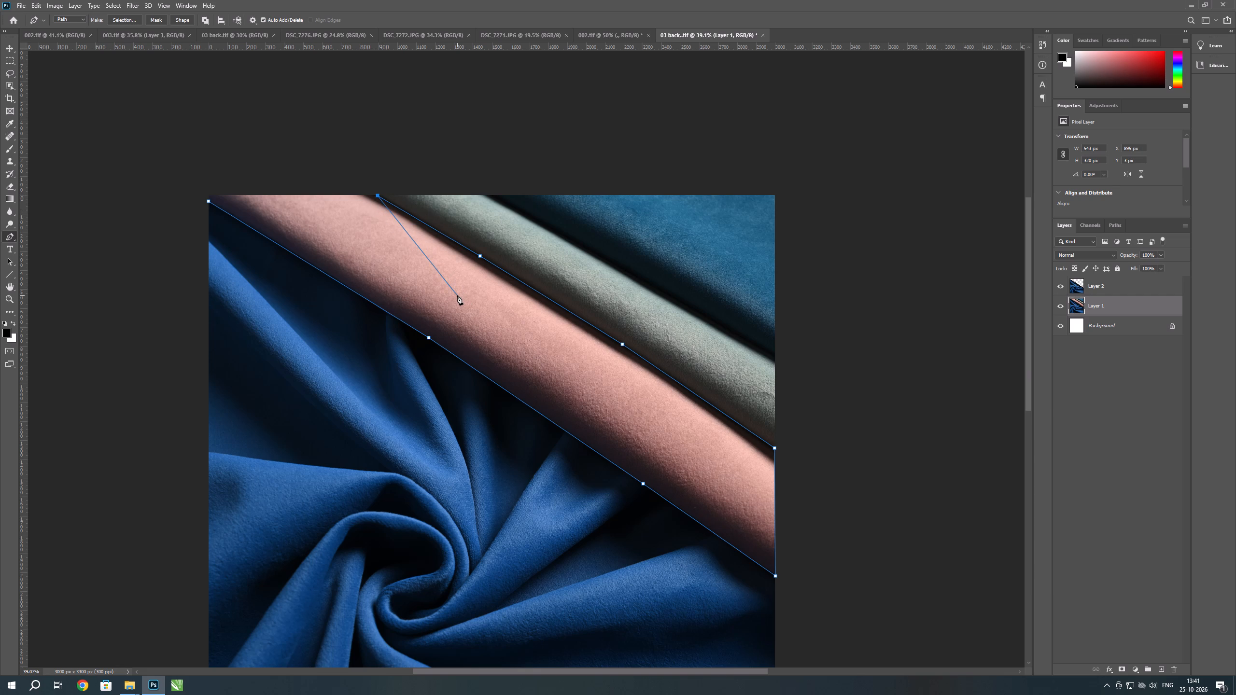
# Close the pink roll's path through the canvas's exact top-left corner to its starting point.
pyautogui.click(210, 195)
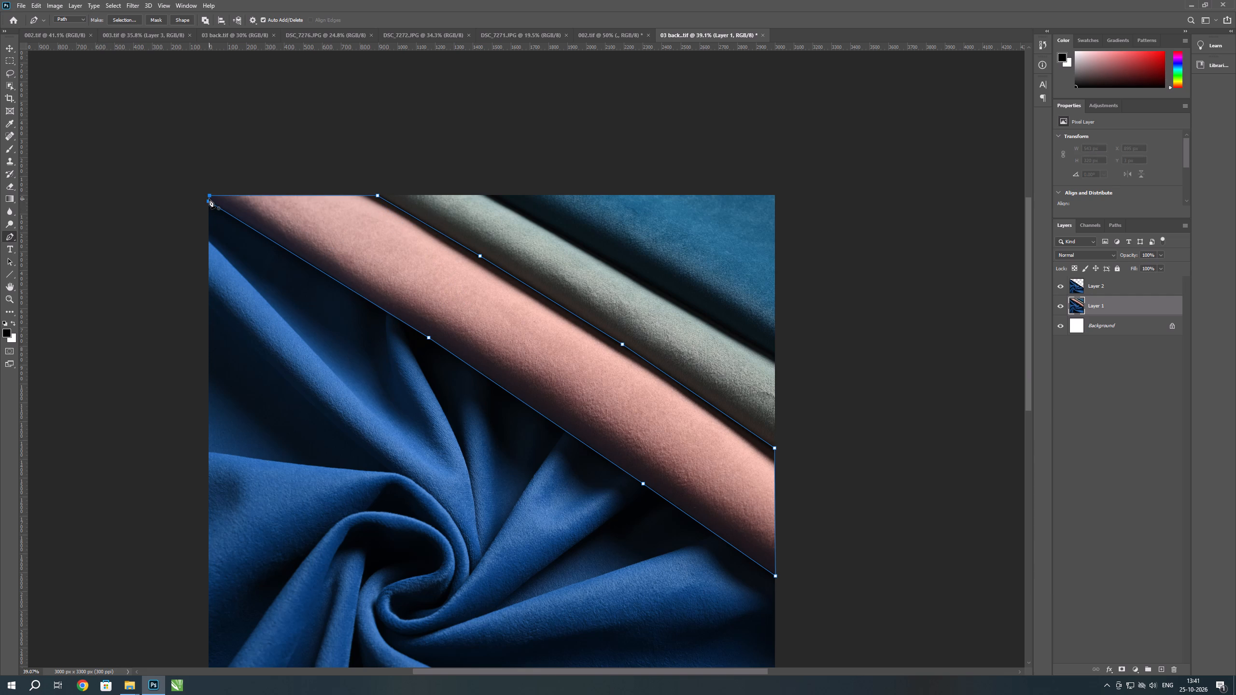
pyautogui.click(209, 199)
pyautogui.scroll(6, 205, 241)
pyautogui.scroll(6, 193, 193)
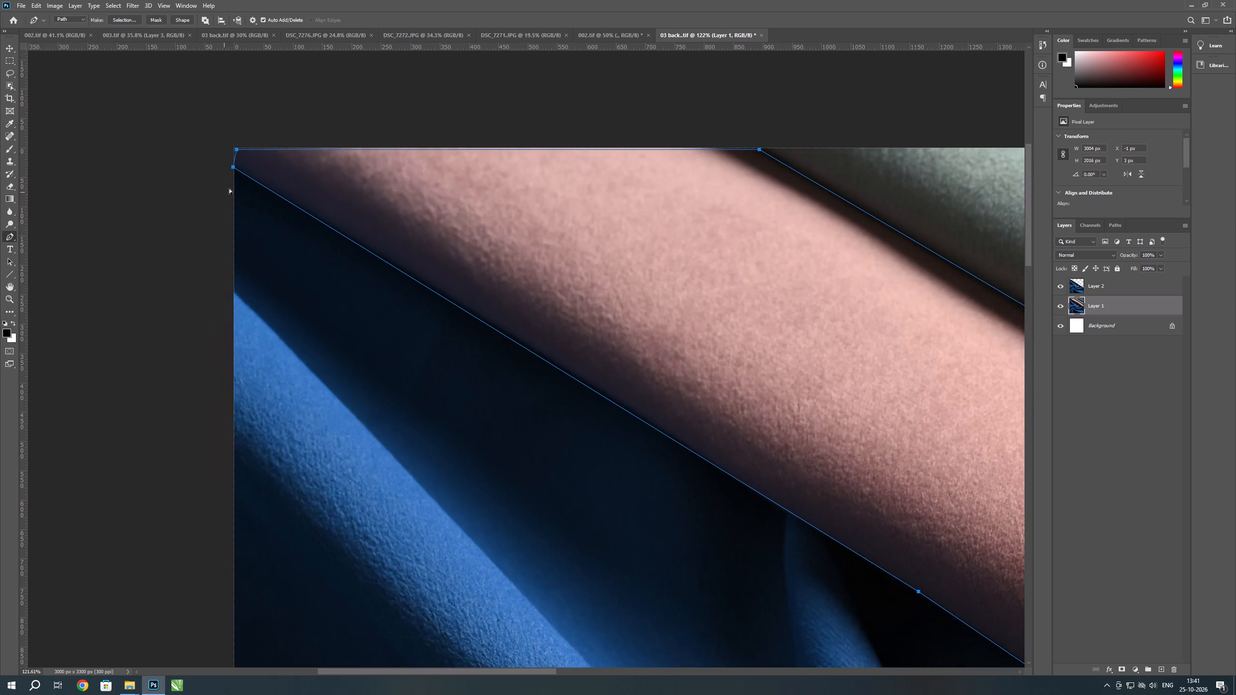
pyautogui.hotkey('ctrl', 'z')
pyautogui.hotkey('ctrl', 'z')
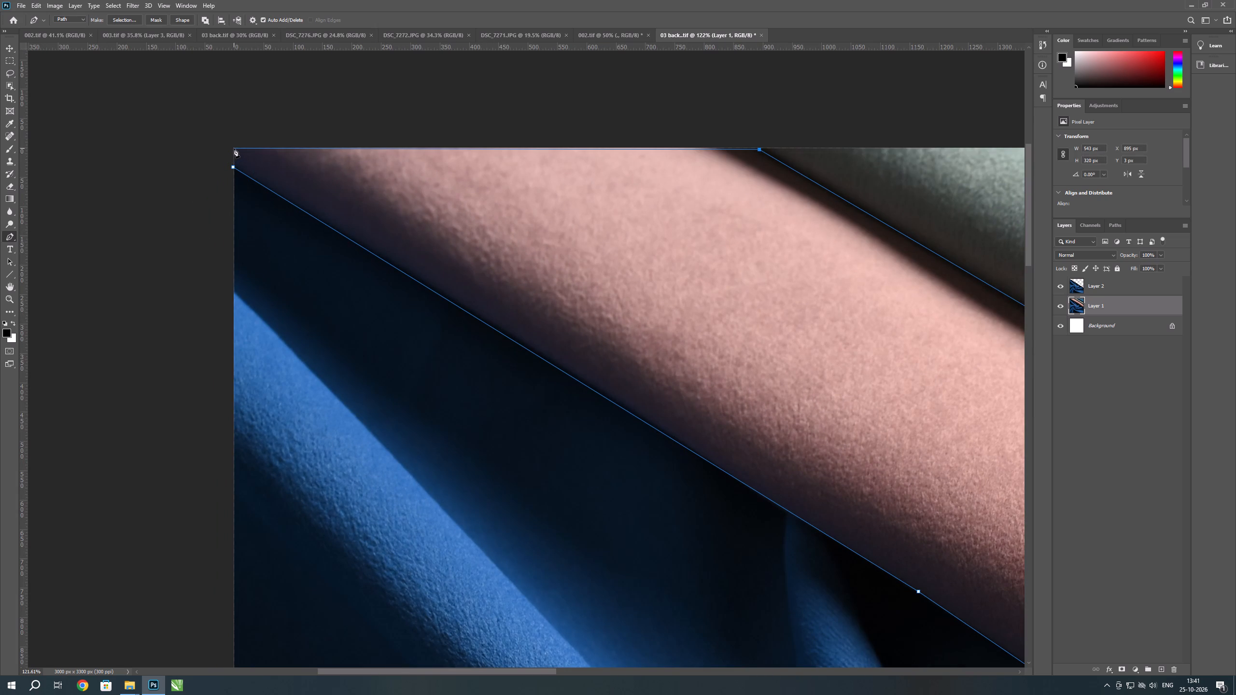
pyautogui.click(234, 148)
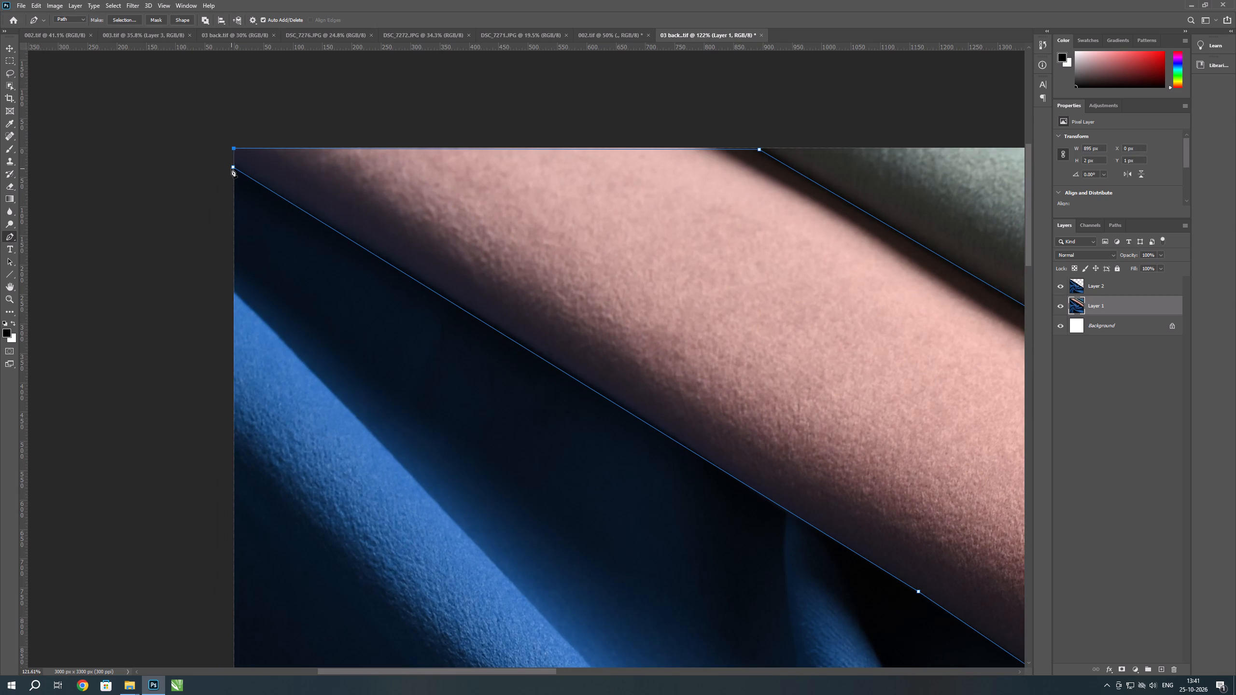
pyautogui.click(234, 169)
# Convert the closed path to a selection and copy the pink roll onto a new layer.
pyautogui.hotkey('ctrl', 'Return')
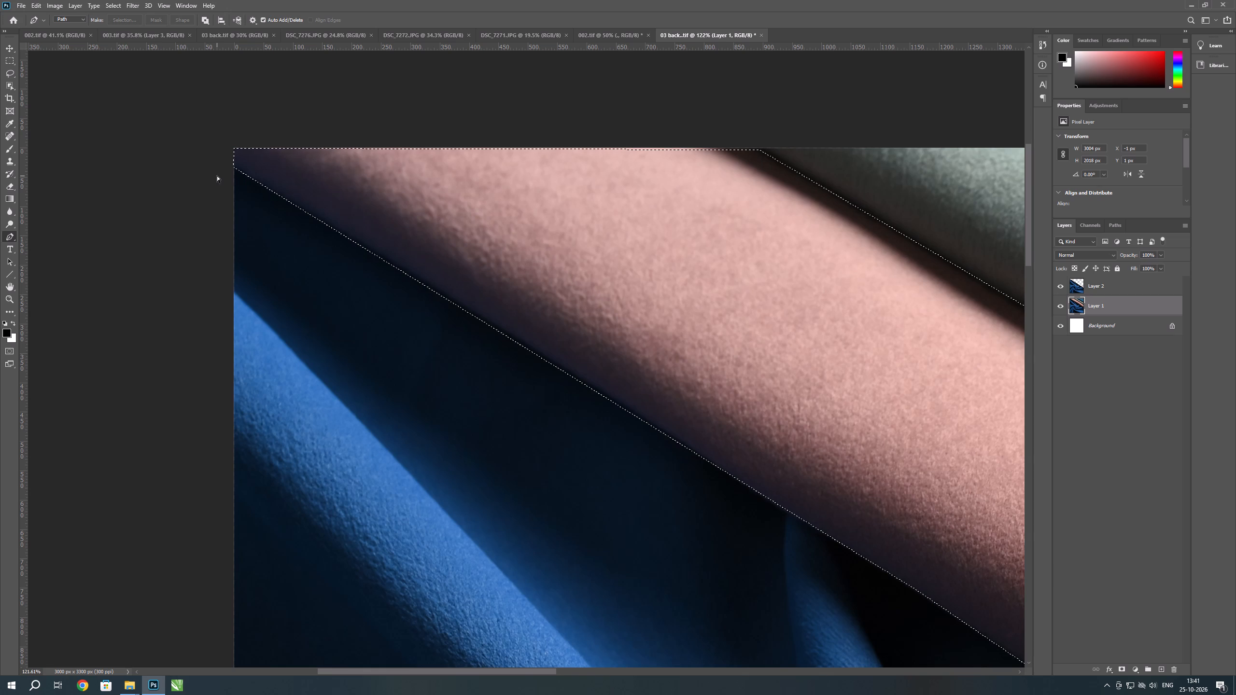
pyautogui.hotkey('ctrl', 'j')
# On Layer 1, start a new Pen path where the grey-green roll's lower edge meets the canvas's top edge.
pyautogui.scroll(-8, 253, 162)
pyautogui.scroll(-5, 387, 250)
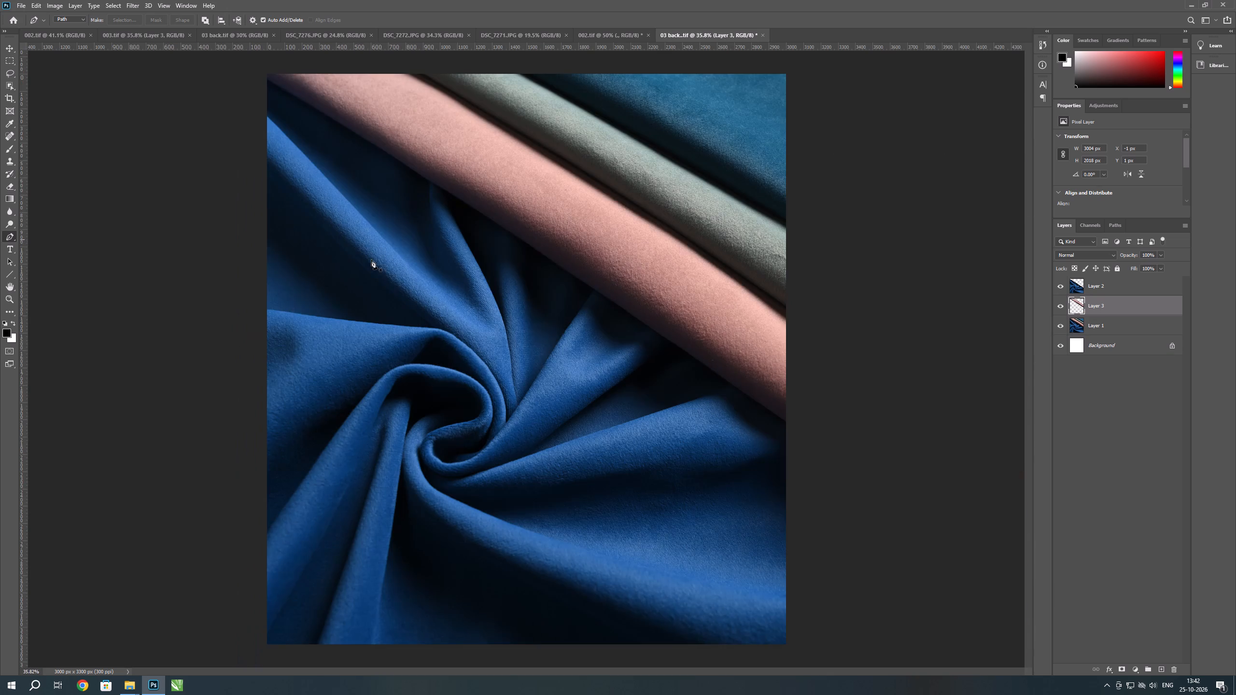
pyautogui.scroll(2, 643, 93)
pyautogui.scroll(-2, 604, 359)
pyautogui.click(1105, 333)
pyautogui.scroll(1, 504, 84)
pyautogui.scroll(1, 513, 176)
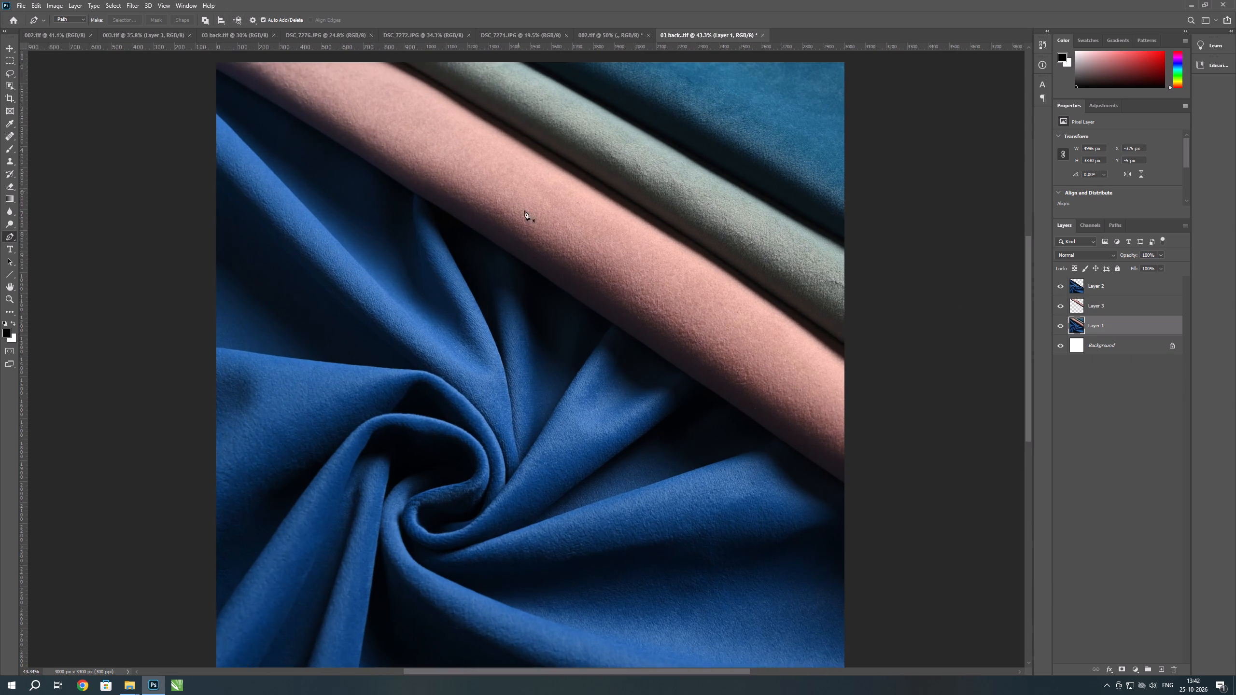
pyautogui.scroll(1, 524, 210)
pyautogui.scroll(-5, 562, 372)
pyautogui.scroll(3, 520, 91)
pyautogui.press('space')
pyautogui.press('space')
pyautogui.press('space')
pyautogui.press('space')
pyautogui.press('space')
pyautogui.moveTo(513, 145); pyautogui.dragTo(509, 257)
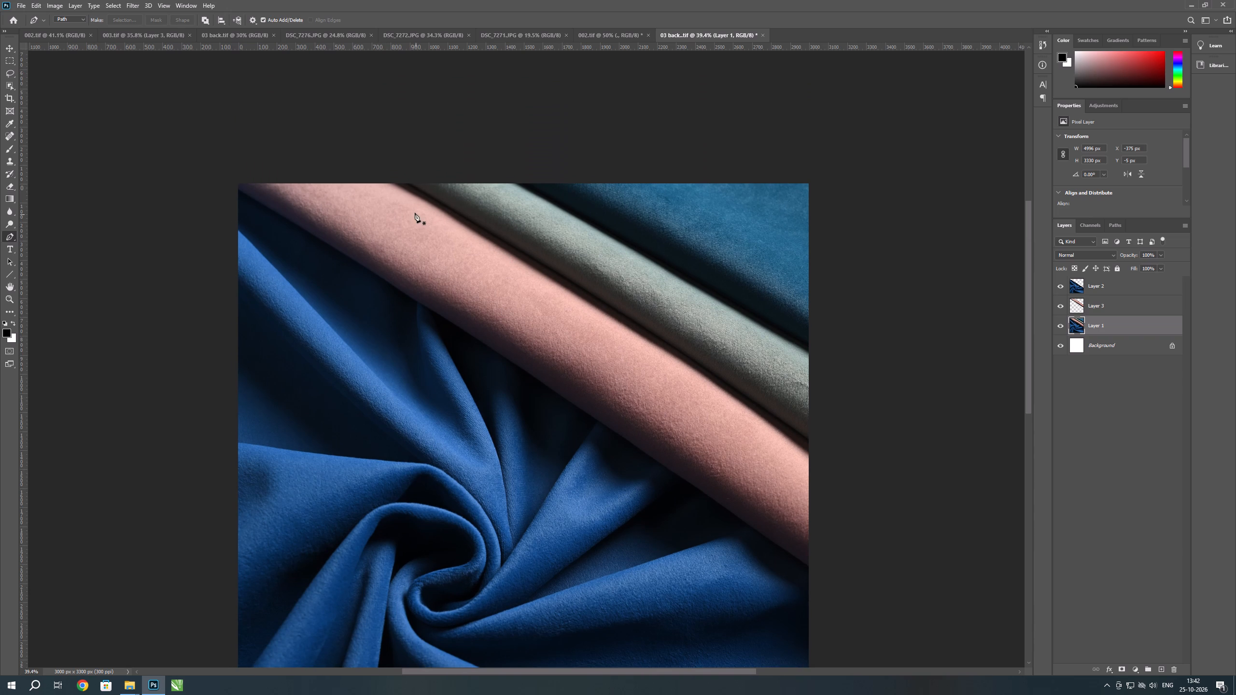
pyautogui.click(407, 185)
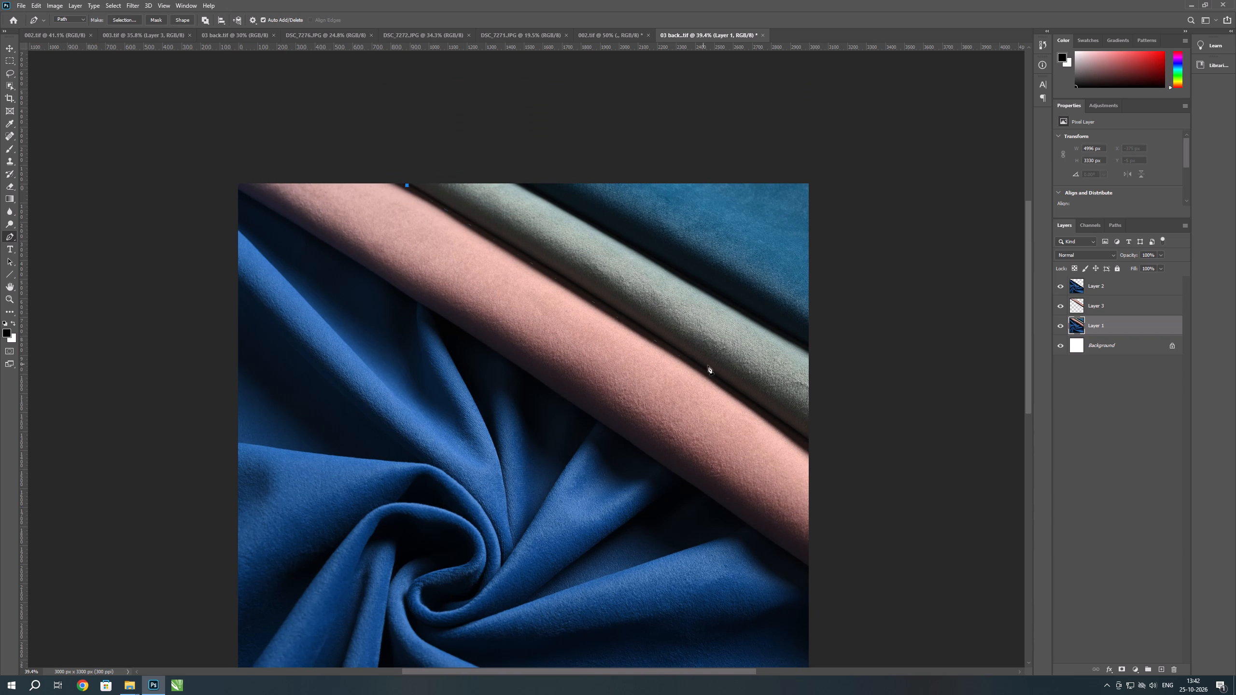
# Trace the path along the grey-green roll's lower edge, ending exactly on the canvas's right edge.
pyautogui.click(710, 372)
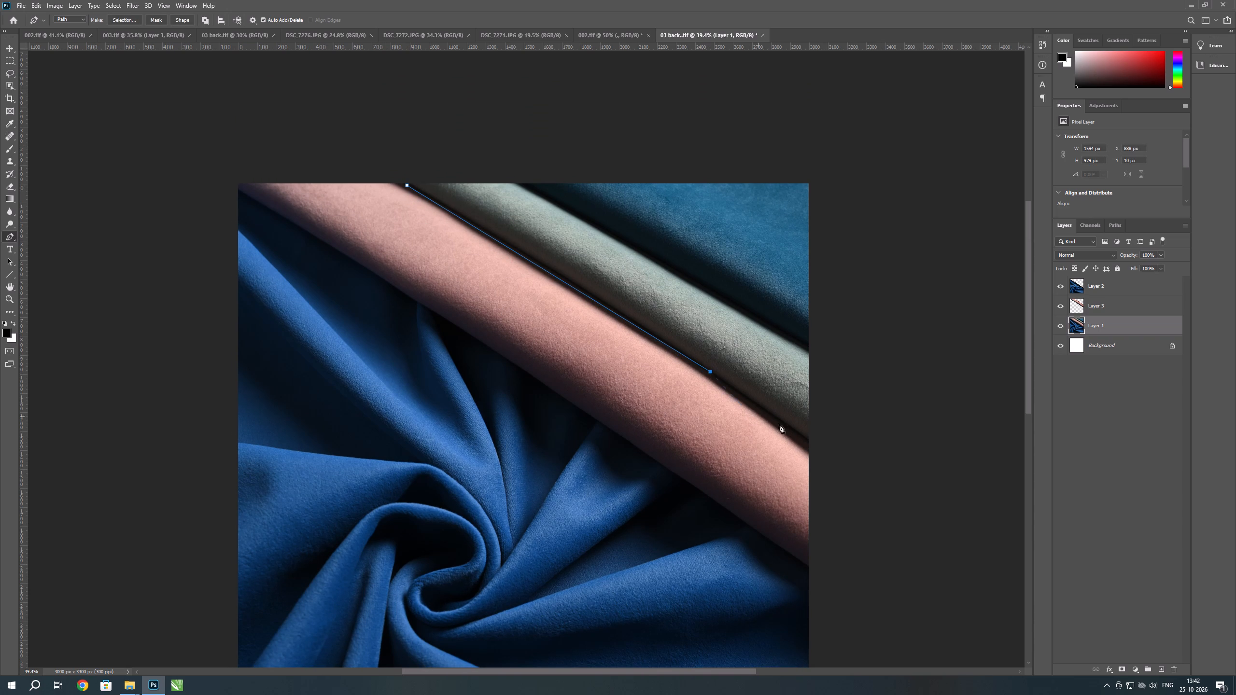
pyautogui.click(810, 440)
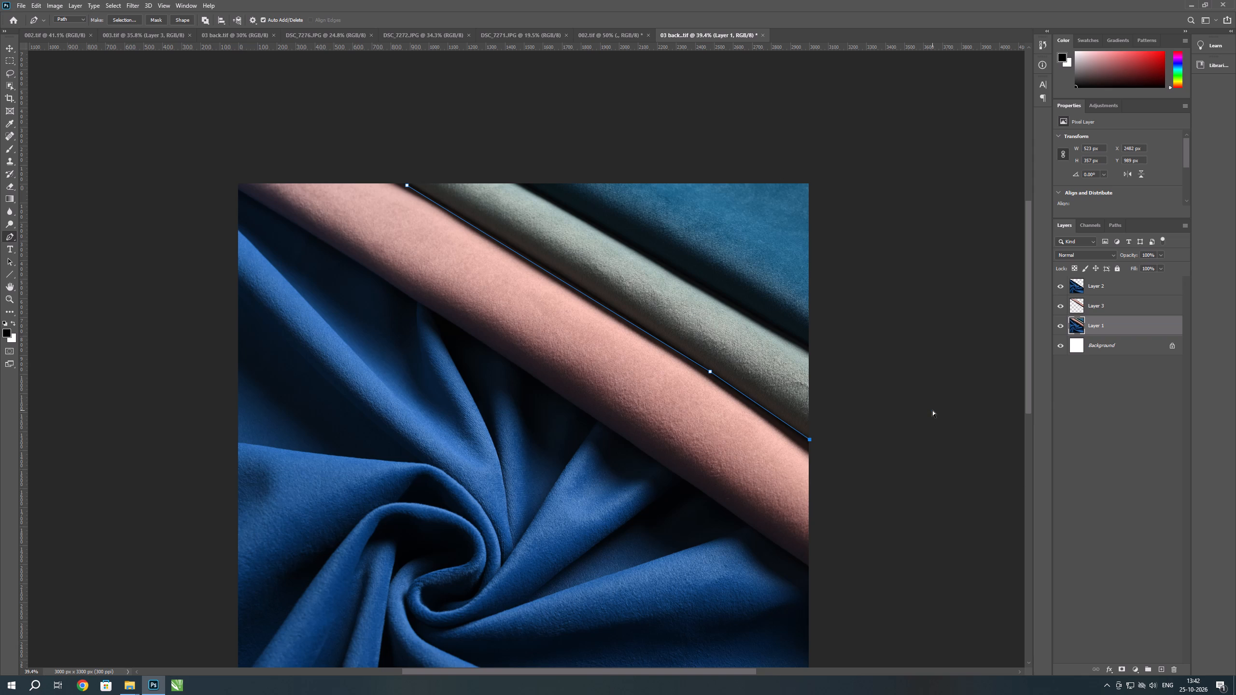
pyautogui.hotkey('ctrl', 'z')
pyautogui.click(809, 439)
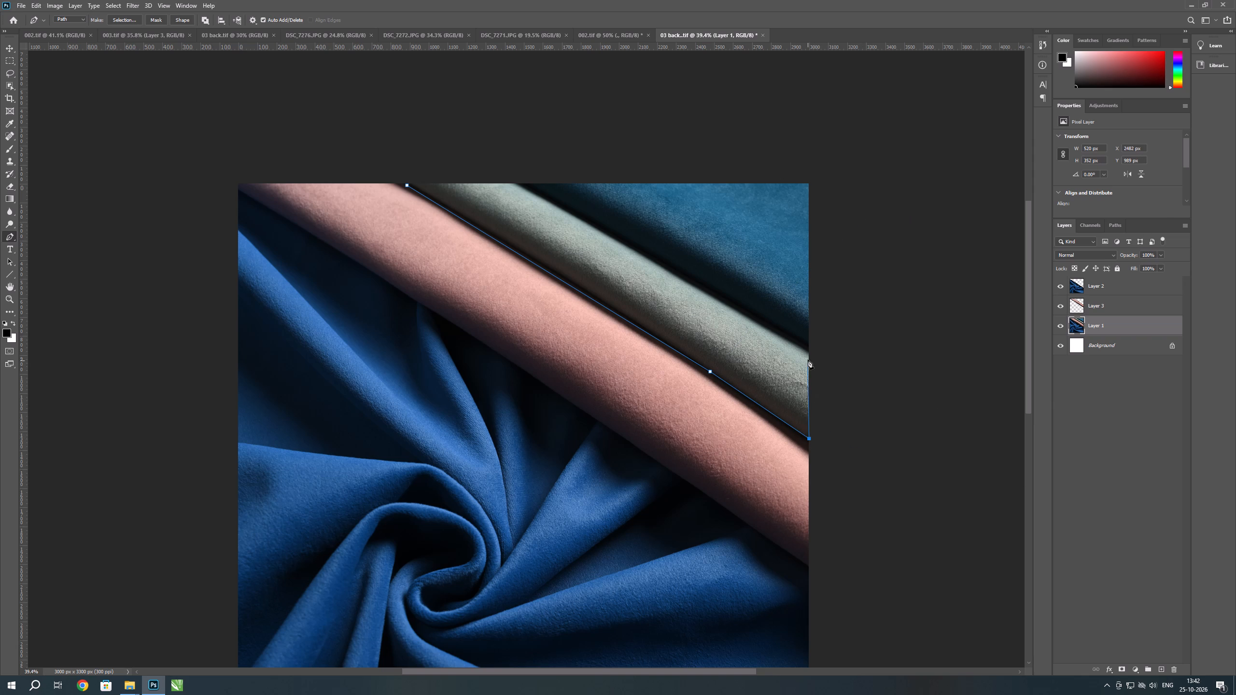
# Extend the path up the canvas's right edge and back along the grey-green roll's upper edge to the canvas top.
pyautogui.click(810, 349)
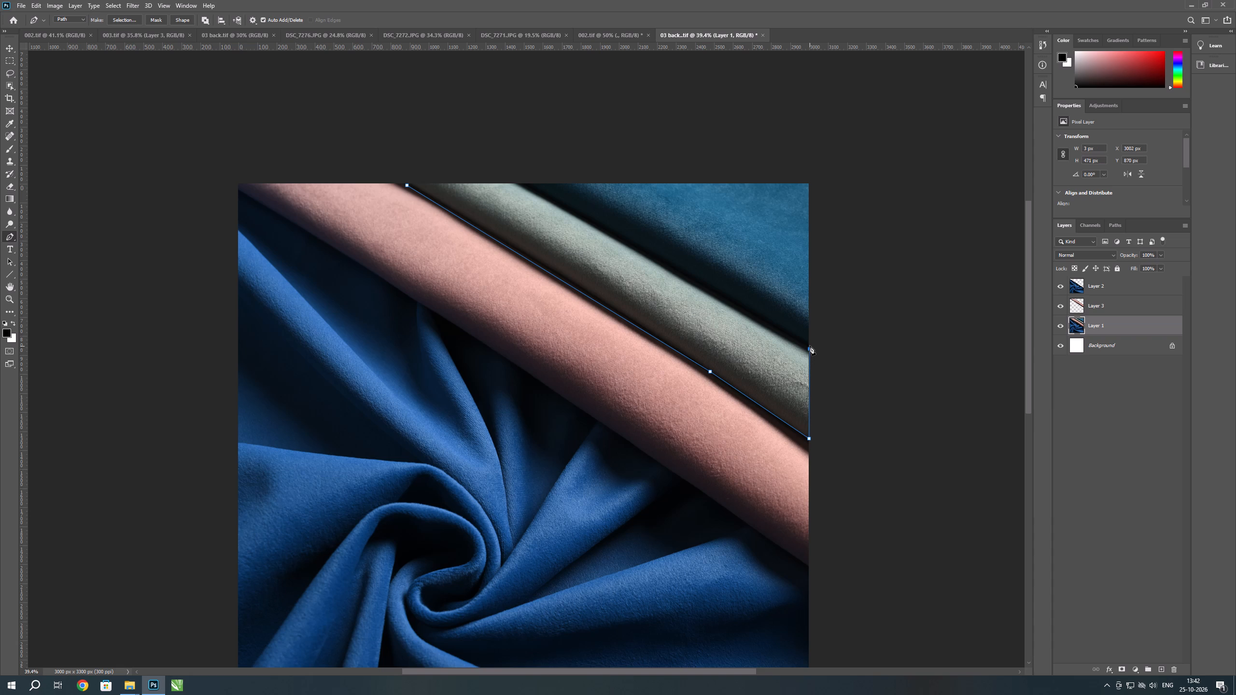
pyautogui.click(810, 344)
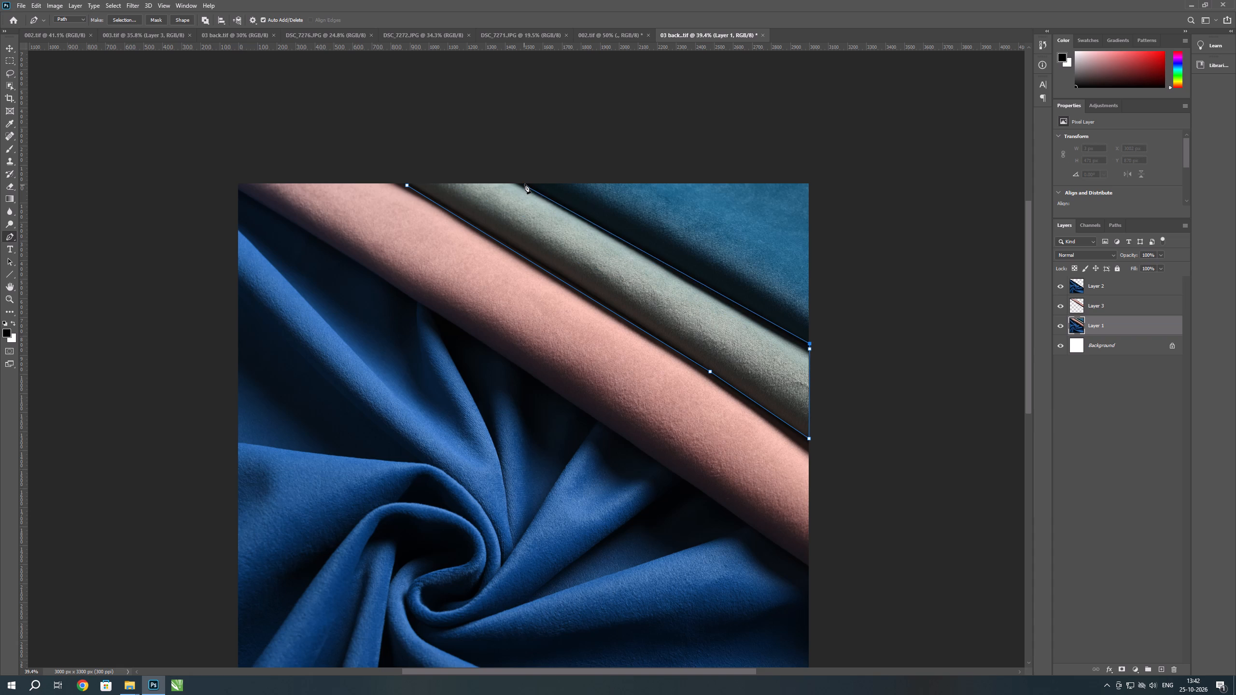
pyautogui.click(525, 184)
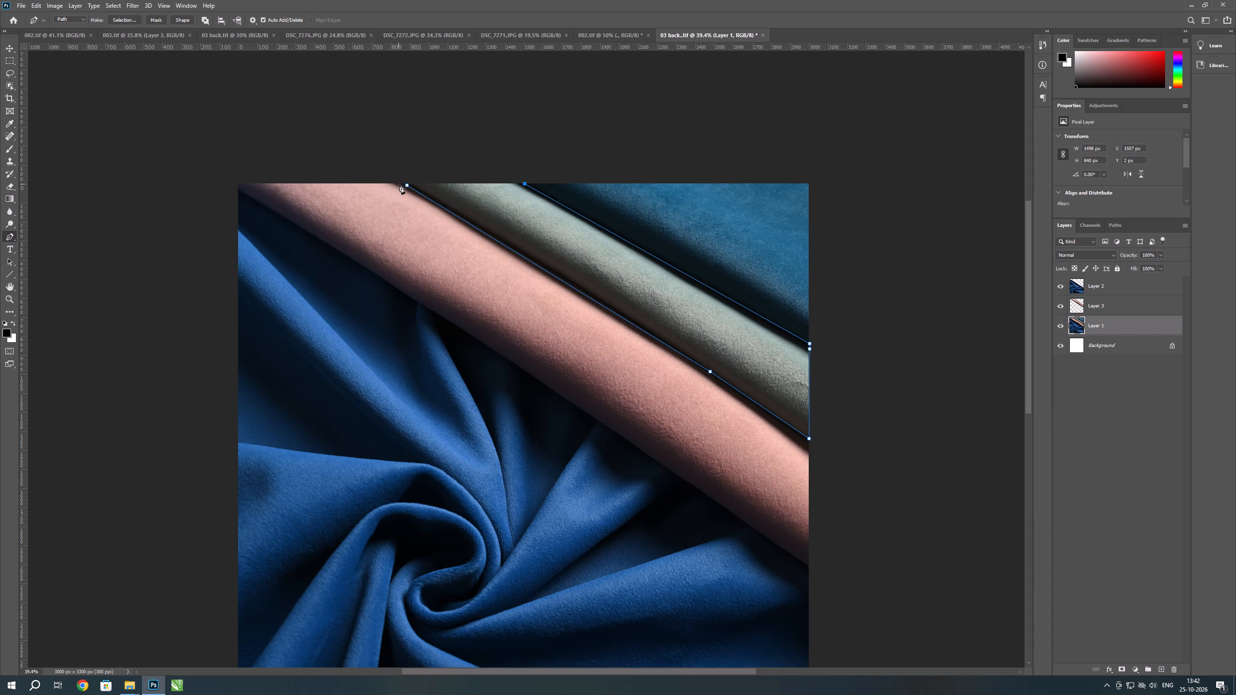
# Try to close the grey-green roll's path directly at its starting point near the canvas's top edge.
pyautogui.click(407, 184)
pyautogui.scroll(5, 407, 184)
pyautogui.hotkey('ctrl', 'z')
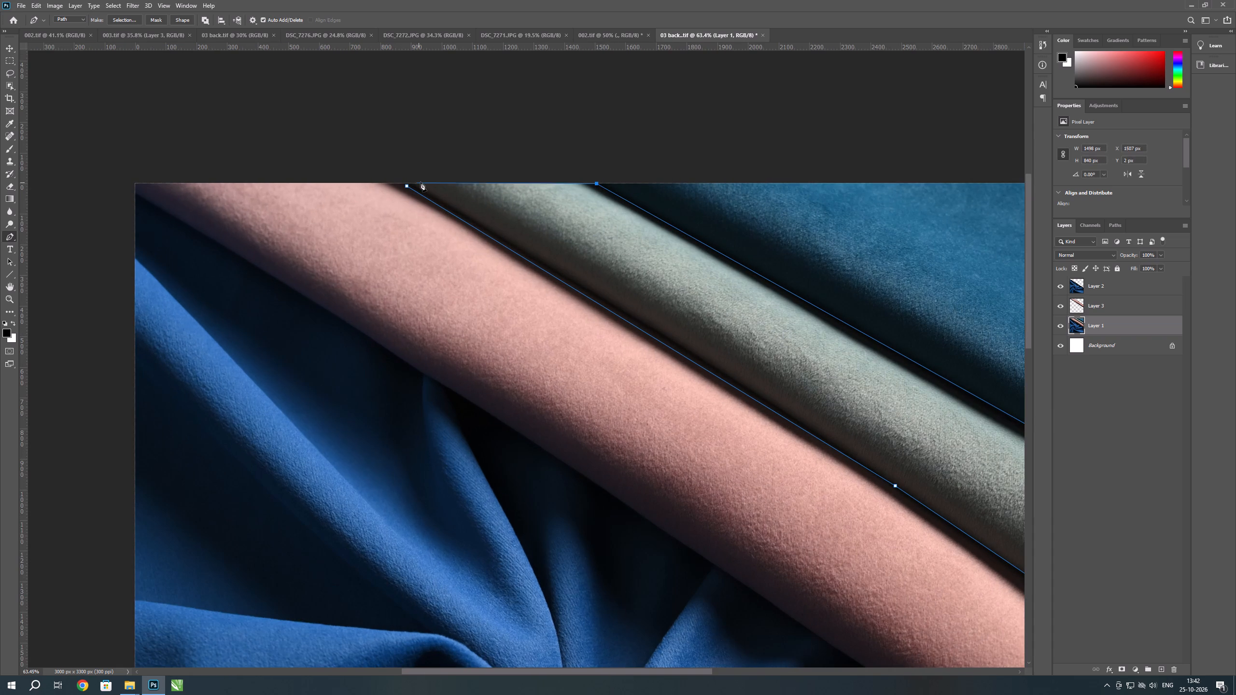
# Close the grey-green roll's path along the canvas's top edge and copy the enclosed area from Layer 1 to a new layer.
pyautogui.click(421, 183)
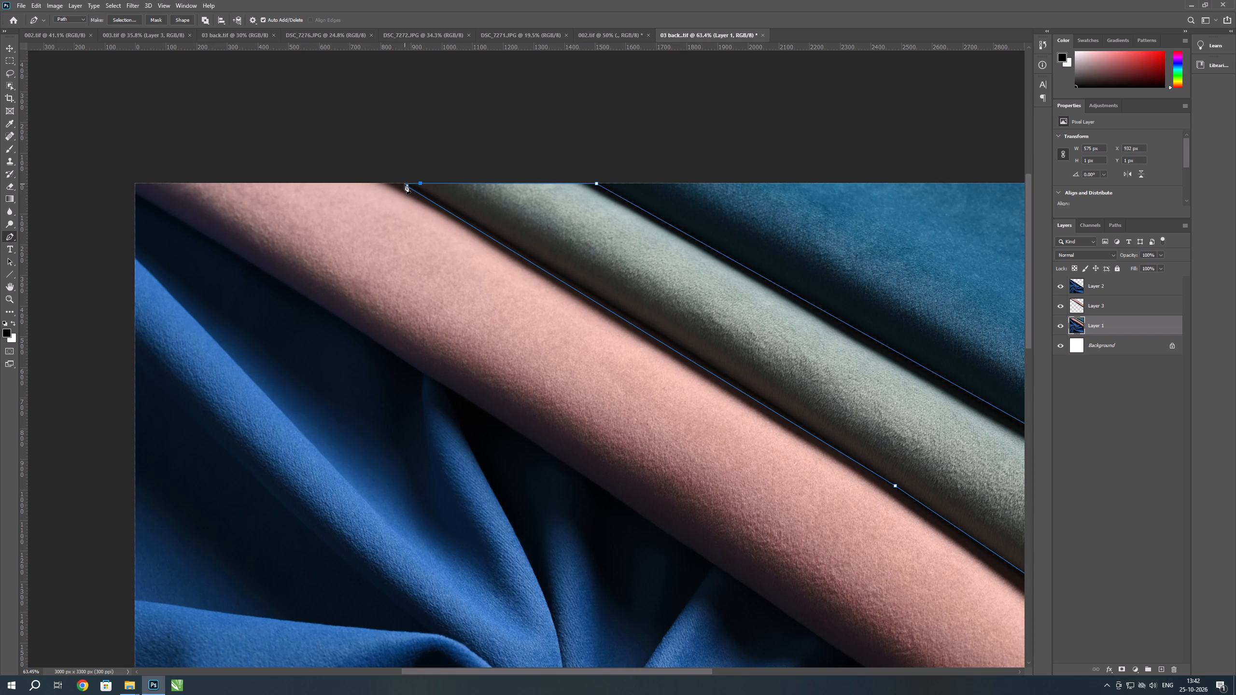
pyautogui.click(405, 184)
pyautogui.click(408, 186)
pyautogui.scroll(-8, 414, 244)
pyautogui.hotkey('ctrl', 'Return')
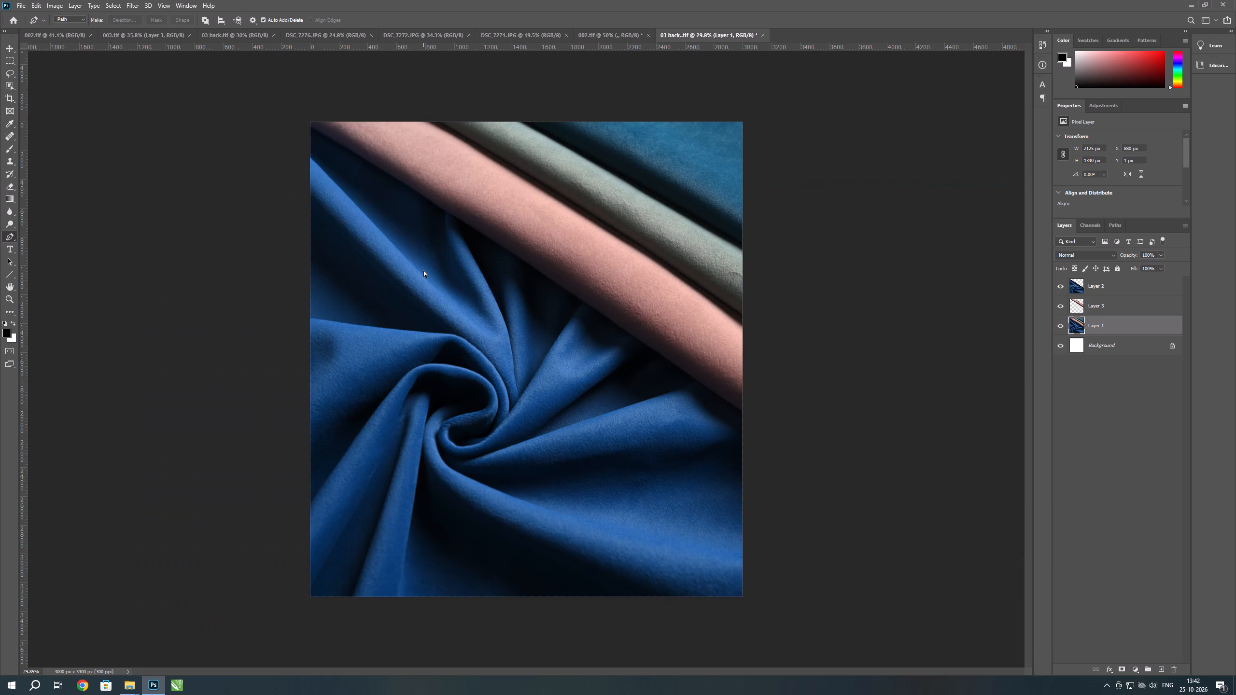
pyautogui.hotkey('ctrl', 'j')
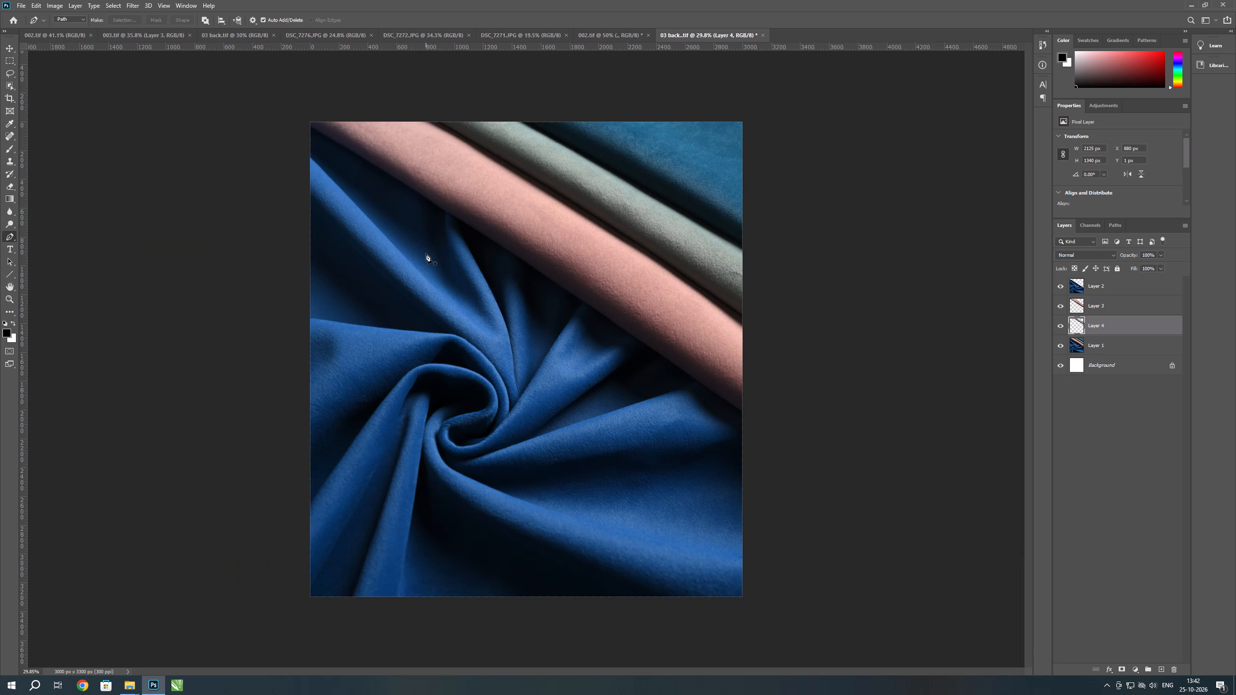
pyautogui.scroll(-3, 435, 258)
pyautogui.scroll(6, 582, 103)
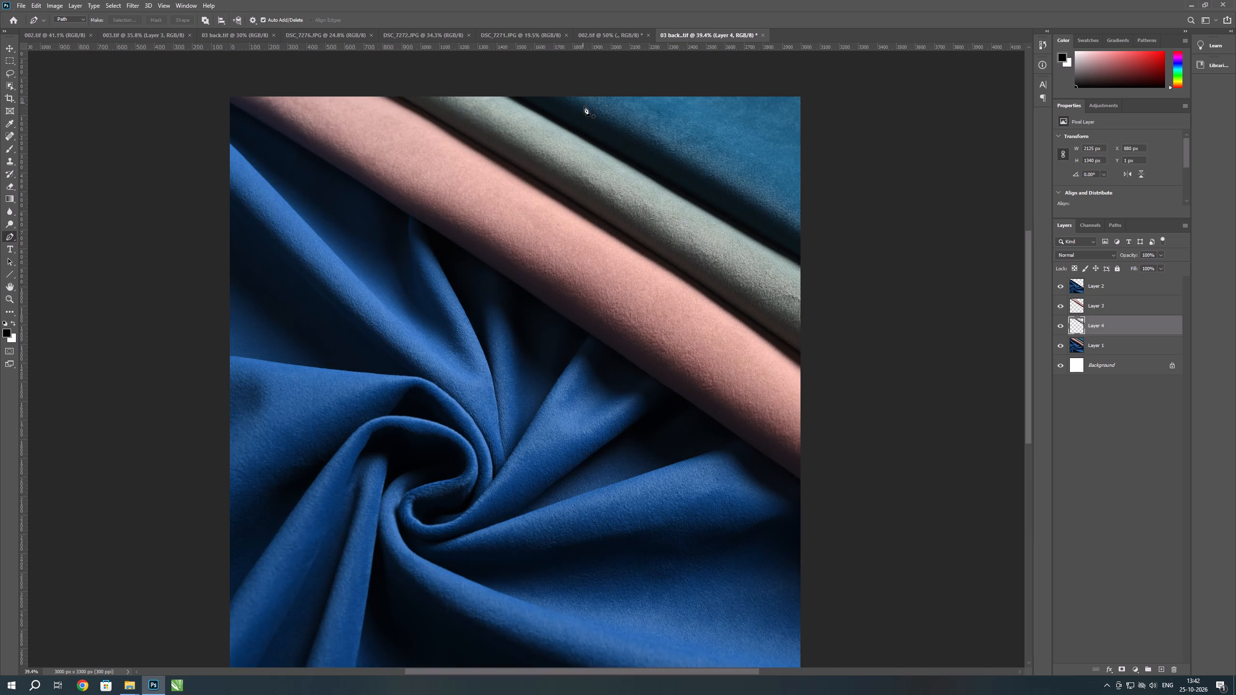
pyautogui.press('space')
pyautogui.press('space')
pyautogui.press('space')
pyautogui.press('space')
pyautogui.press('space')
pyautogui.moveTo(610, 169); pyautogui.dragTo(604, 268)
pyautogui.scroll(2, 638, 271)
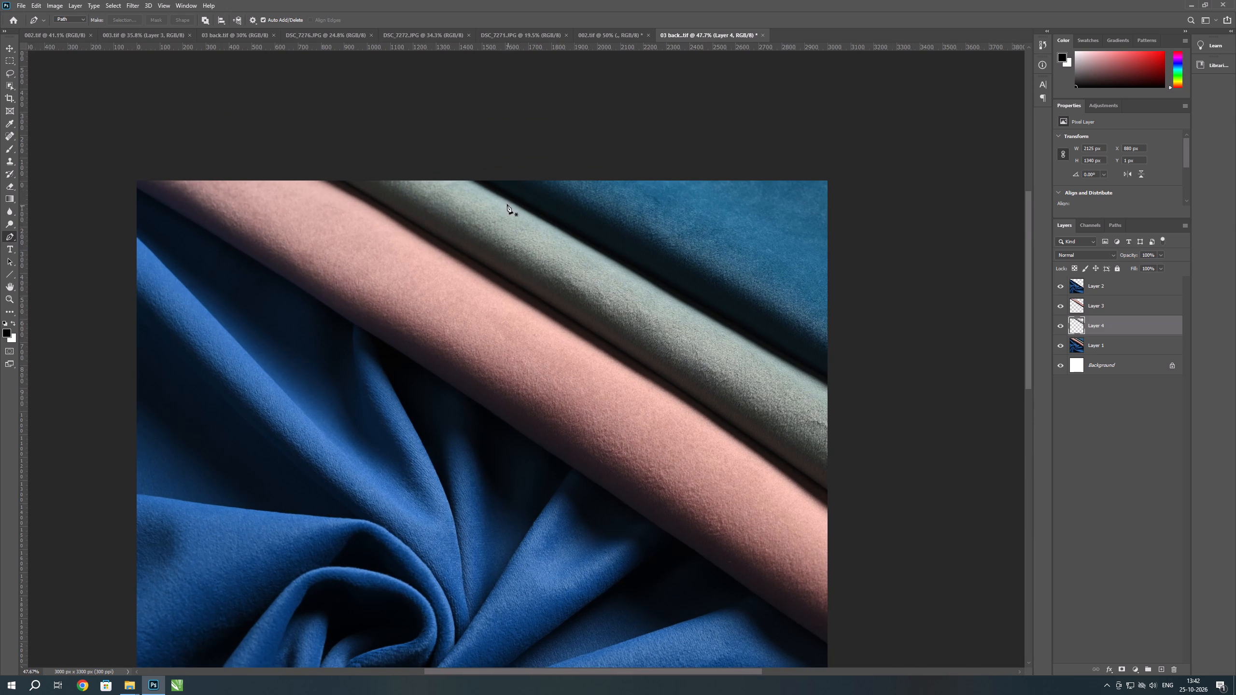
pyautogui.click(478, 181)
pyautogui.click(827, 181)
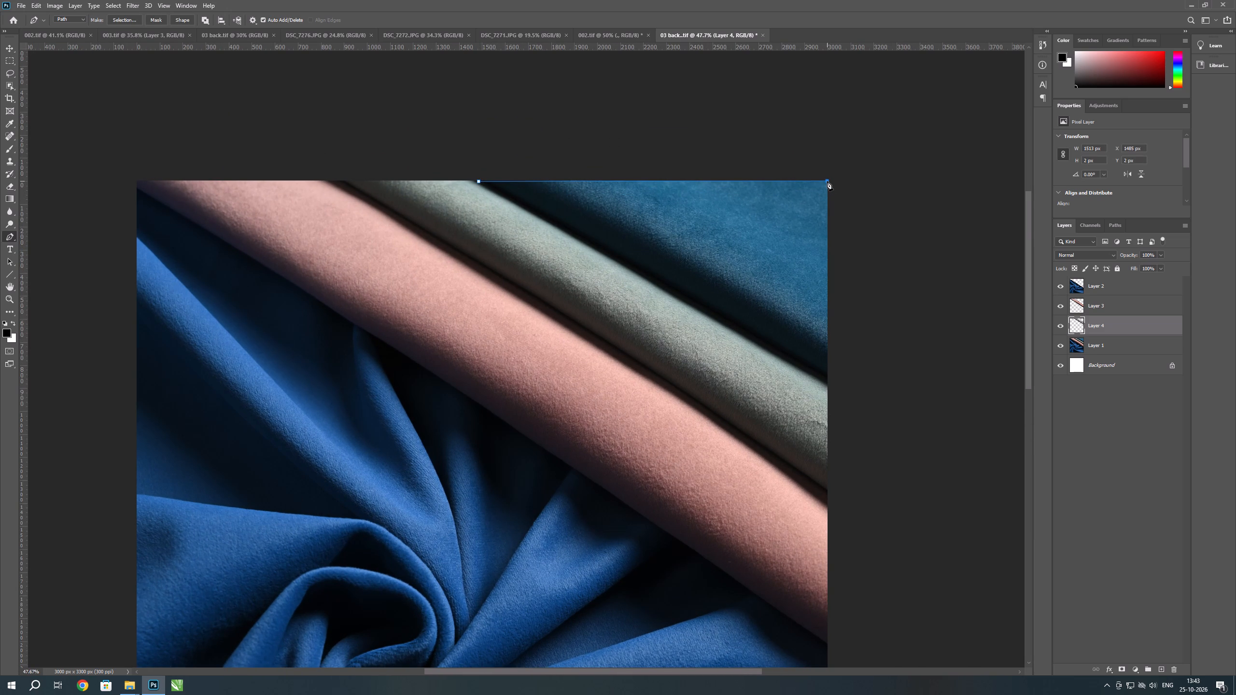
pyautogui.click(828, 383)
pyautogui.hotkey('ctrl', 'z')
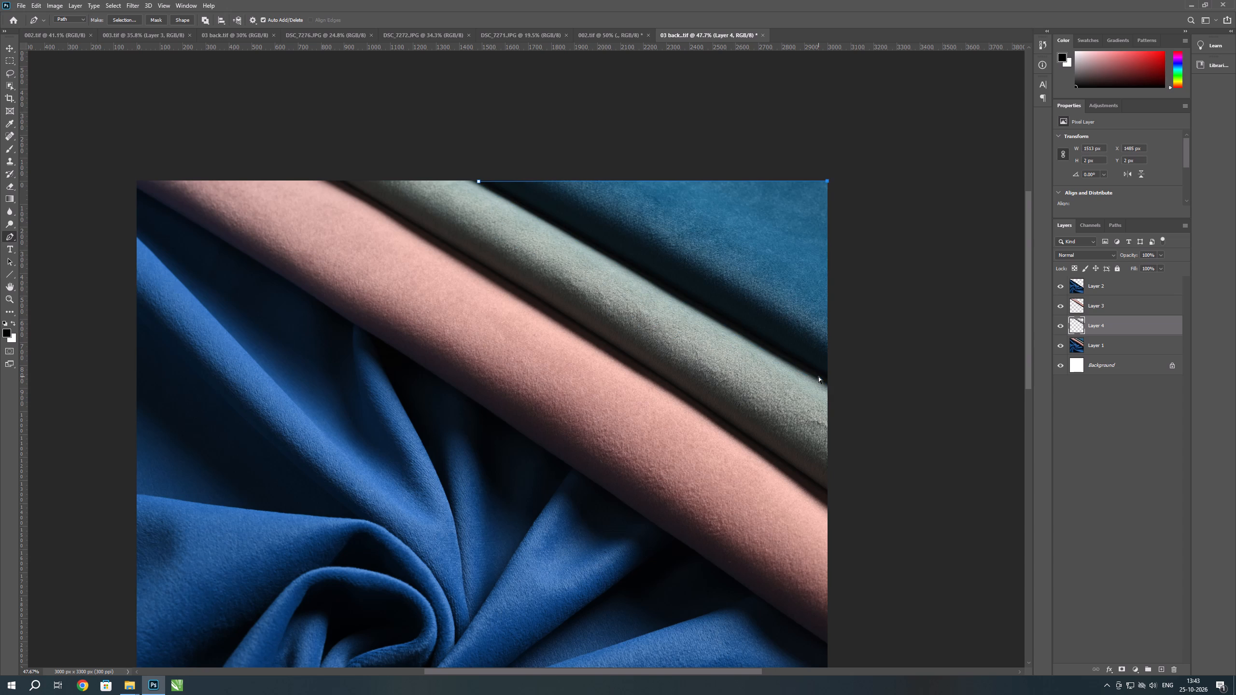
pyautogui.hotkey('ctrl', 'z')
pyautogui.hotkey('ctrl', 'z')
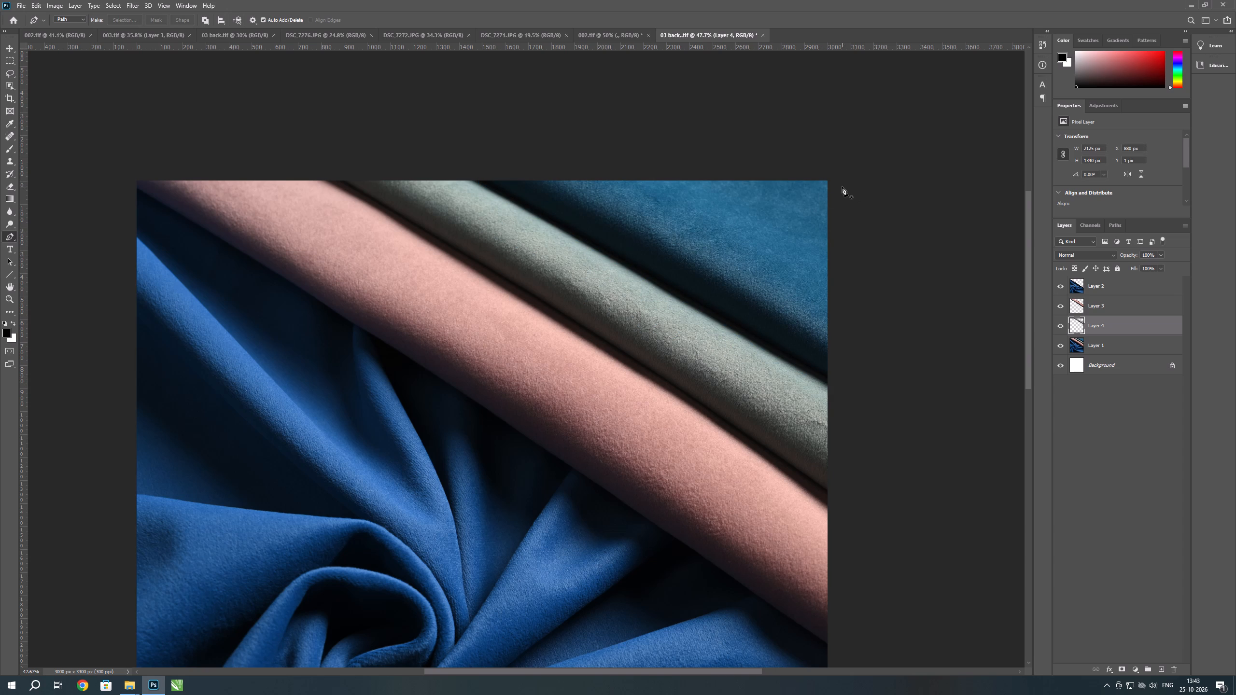
# With Layer 4 active, outline the teal fabric in the photo's corner with a closed Pen path and copy that area to a new layer.
pyautogui.click(829, 181)
pyautogui.click(828, 378)
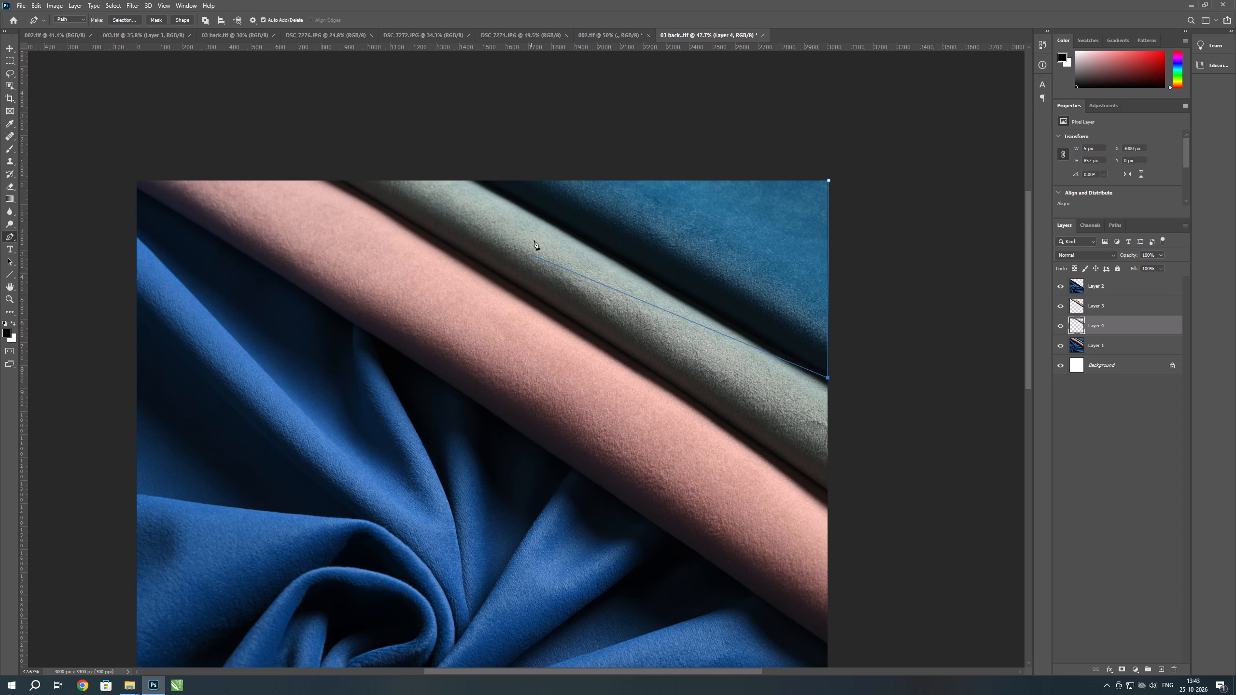
pyautogui.click(535, 205)
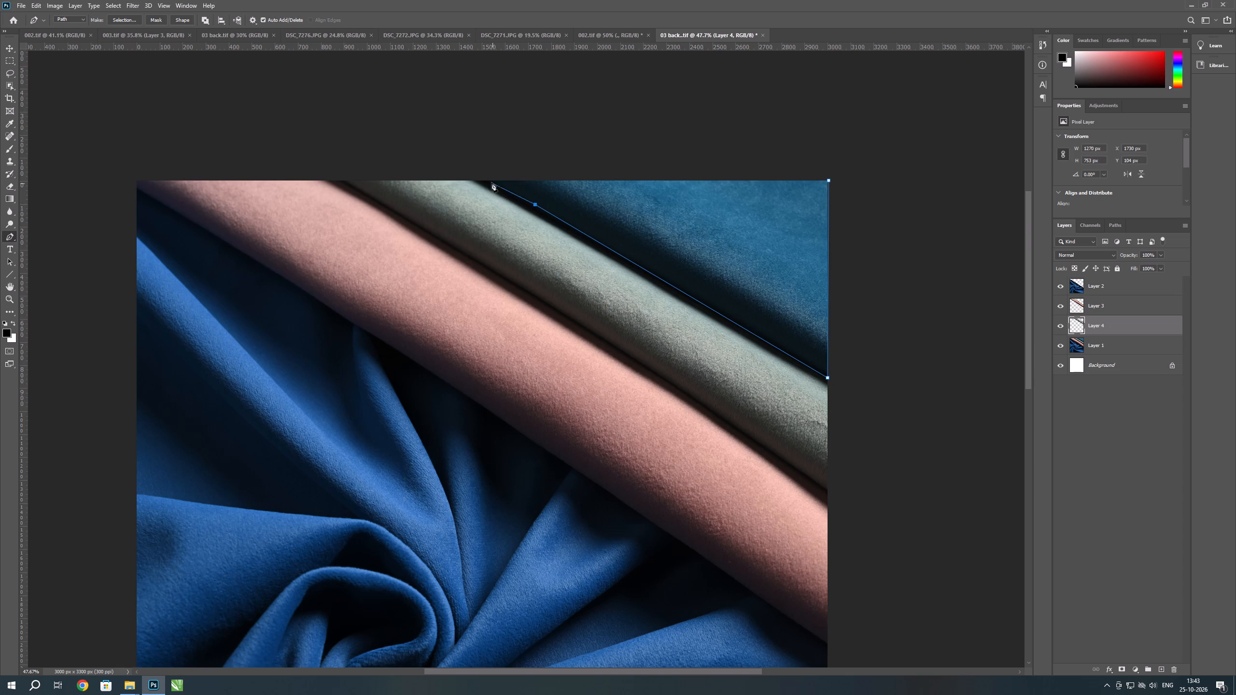
pyautogui.click(489, 180)
pyautogui.click(831, 181)
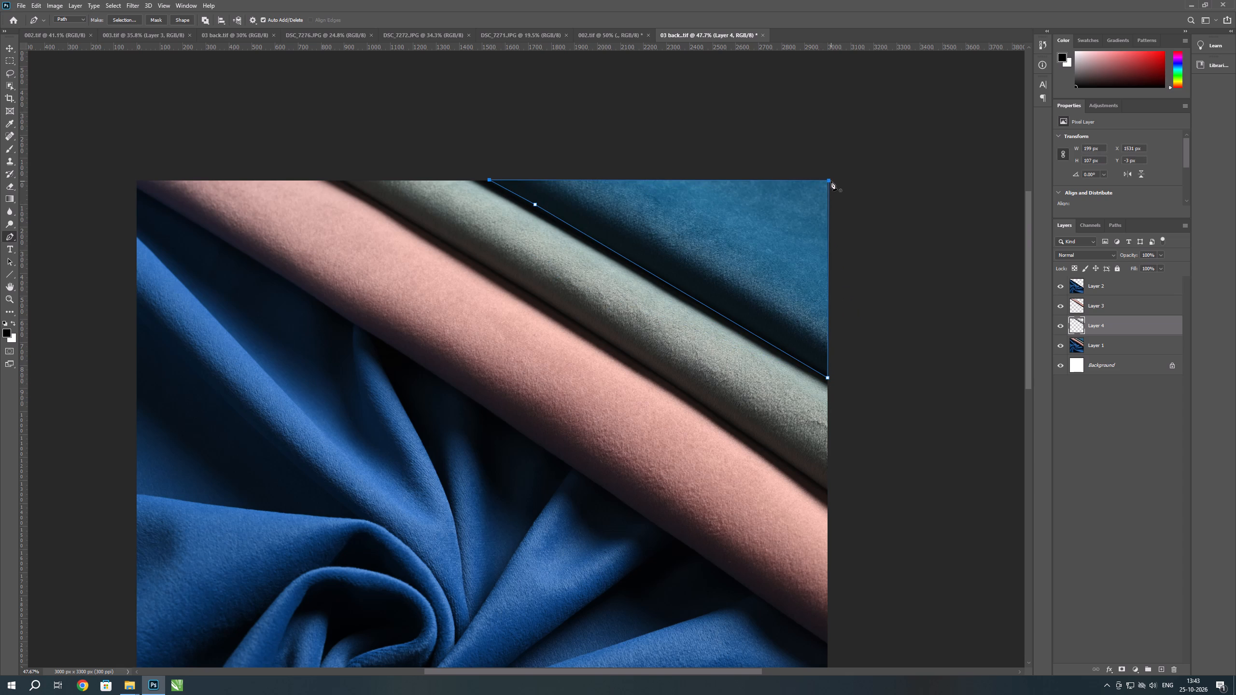
pyautogui.hotkey('ctrl', 'Return')
pyautogui.hotkey('ctrl', 'j')
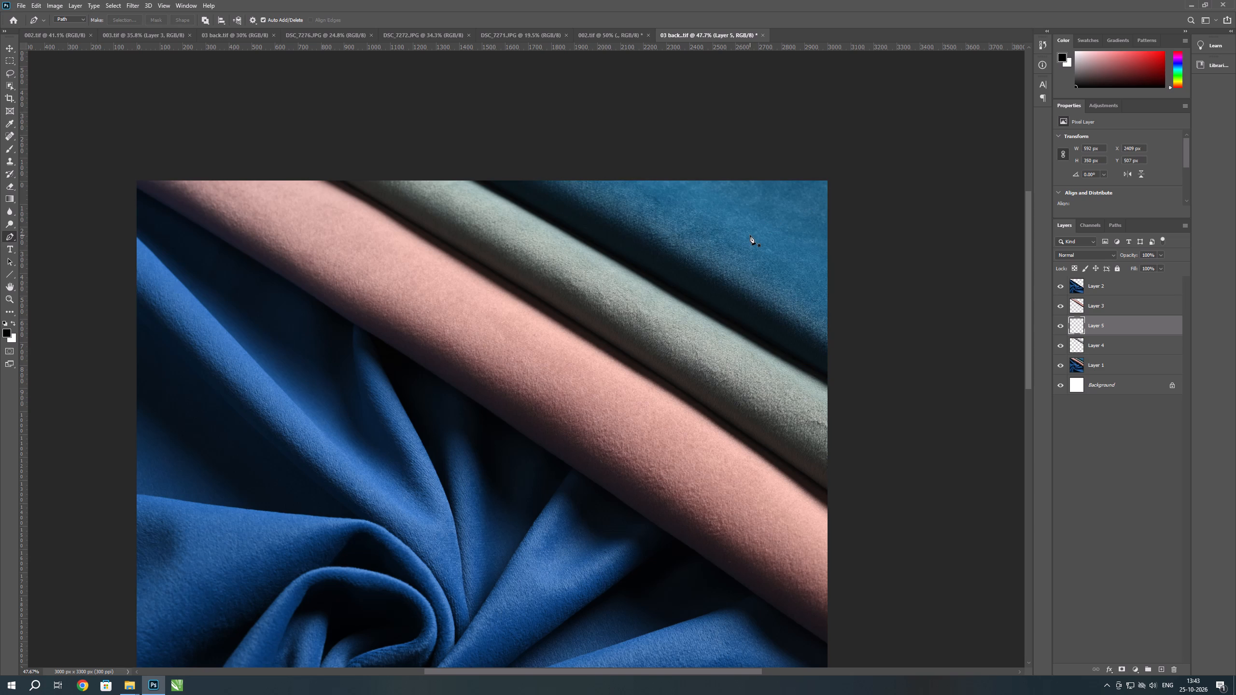
# Save the layered background document.
pyautogui.scroll(-6, 756, 333)
pyautogui.keyDown('ctrl'); pyautogui.scroll(2, 670, 296); pyautogui.keyUp('ctrl')
pyautogui.hotkey('ctrl', 's')
pyautogui.hotkey('ctrl', 's')
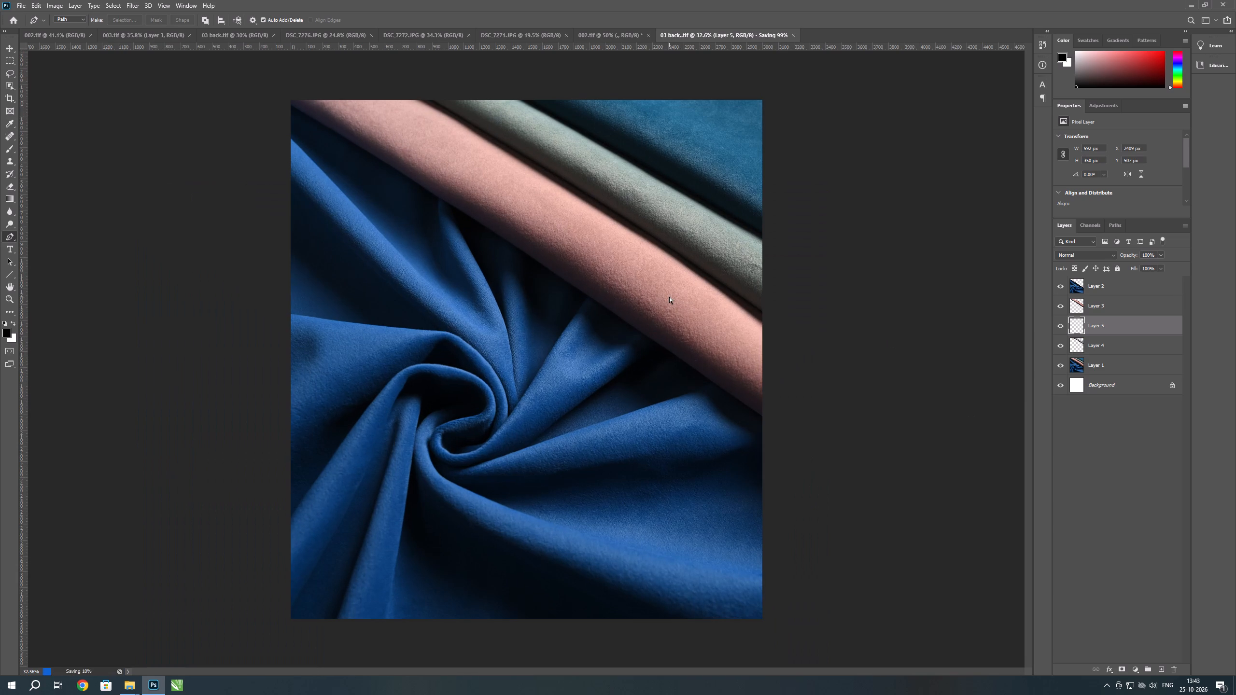
pyautogui.hotkey('ctrl', 's')
pyautogui.hotkey('ctrl', 's')
pyautogui.hotkey('ctrl', 's')
pyautogui.hotkey('ctrl', 's')
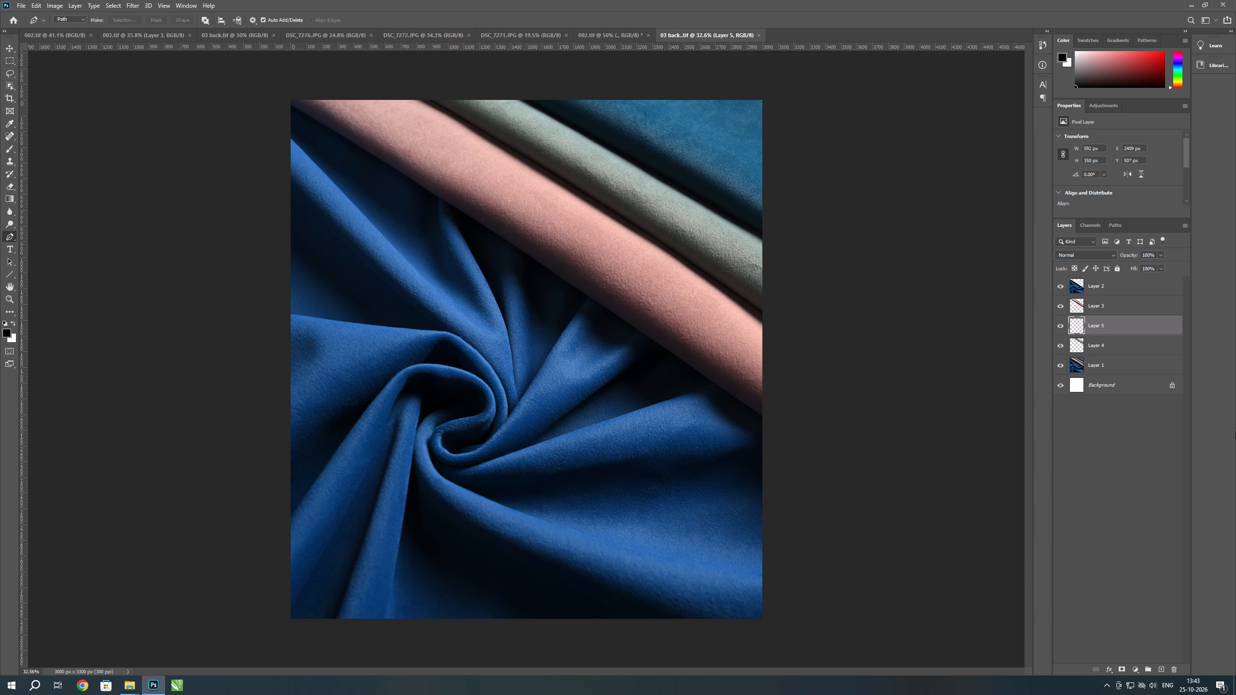
# Apply Color Balance to the pink roll on Layer 3 with midtone levels +4, -3 and -2.
pyautogui.scroll(5, 350, 290)
pyautogui.scroll(6, 605, 235)
pyautogui.scroll(-6, 533, 287)
pyautogui.scroll(8, 689, 201)
pyautogui.scroll(-2, 505, 317)
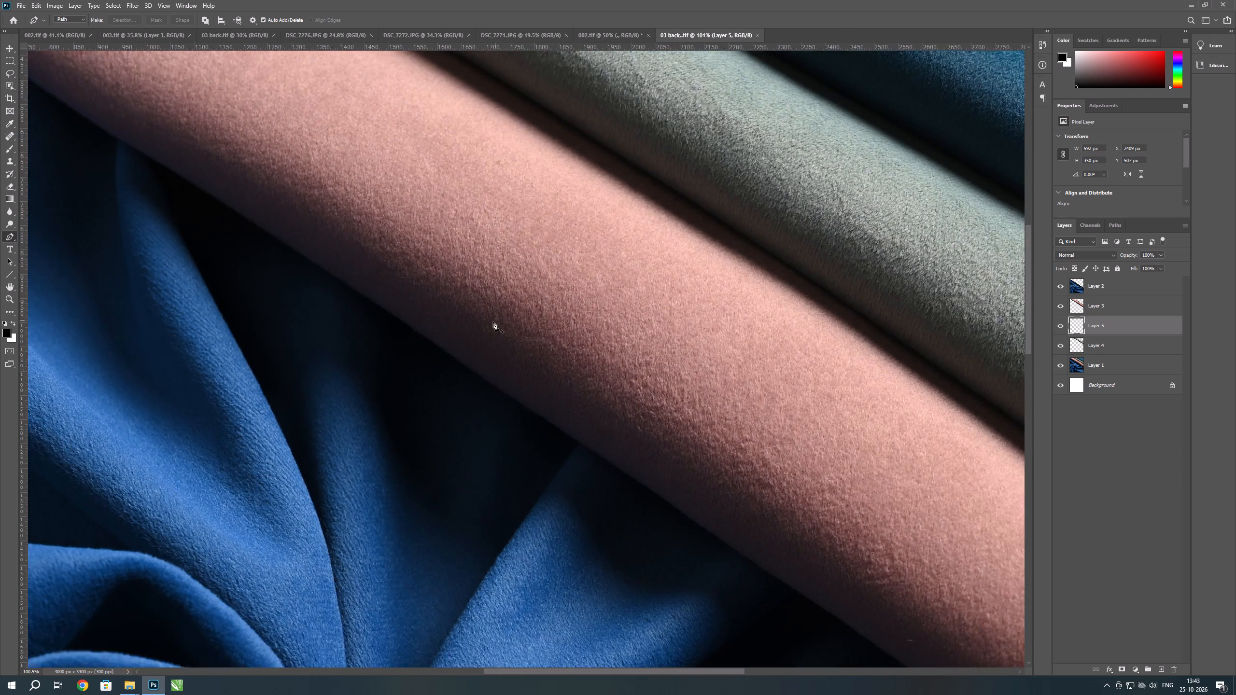
pyautogui.scroll(-6, 493, 321)
pyautogui.click(1072, 312)
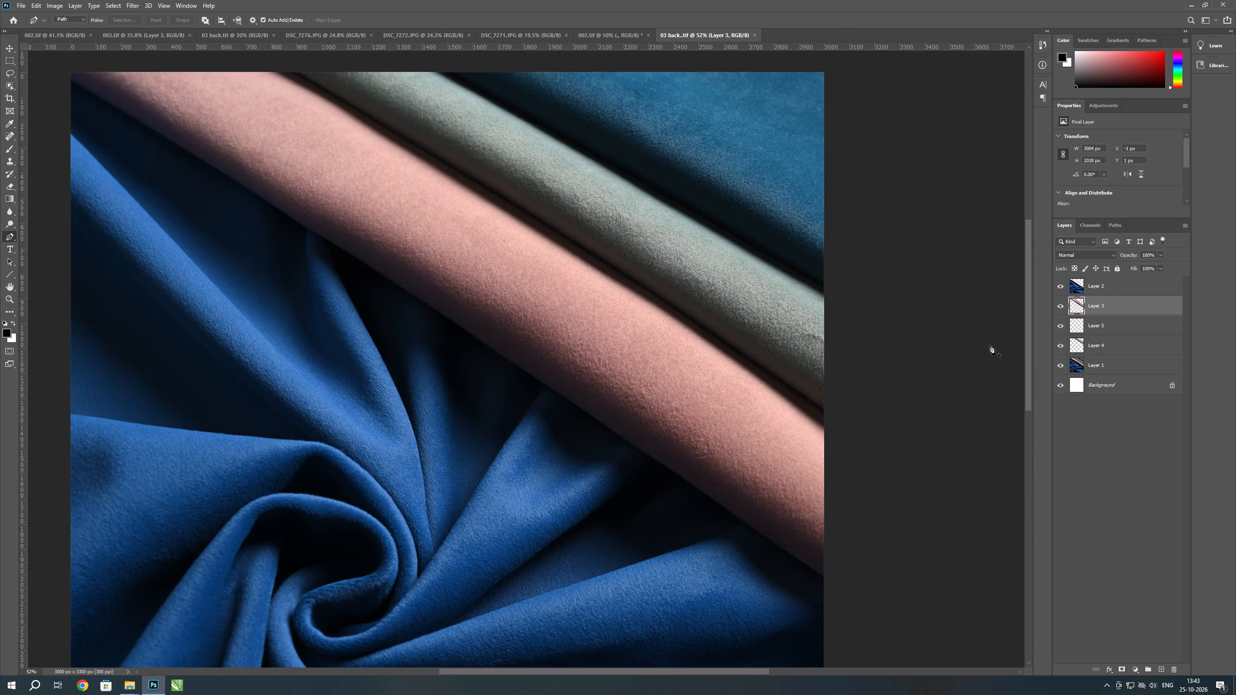
pyautogui.hotkey('ctrl', 'b')
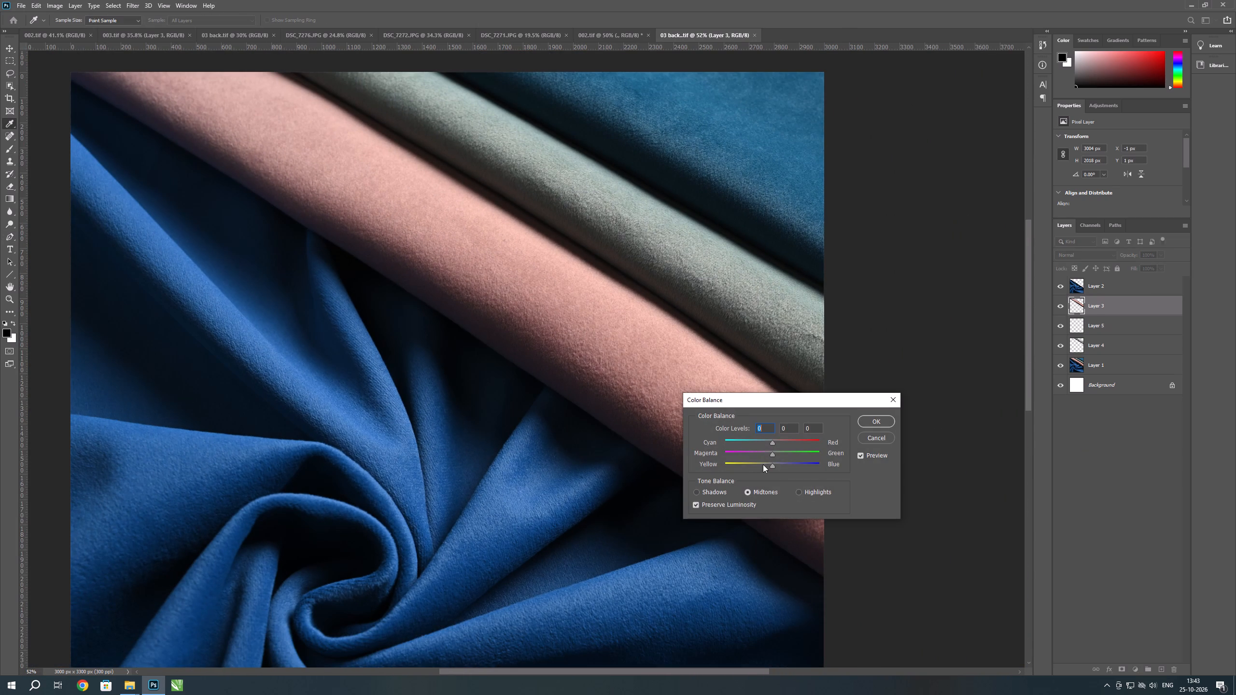
pyautogui.click(772, 452)
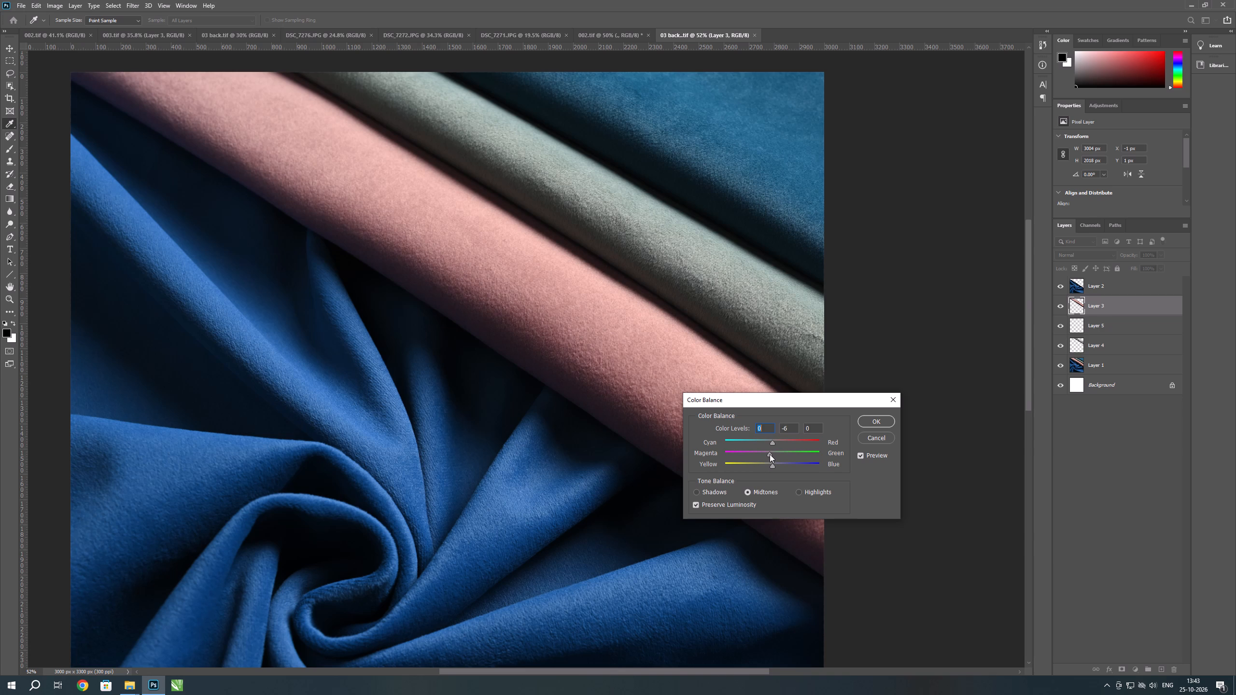
pyautogui.click(772, 443)
pyautogui.click(772, 464)
pyautogui.click(890, 418)
# Open the Camera Raw filter on Layer 3 and set Temperature to -6, Tint to -1 and Exposure to -0.05.
pyautogui.scroll(-7, 746, 475)
pyautogui.scroll(4, 656, 477)
pyautogui.hotkey('ctrl', 'shift', 'a')
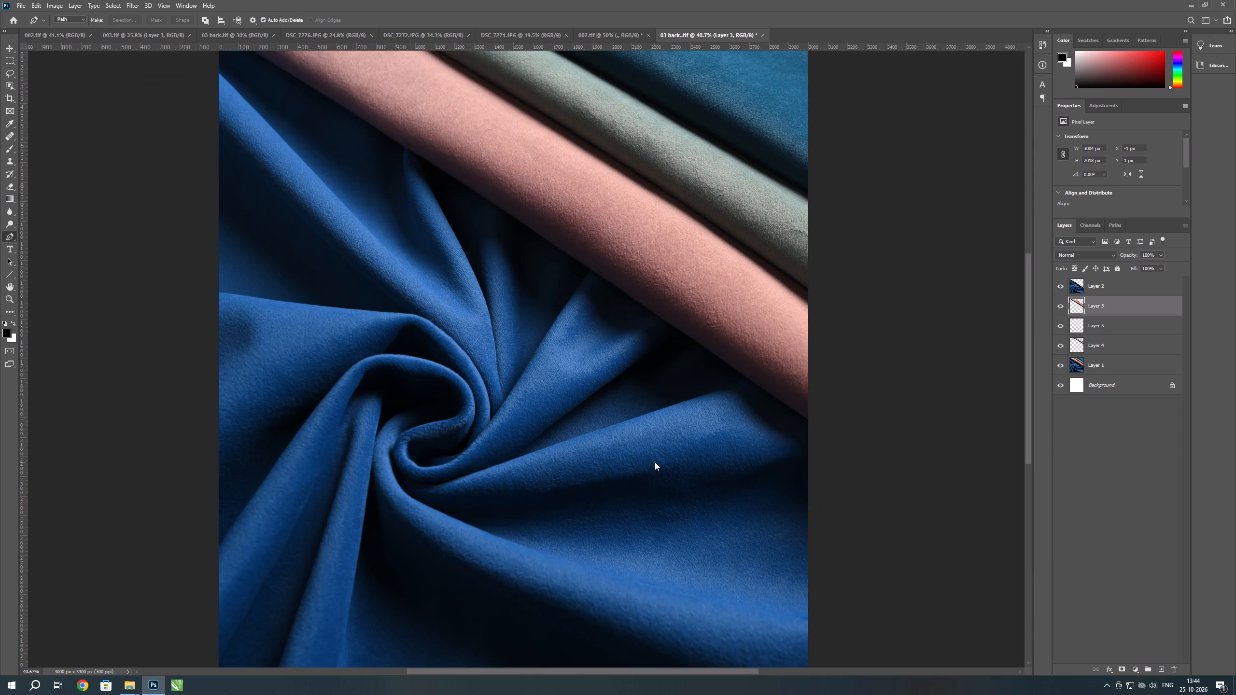
pyautogui.click(869, 289)
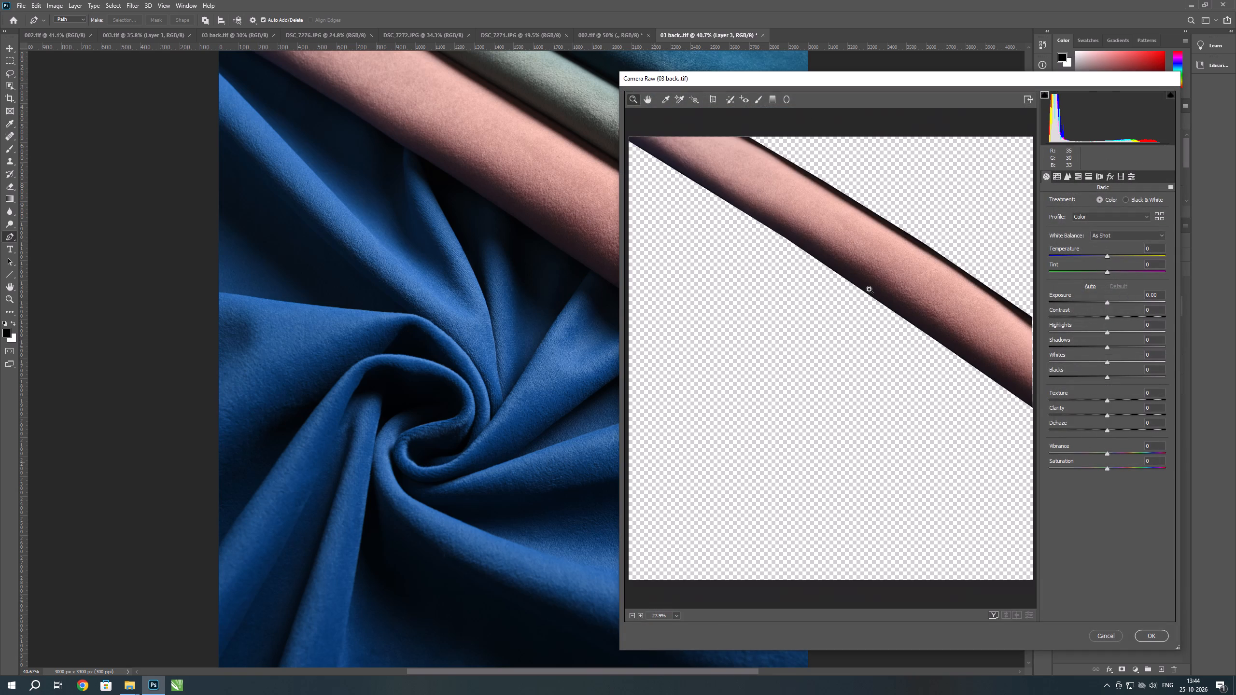
pyautogui.click(1104, 250)
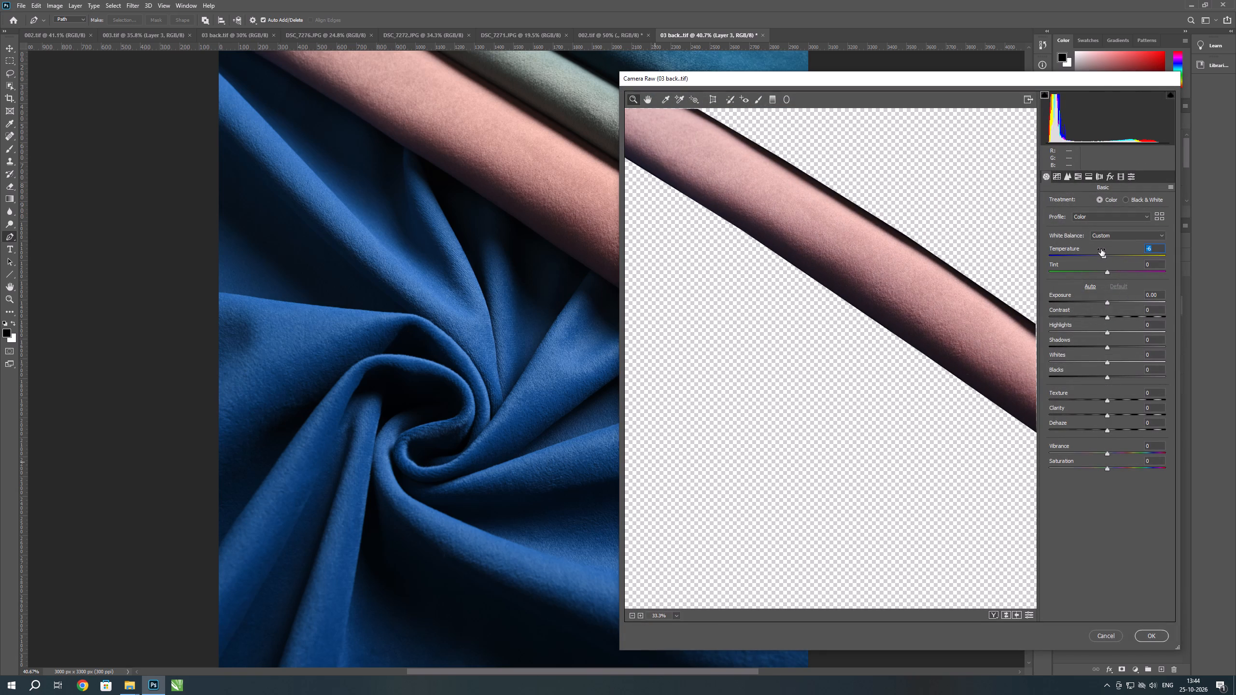
pyautogui.click(1106, 263)
pyautogui.click(1105, 301)
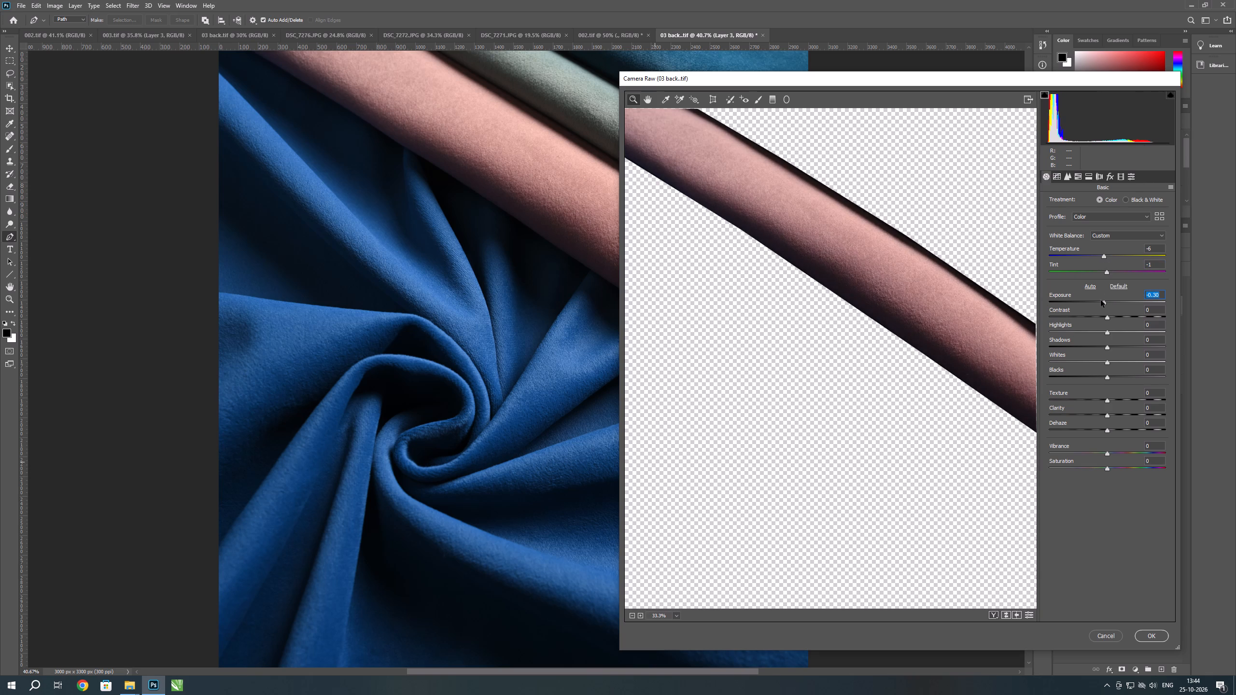
pyautogui.press('Up')
pyautogui.press('Up')
pyautogui.press('Up')
pyautogui.press('Up')
pyautogui.press('Up')
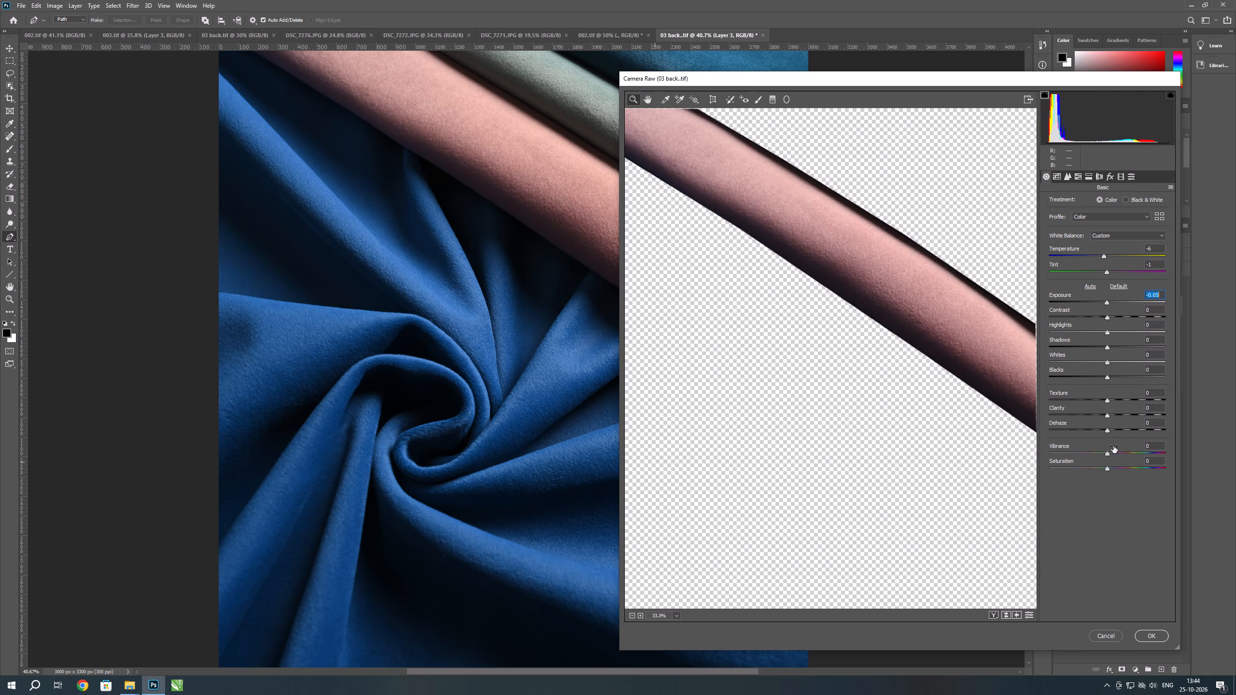
# Set Vibrance to -10 and apply the Camera Raw adjustments to the pink roll.
pyautogui.click(1113, 446)
pyautogui.press('Down')
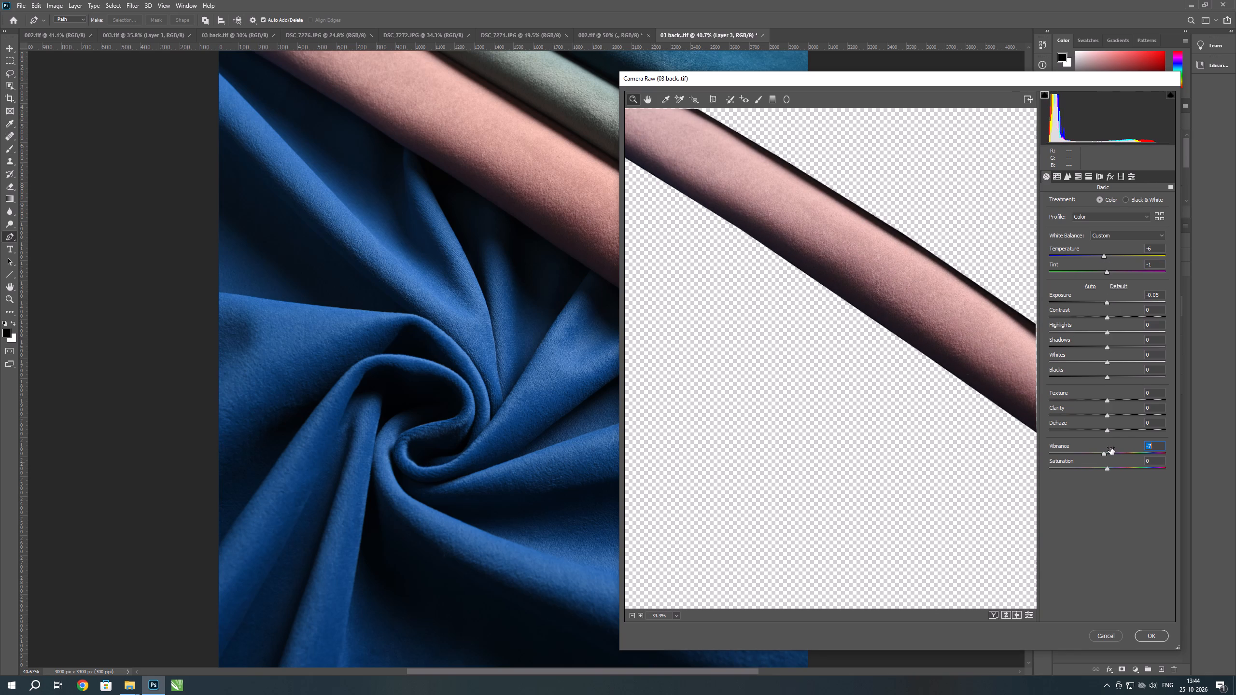
pyautogui.press('Down')
pyautogui.press('Down')
pyautogui.press('Down')
pyautogui.press('Down')
pyautogui.press('Up')
pyautogui.press('Return')
pyautogui.press('Return')
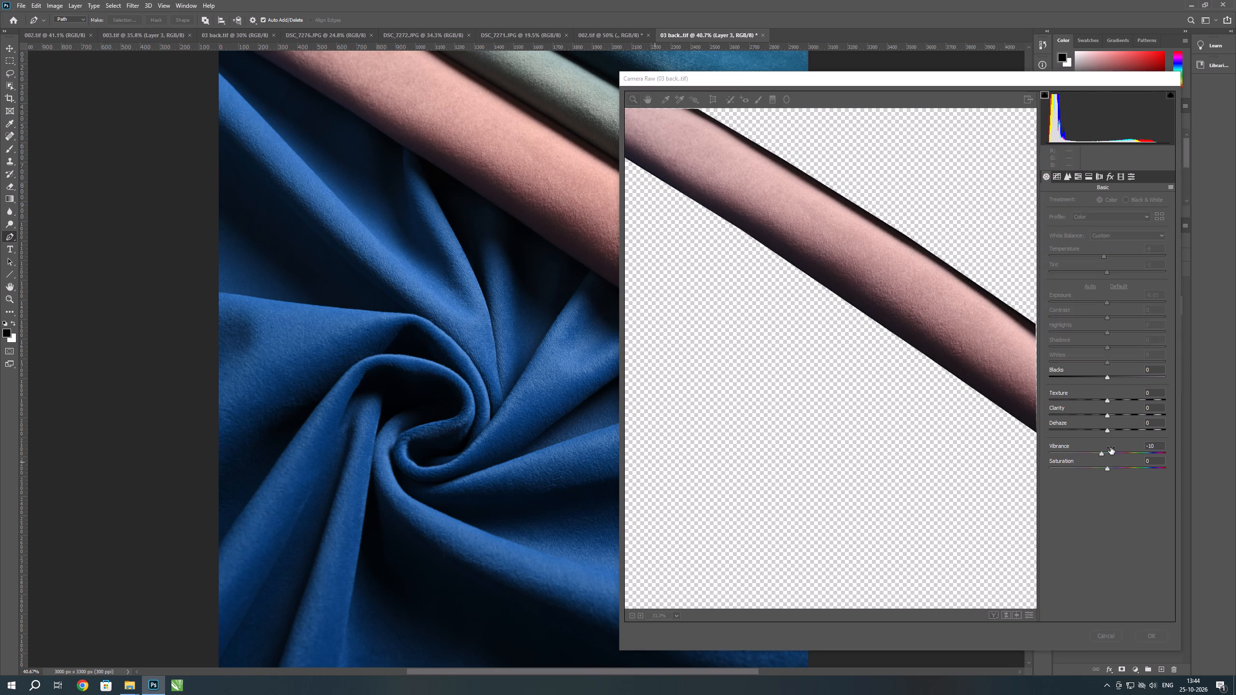
pyautogui.press('Return')
# Switch to the Move tool and deselect all layers.
pyautogui.scroll(-6, 643, 483)
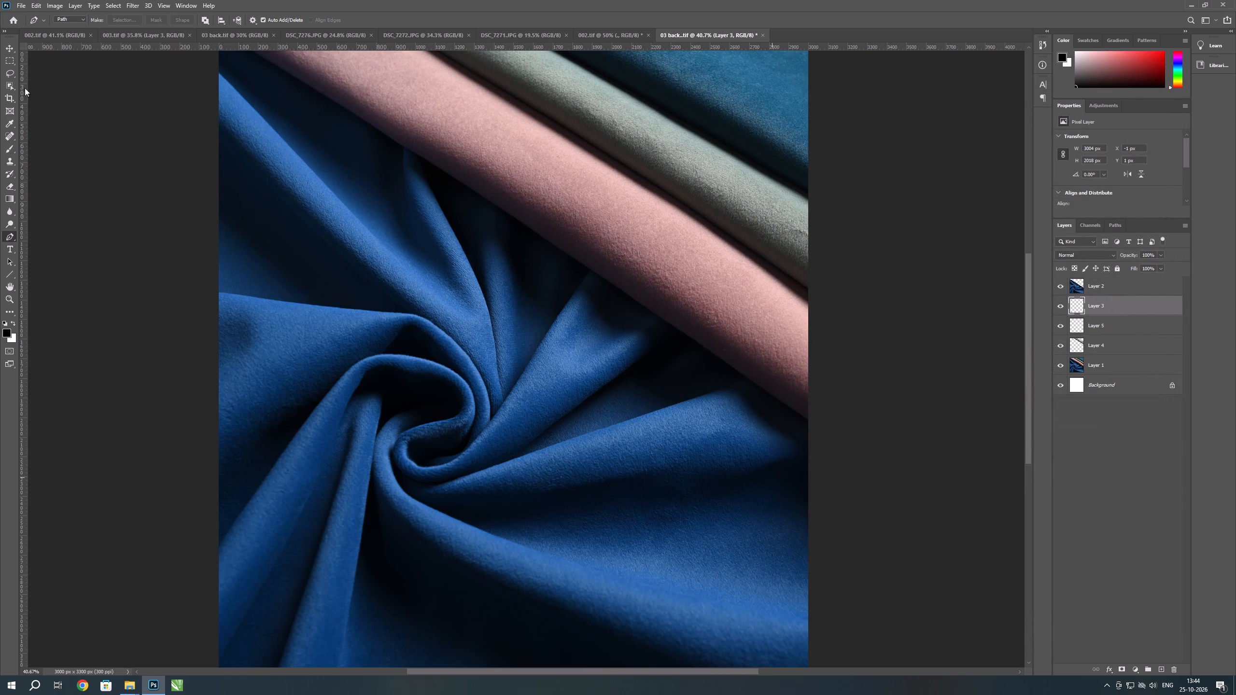
pyautogui.click(8, 46)
pyautogui.click(51, 97)
pyautogui.scroll(-6, 429, 465)
pyautogui.scroll(7, 464, 270)
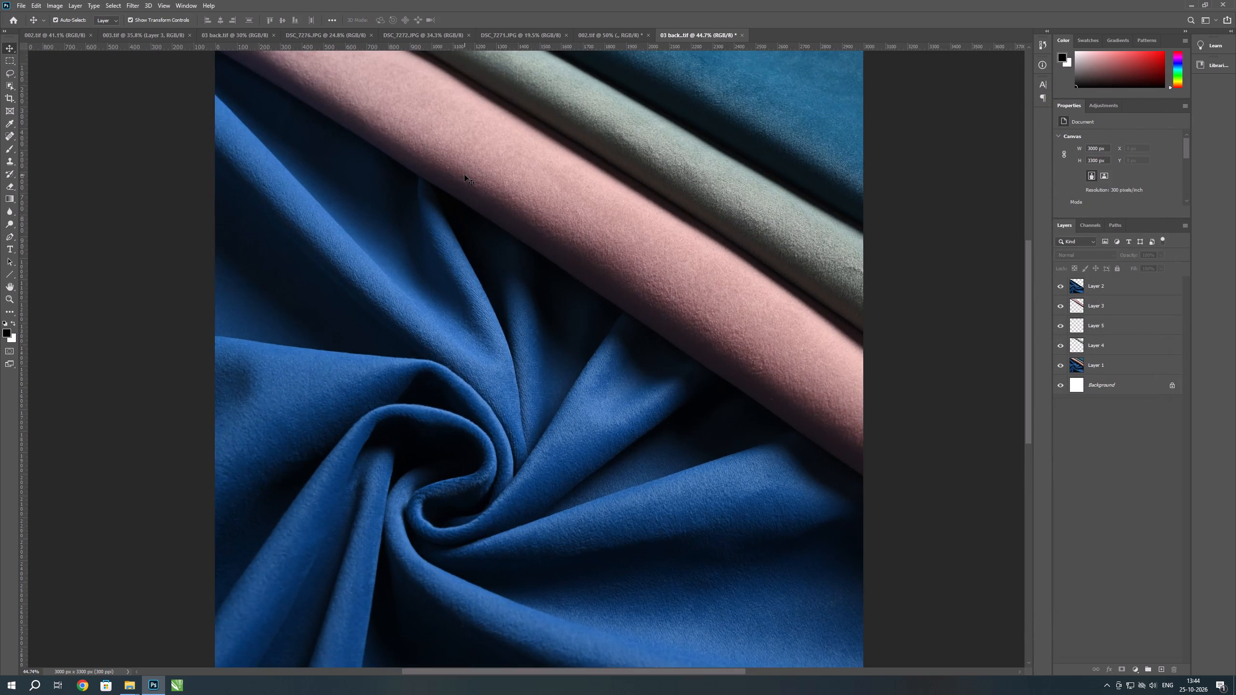
# Examine the recoloured pink roll on Layer 3 against the surrounding fabrics, close up and across the whole image.
pyautogui.scroll(6, 622, 198)
pyautogui.scroll(-3, 576, 403)
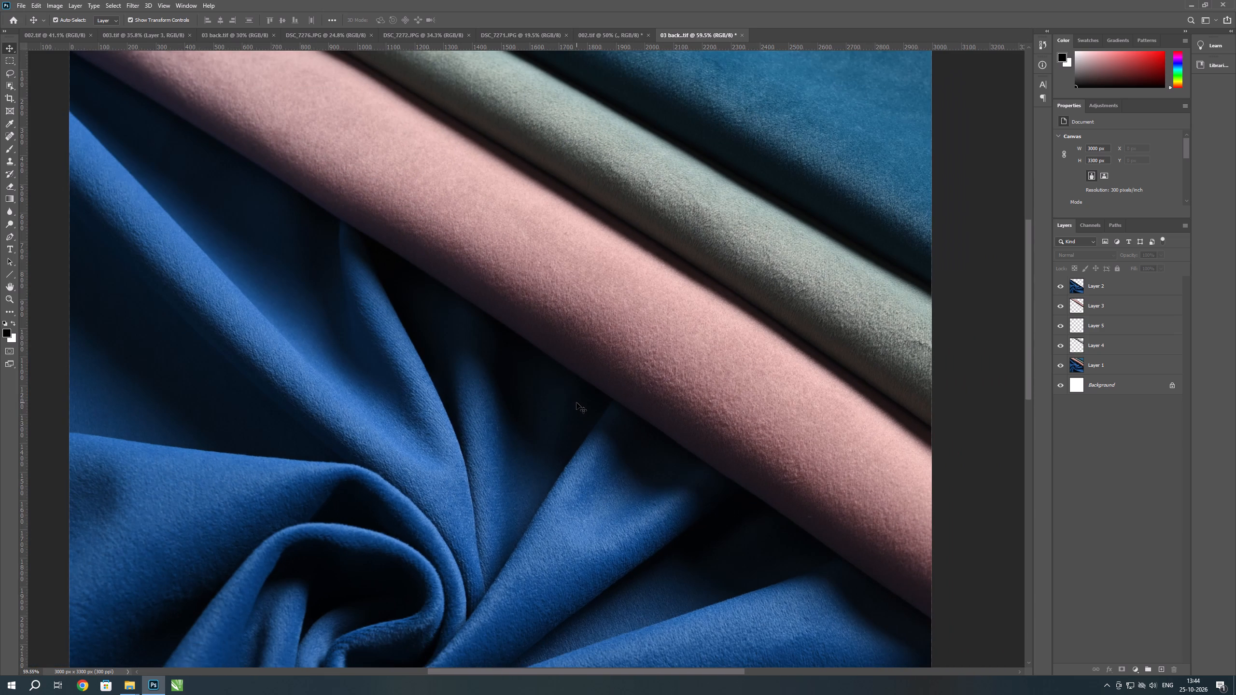
pyautogui.scroll(1, 747, 382)
pyautogui.scroll(-1, 747, 382)
pyautogui.click(1081, 307)
pyautogui.scroll(-6, 664, 497)
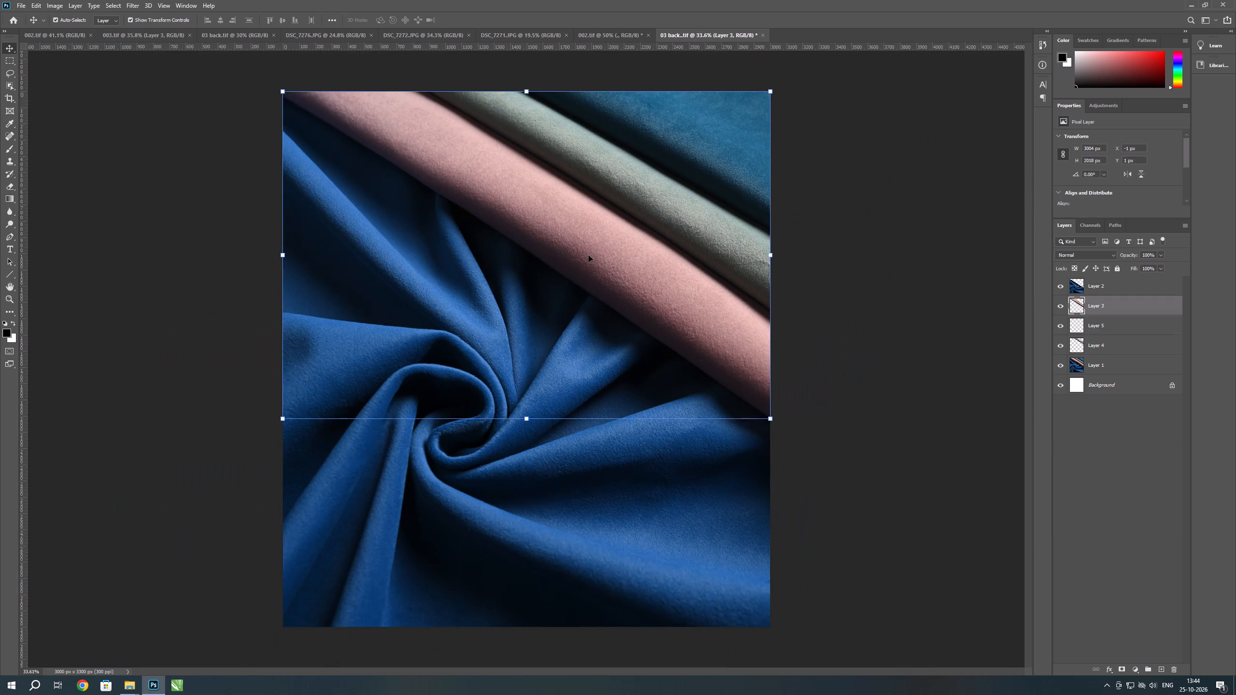
pyautogui.scroll(2, 589, 200)
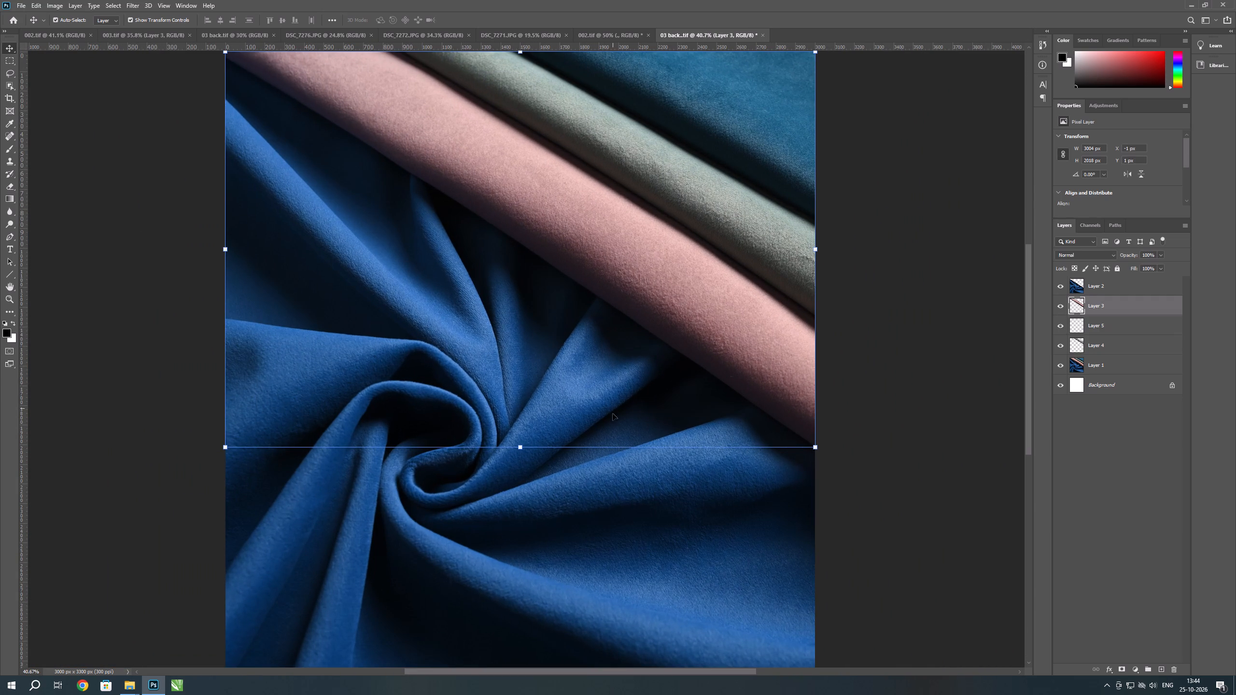
pyautogui.scroll(-1, 611, 422)
pyautogui.scroll(2, 737, 58)
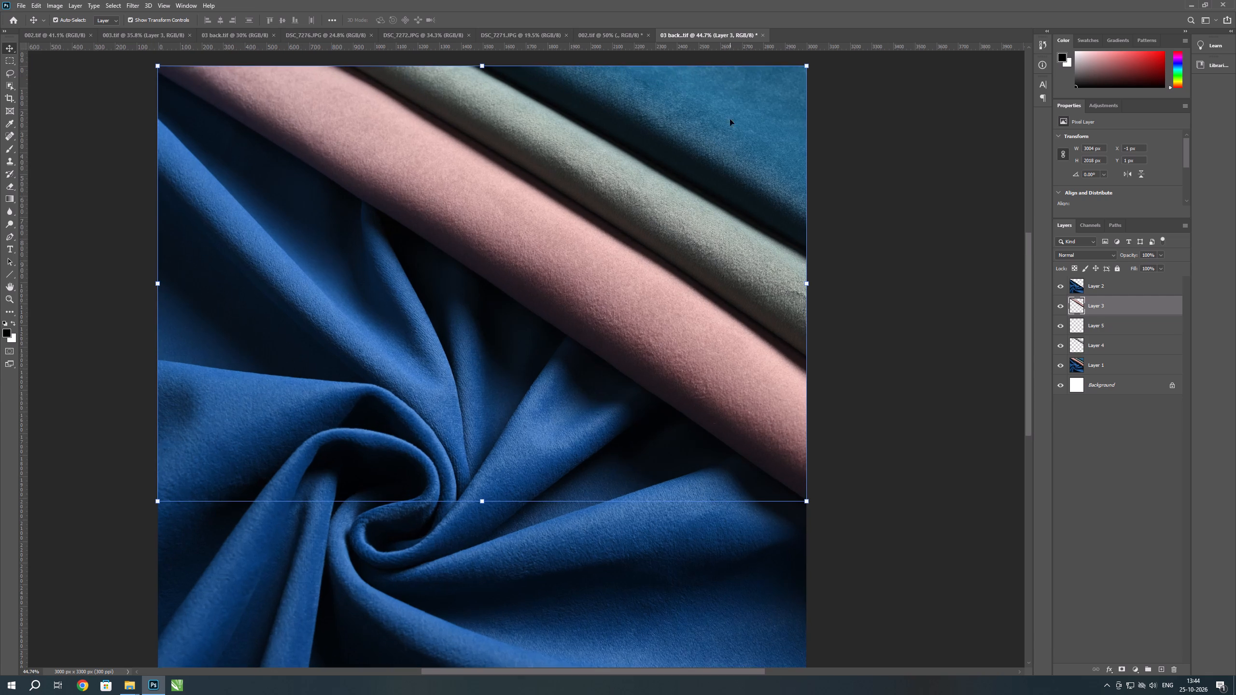
pyautogui.scroll(4, 717, 227)
pyautogui.scroll(-6, 645, 671)
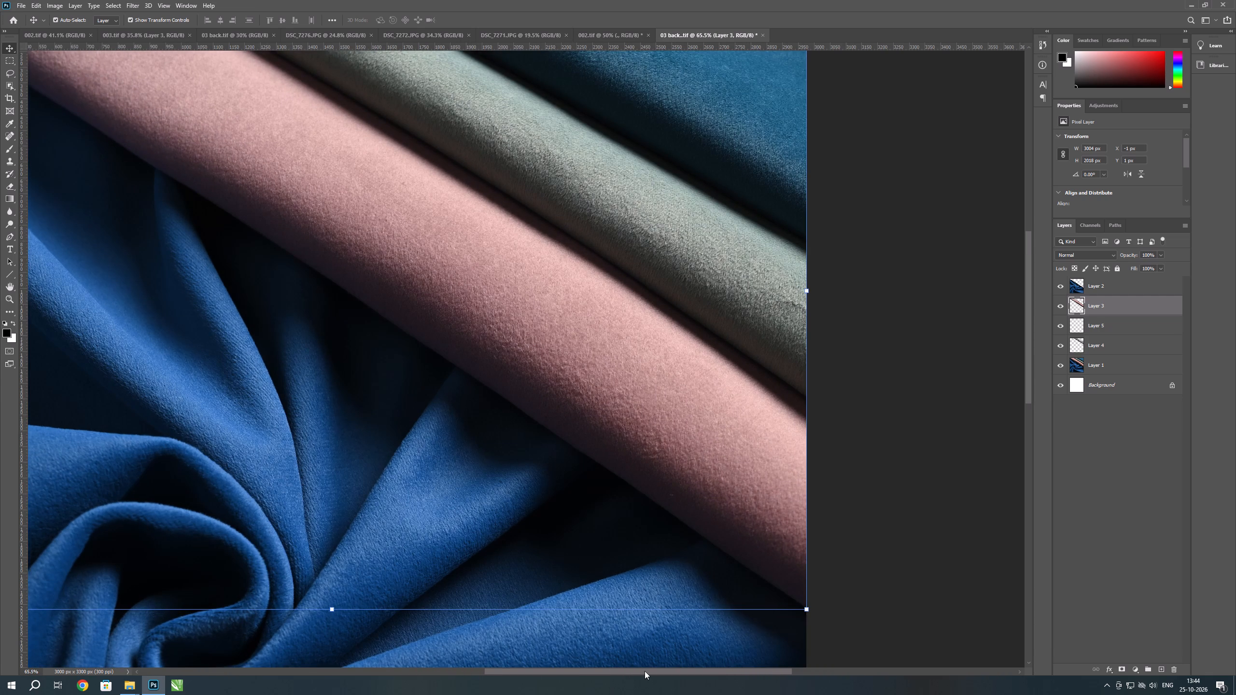
pyautogui.scroll(-1, 645, 671)
pyautogui.scroll(-4, 730, 671)
pyautogui.scroll(-5, 778, 491)
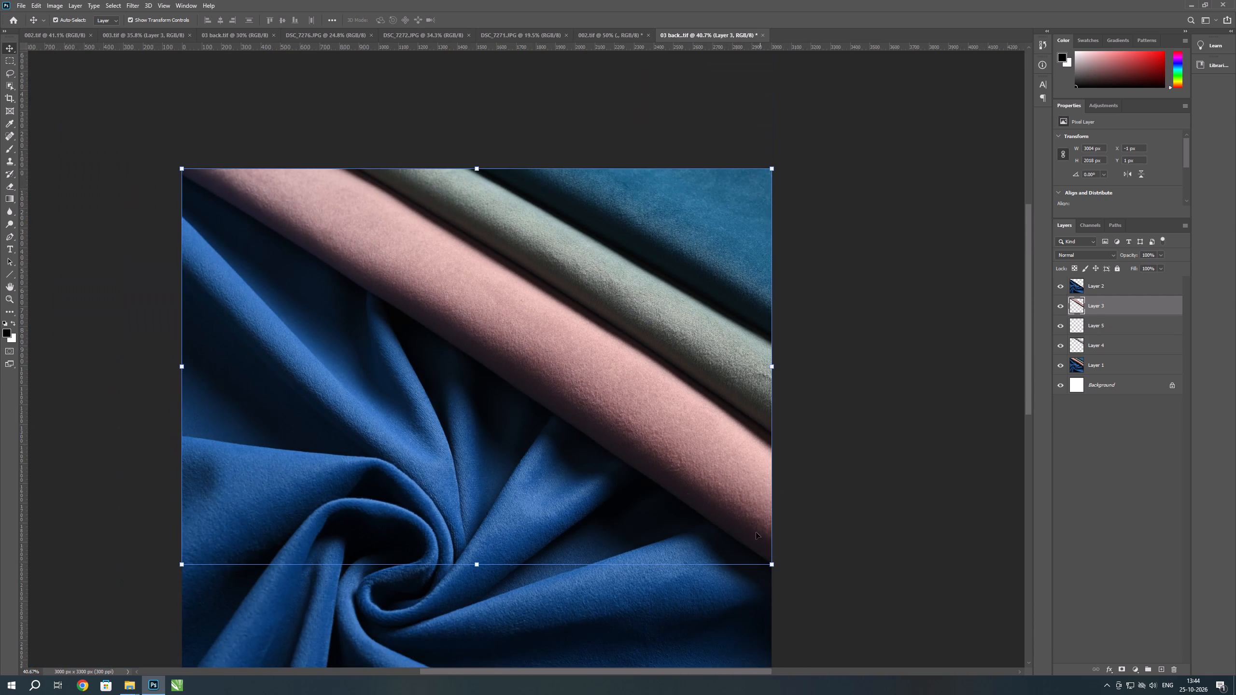
pyautogui.scroll(-3, 756, 537)
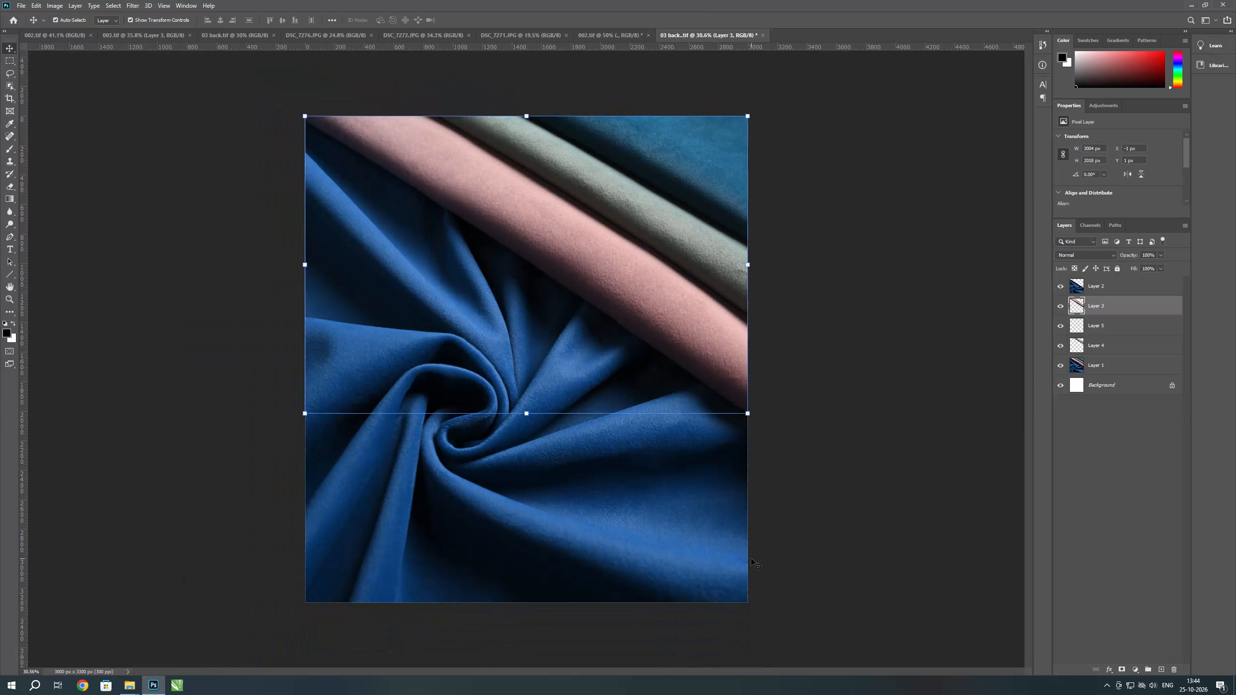
pyautogui.scroll(2, 630, 106)
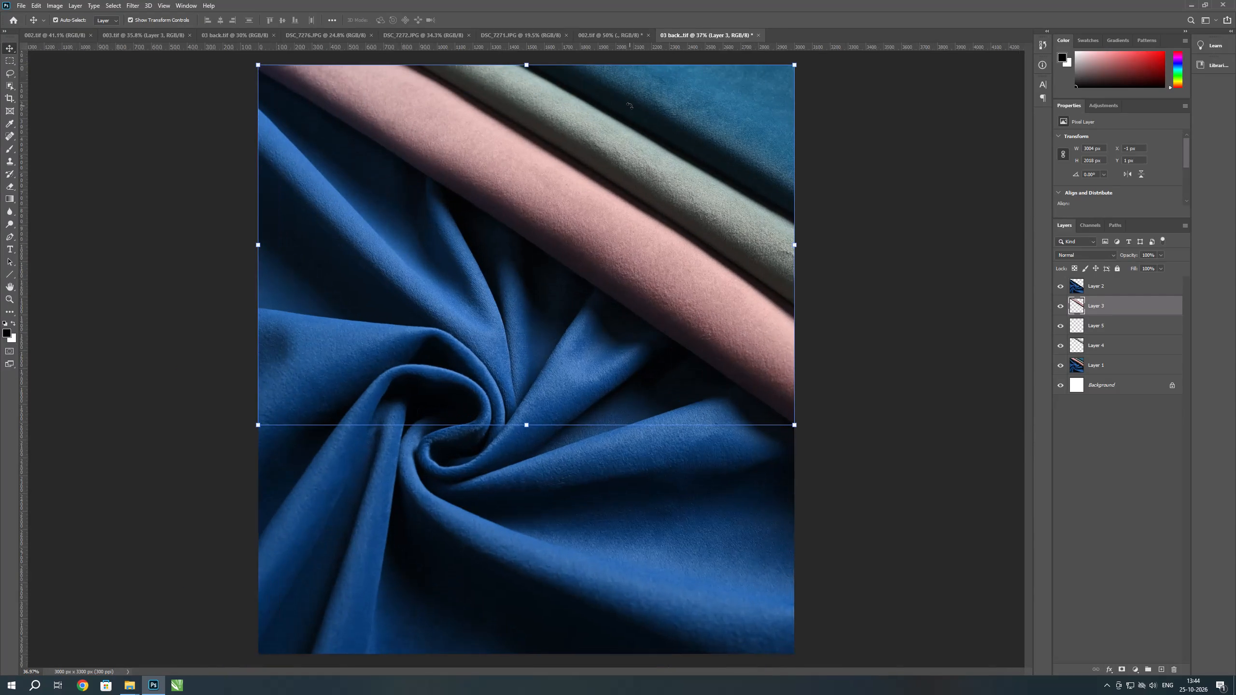
pyautogui.scroll(2, 630, 106)
pyautogui.press('space')
pyautogui.press('space')
pyautogui.press('space')
pyautogui.press('space')
pyautogui.press('space')
pyautogui.press('space')
pyautogui.press('space')
pyautogui.moveTo(658, 250); pyautogui.dragTo(656, 343)
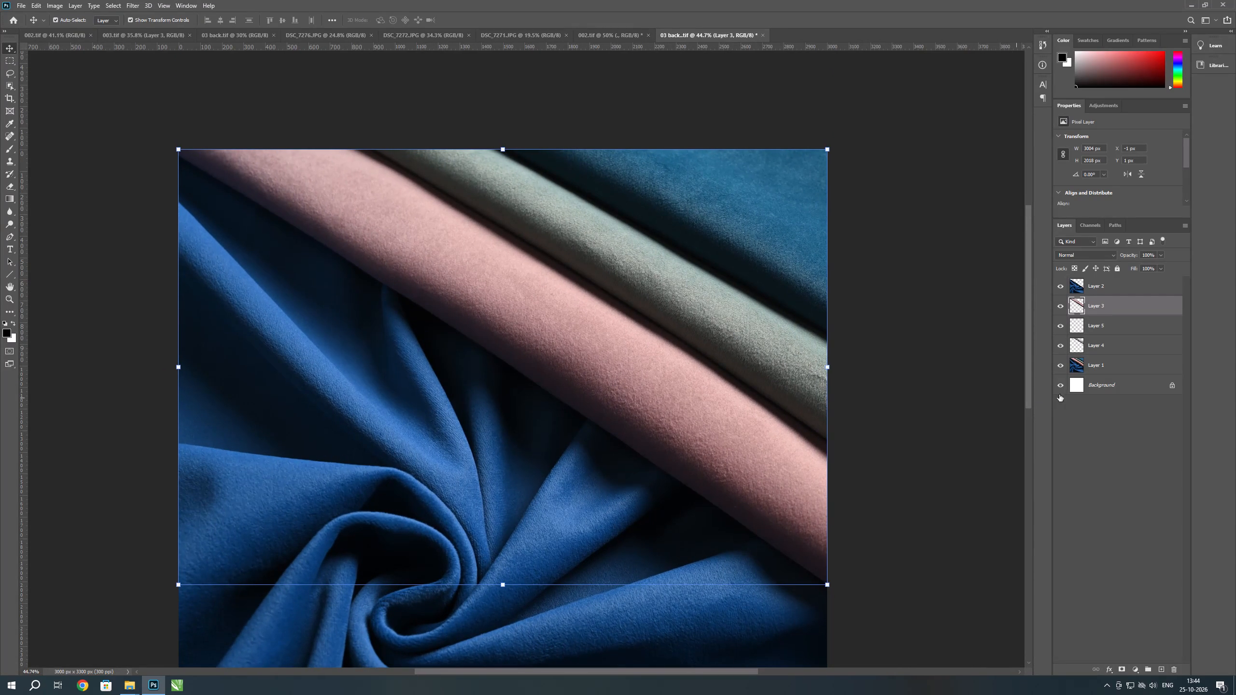
# Delete Layer 5, which holds the small patch over the grey-green roll.
pyautogui.click(1077, 331)
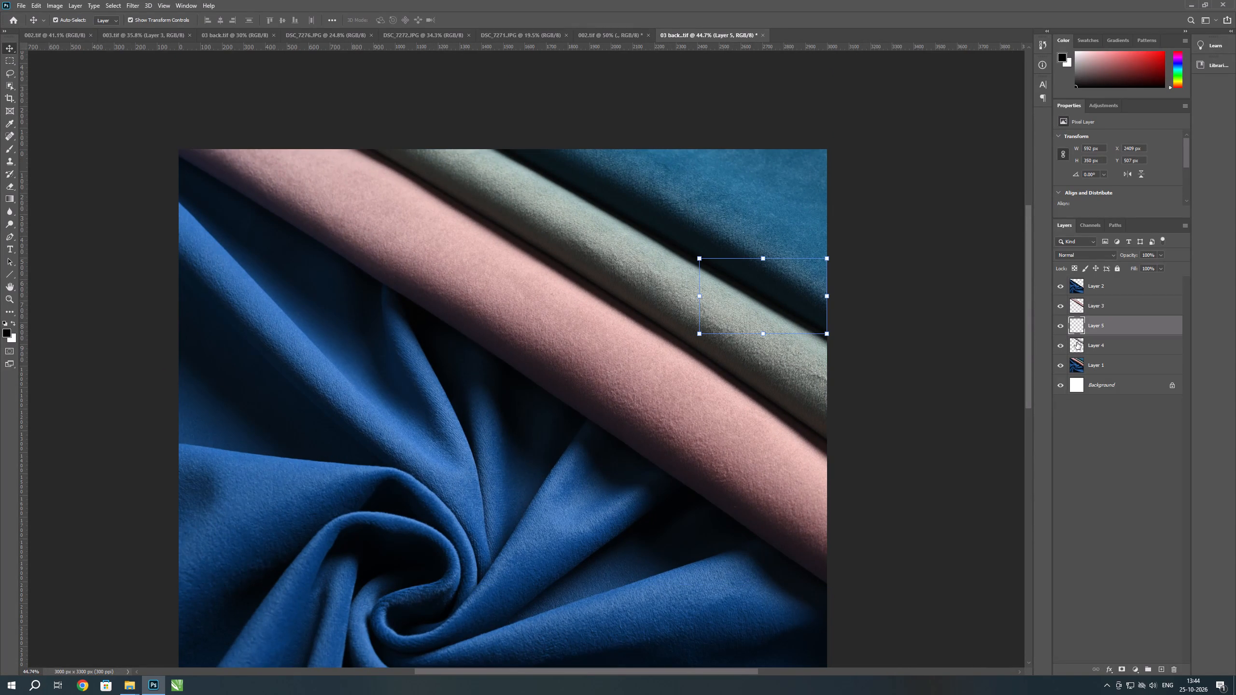
pyautogui.click(1077, 342)
pyautogui.click(1076, 331)
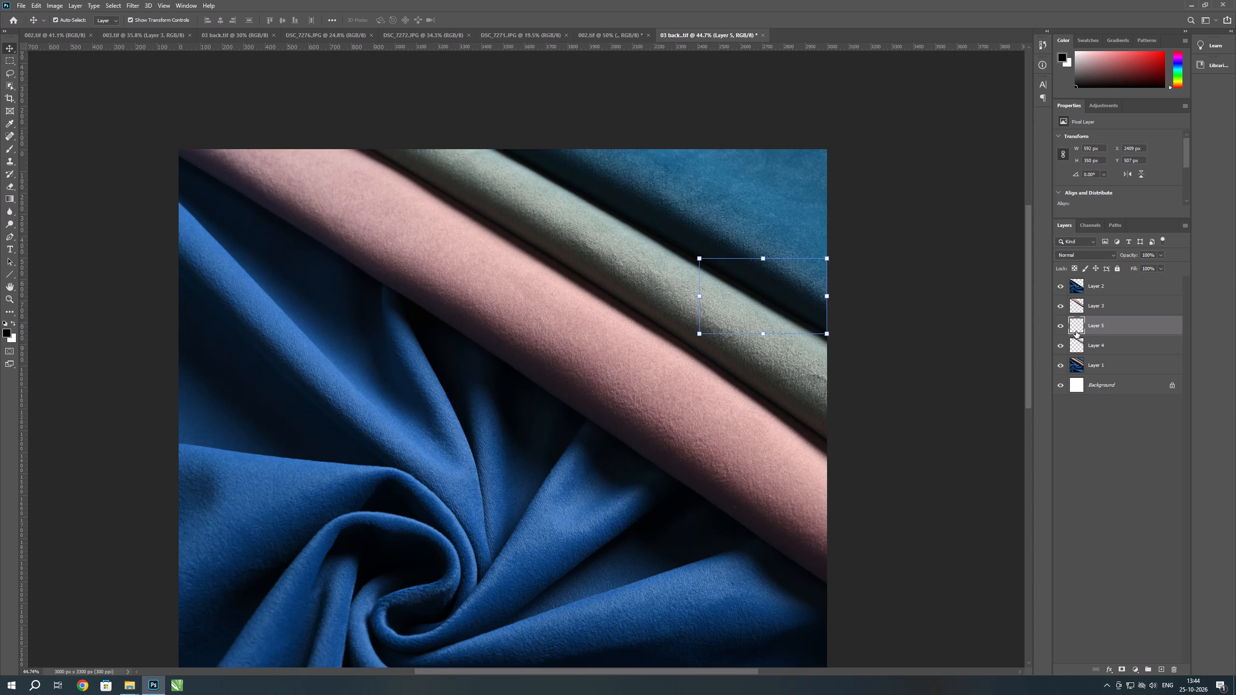
pyautogui.click(1075, 328)
pyautogui.press('Delete')
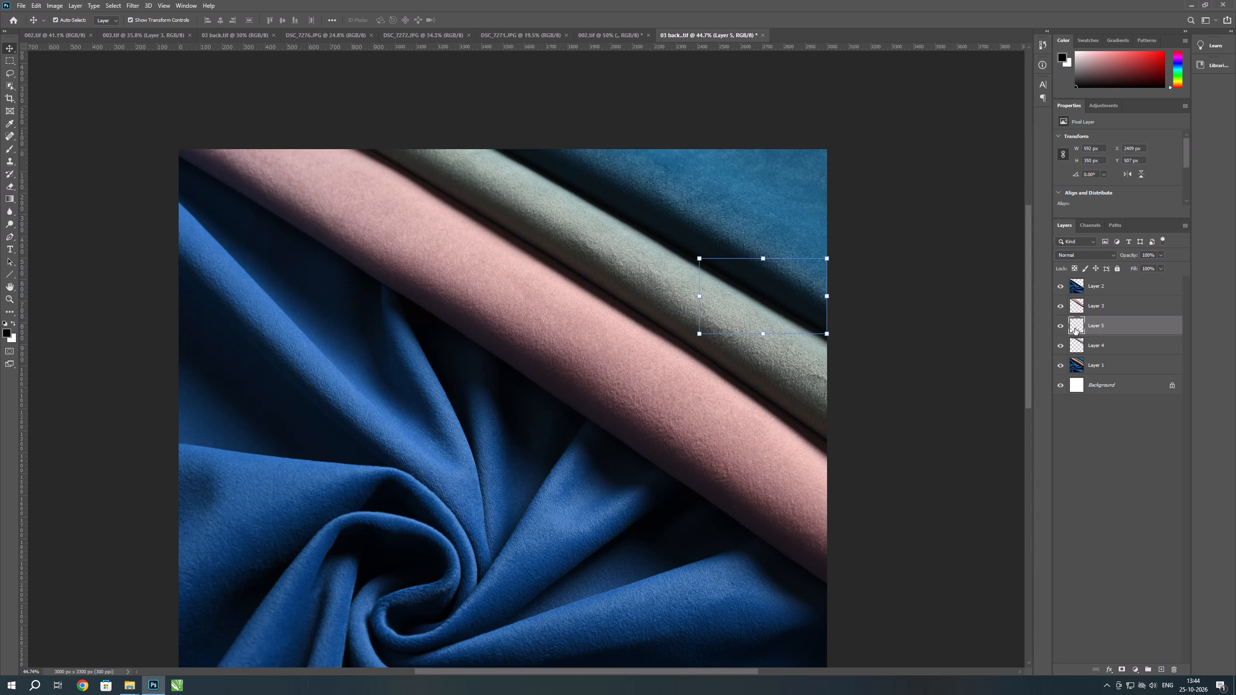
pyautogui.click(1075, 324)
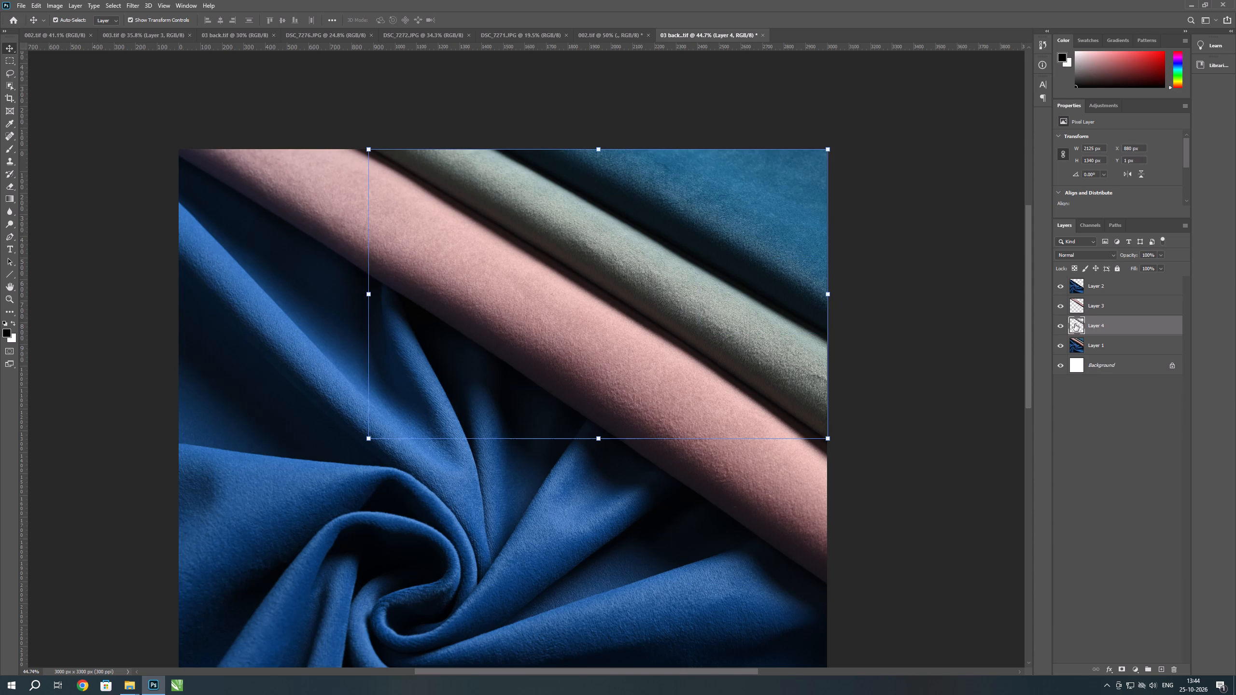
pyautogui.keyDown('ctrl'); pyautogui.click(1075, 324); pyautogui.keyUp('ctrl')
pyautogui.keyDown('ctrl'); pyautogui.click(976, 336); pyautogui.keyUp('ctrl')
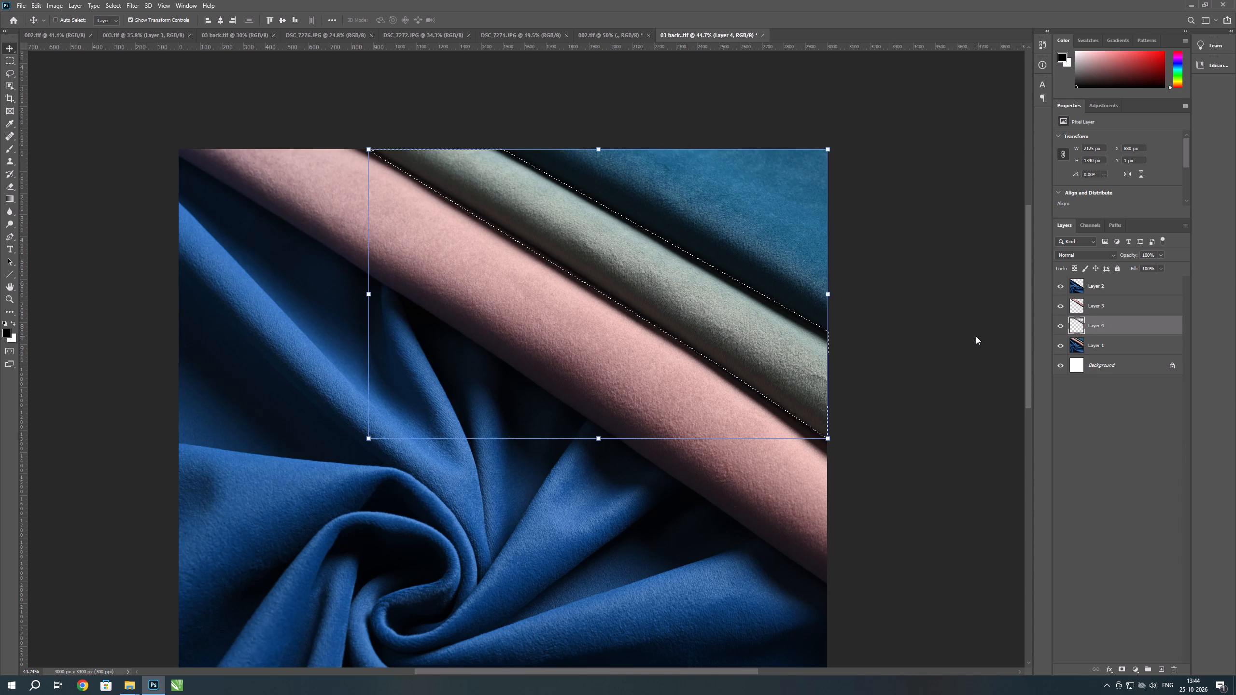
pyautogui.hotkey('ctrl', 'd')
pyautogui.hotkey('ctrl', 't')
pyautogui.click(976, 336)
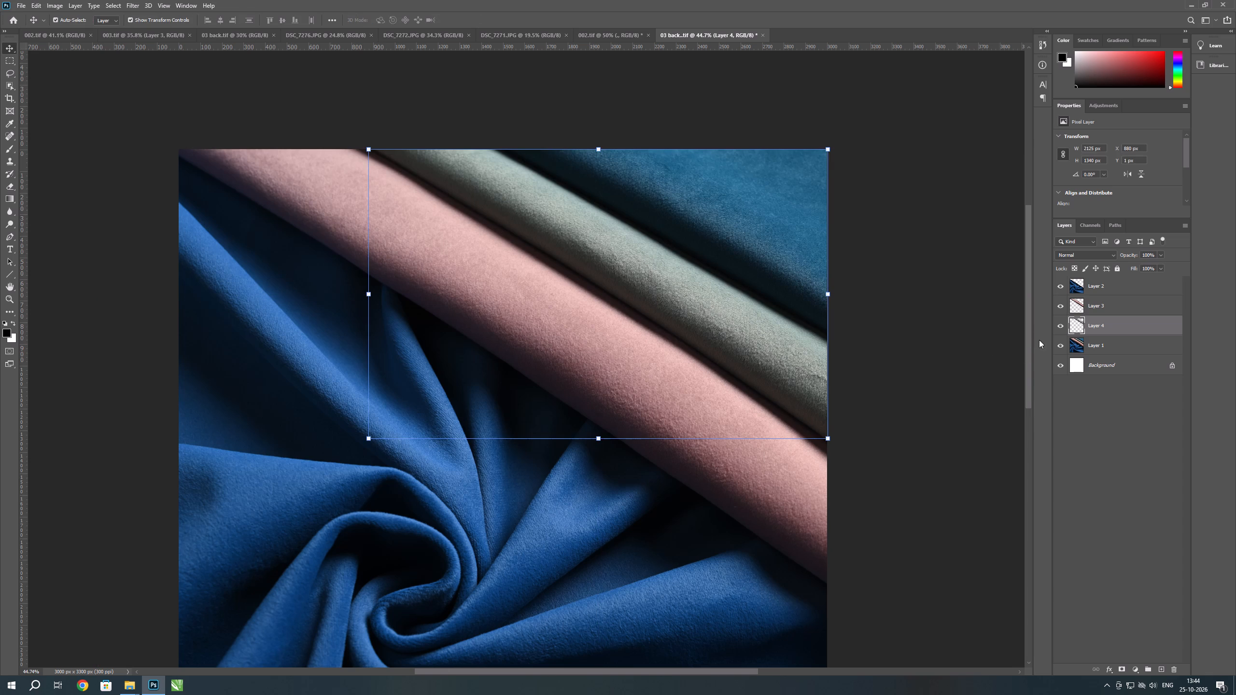
# Apply Color Balance to the grey-green roll on Layer 4 with midtone levels -16, -3 and -1.
pyautogui.click(1075, 327)
pyautogui.hotkey('ctrl', 'b')
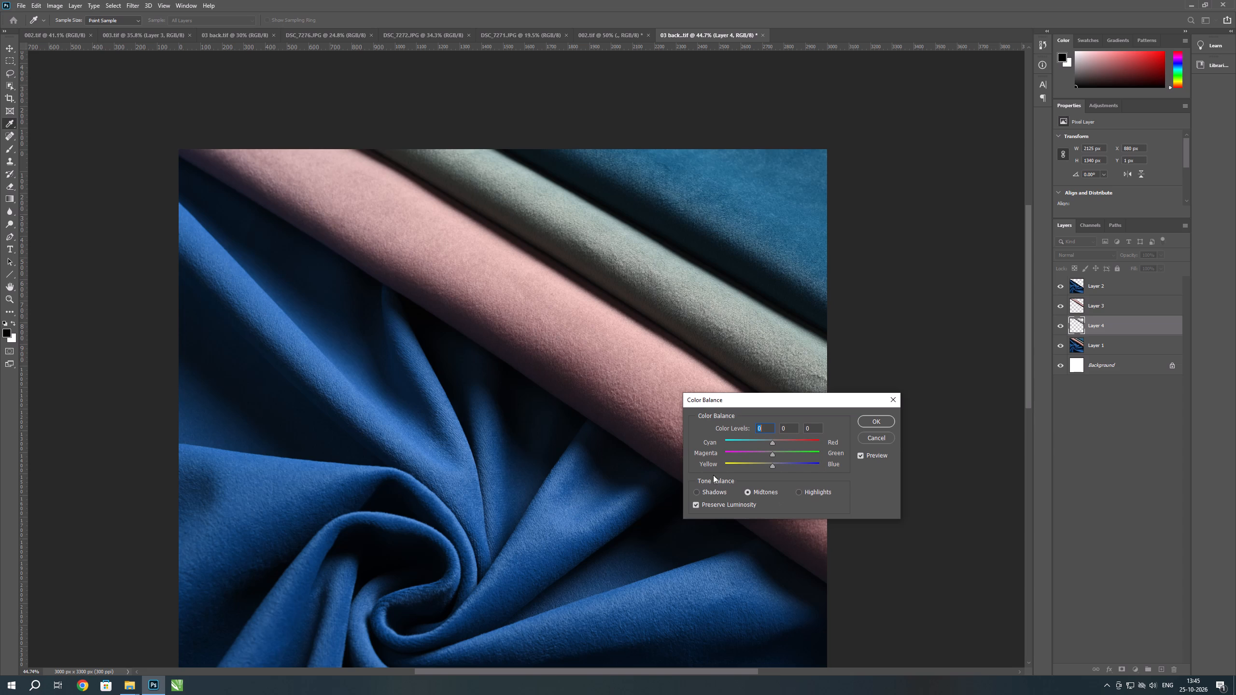
pyautogui.moveTo(772, 439); pyautogui.dragTo(774, 439)
pyautogui.moveTo(774, 439); pyautogui.dragTo(768, 439)
pyautogui.moveTo(768, 439); pyautogui.dragTo(765, 439)
pyautogui.moveTo(771, 468); pyautogui.dragTo(776, 466)
pyautogui.moveTo(776, 466); pyautogui.dragTo(768, 465)
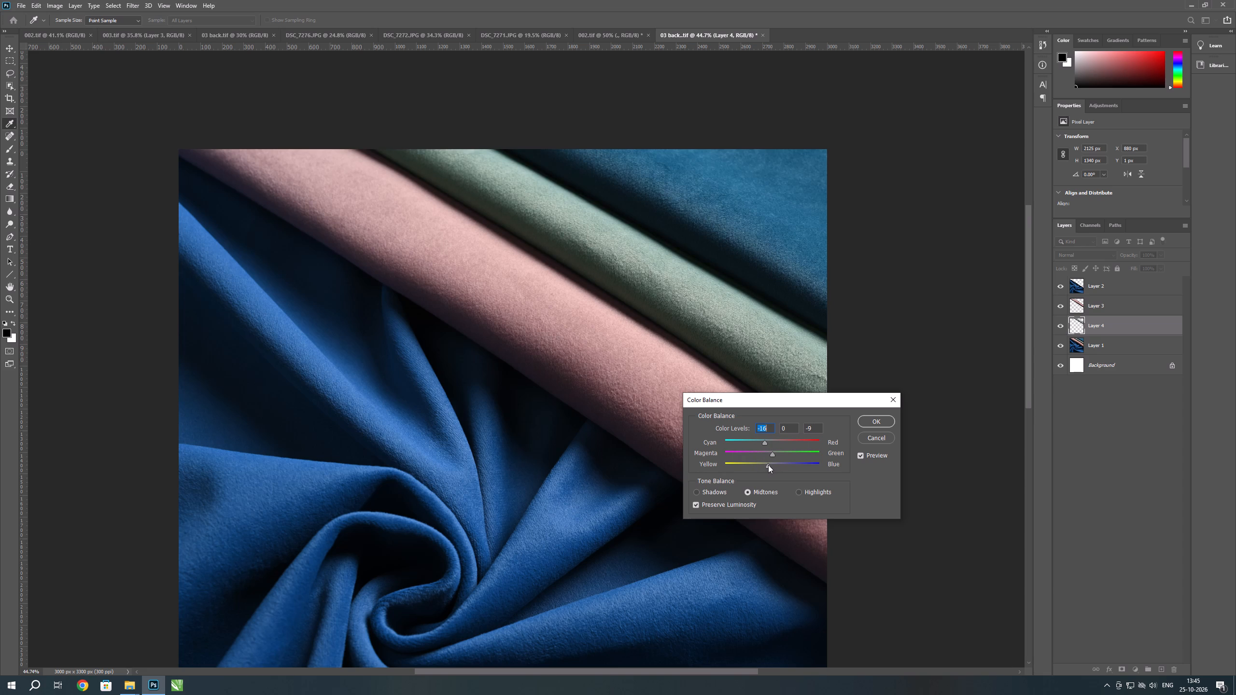
pyautogui.moveTo(768, 465); pyautogui.dragTo(772, 463)
pyautogui.click(773, 455)
pyautogui.click(868, 420)
# On Layer 1, trace a closed Pen tool path of about 1500 by 880 px around the teal fabric in the photo's upper-right corner.
pyautogui.scroll(-7, 786, 475)
pyautogui.scroll(3, 580, 153)
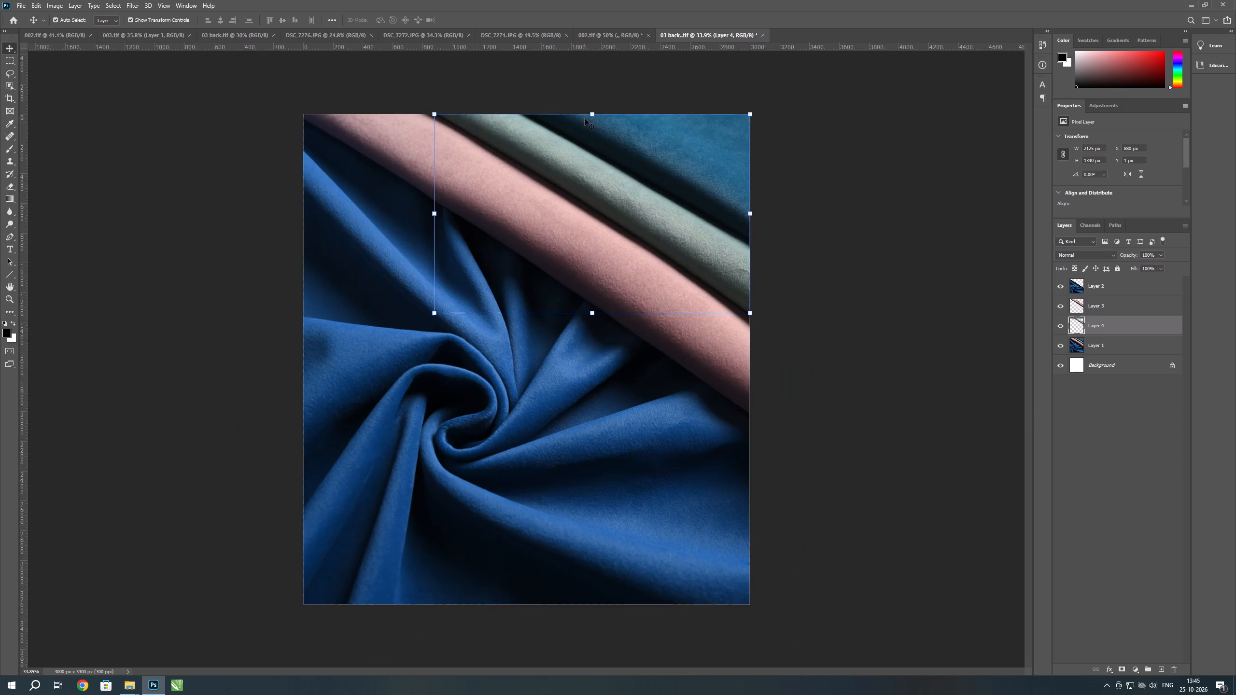
pyautogui.scroll(2, 585, 119)
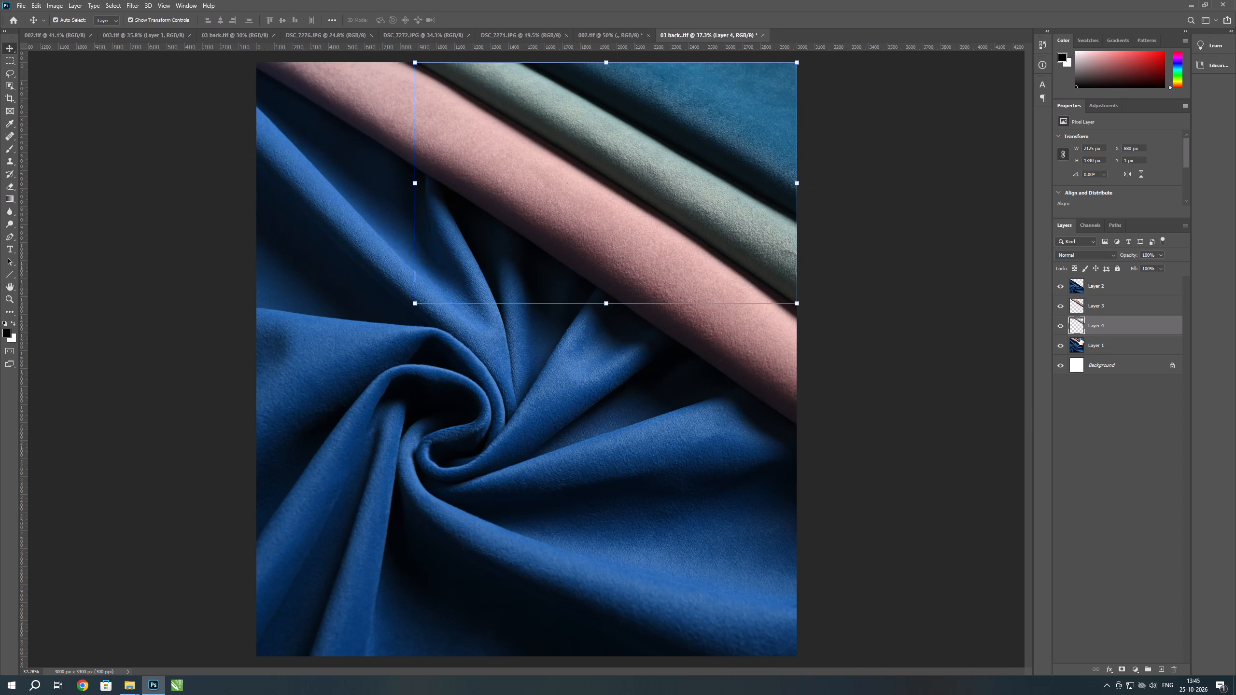
pyautogui.click(1078, 341)
pyautogui.scroll(-6, 688, 606)
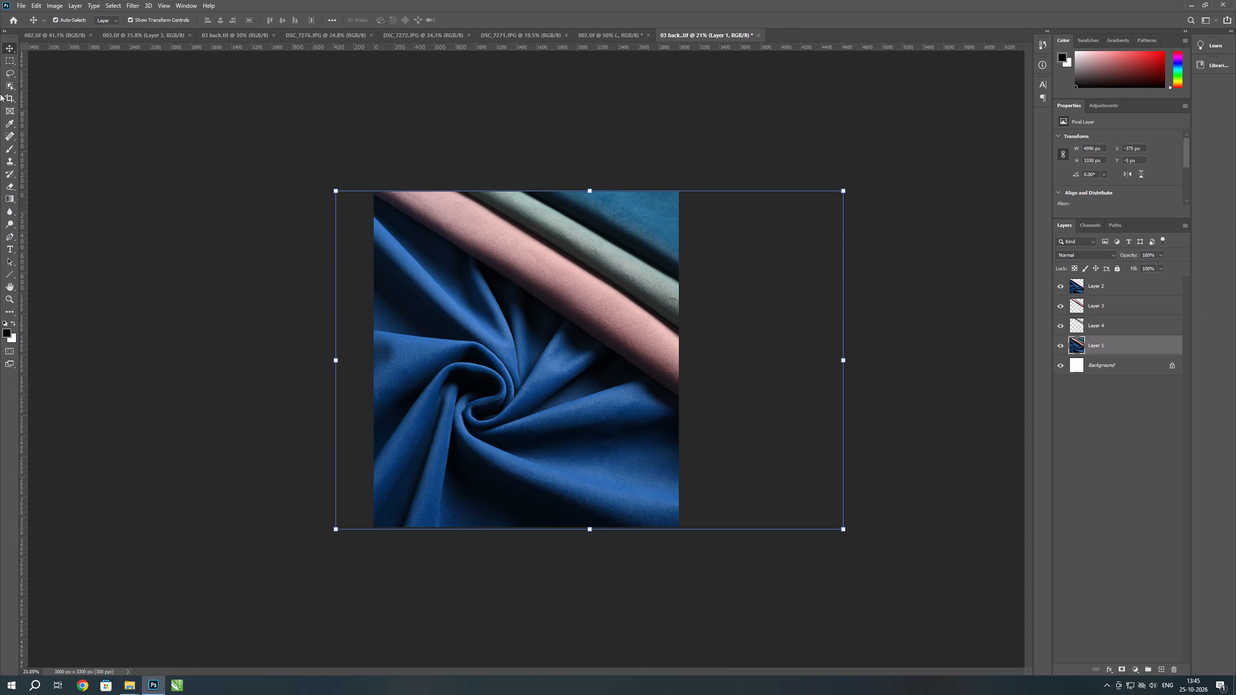
pyautogui.press('p')
pyautogui.scroll(6, 648, 227)
pyautogui.press('space')
pyautogui.press('space')
pyautogui.press('space')
pyautogui.press('space')
pyautogui.press('space')
pyautogui.press('space')
pyautogui.press('space')
pyautogui.press('space')
pyautogui.press('space')
pyautogui.press('space')
pyautogui.moveTo(695, 227); pyautogui.dragTo(640, 434)
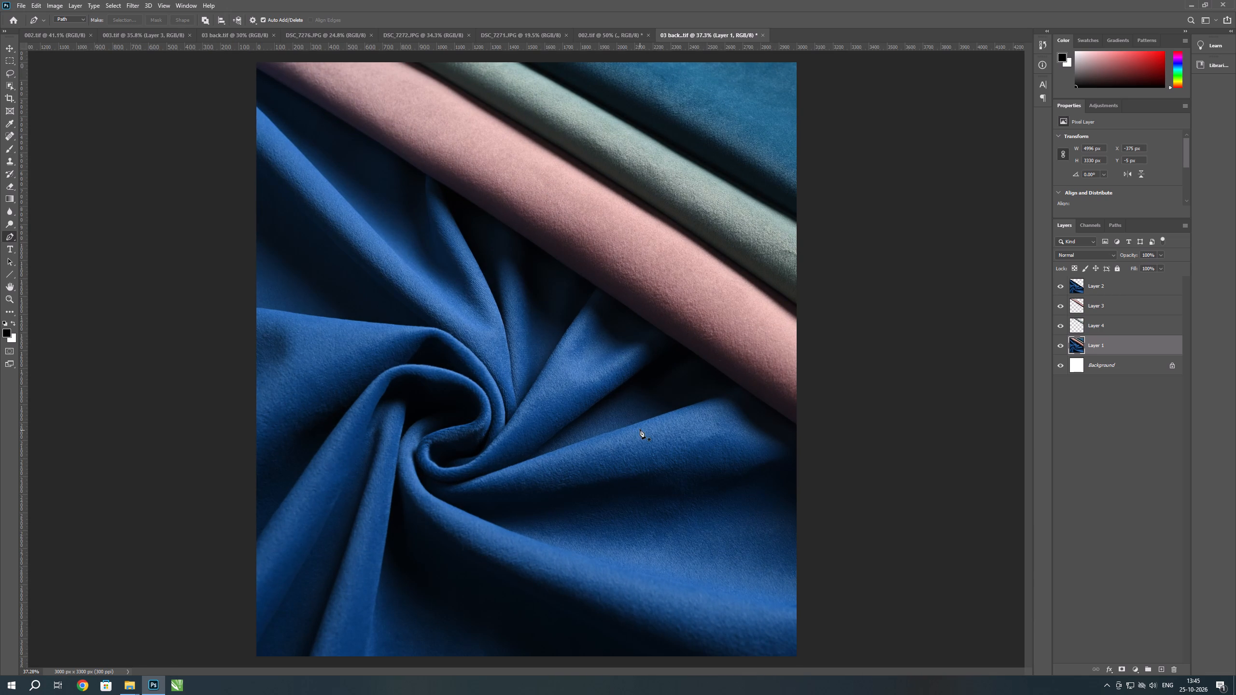
pyautogui.keyDown('ctrl'); pyautogui.scroll(-2, 646, 378); pyautogui.keyUp('ctrl')
pyautogui.hotkey('ctrl', 't')
pyautogui.scroll(4, 607, 143)
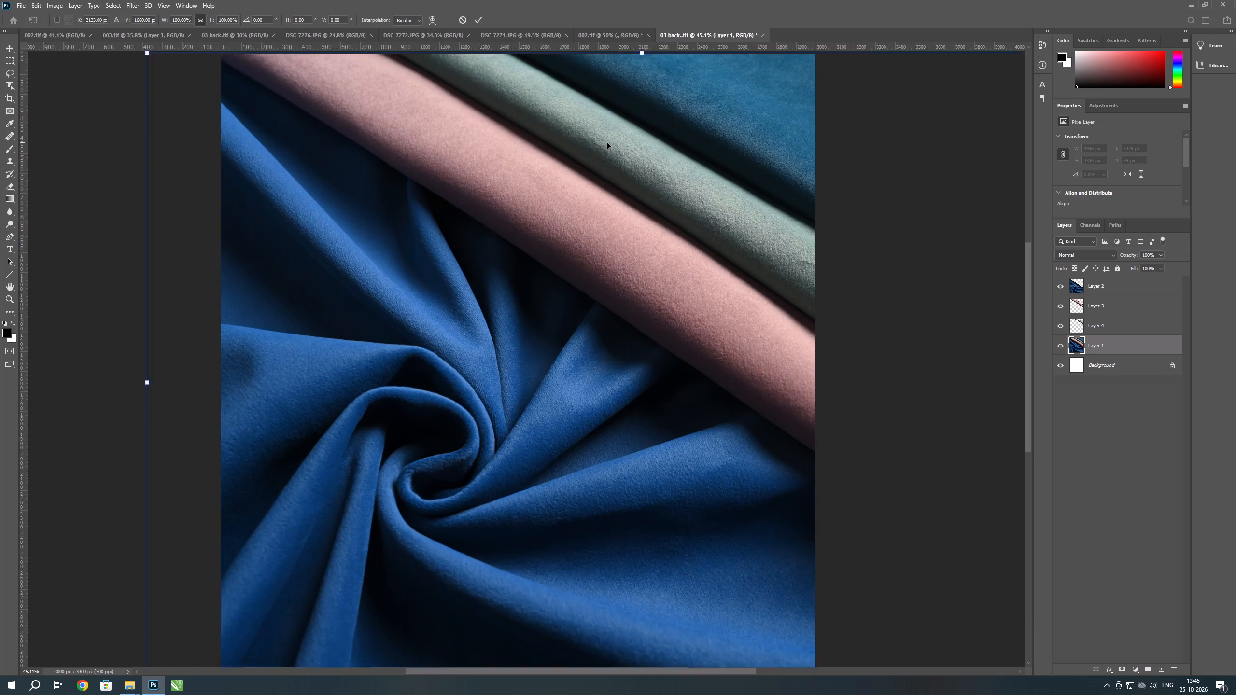
pyautogui.press('space')
pyautogui.press('space')
pyautogui.press('space')
pyautogui.press('space')
pyautogui.press('space')
pyautogui.press('space')
pyautogui.press('space')
pyautogui.press('space')
pyautogui.press('space')
pyautogui.moveTo(629, 179); pyautogui.dragTo(625, 377)
pyautogui.press('p')
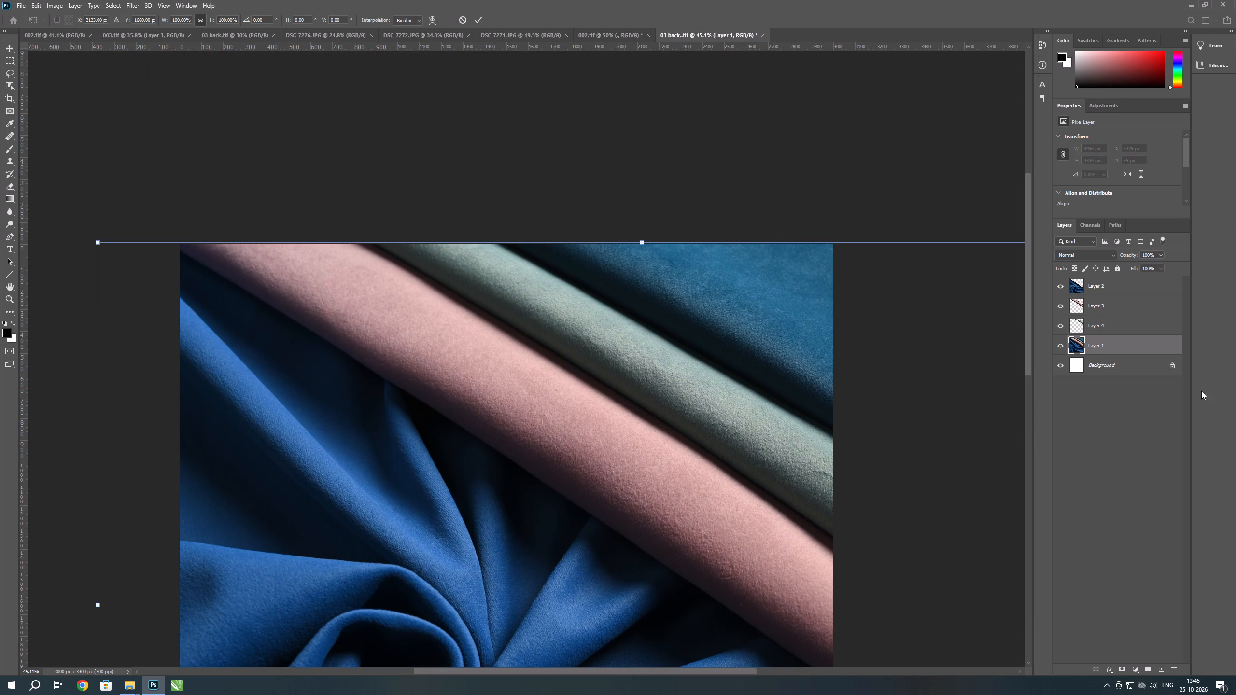
pyautogui.click(1120, 356)
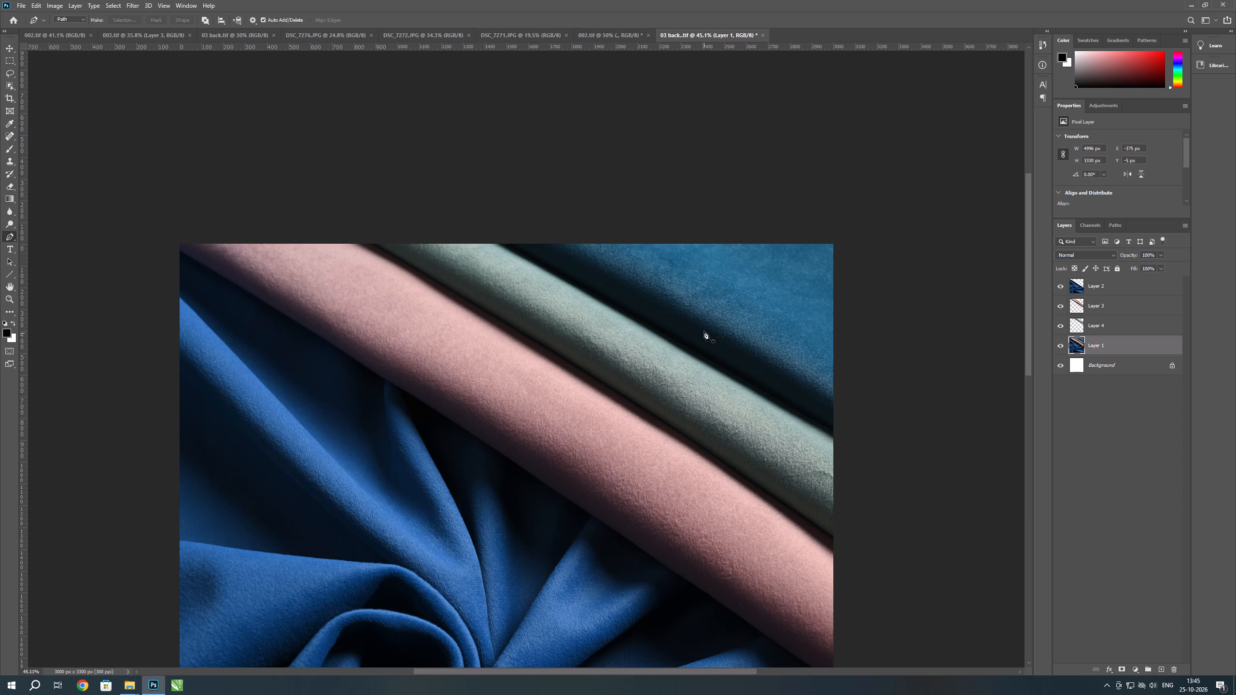
pyautogui.click(833, 244)
pyautogui.click(834, 436)
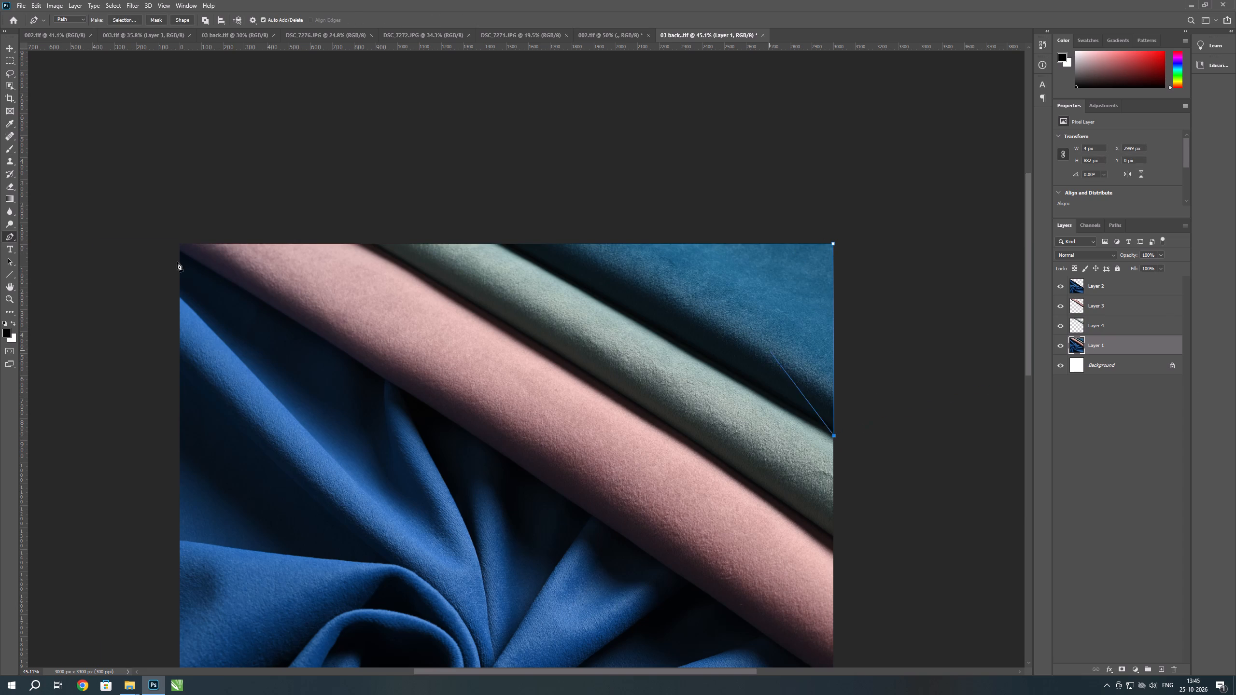
pyautogui.click(506, 245)
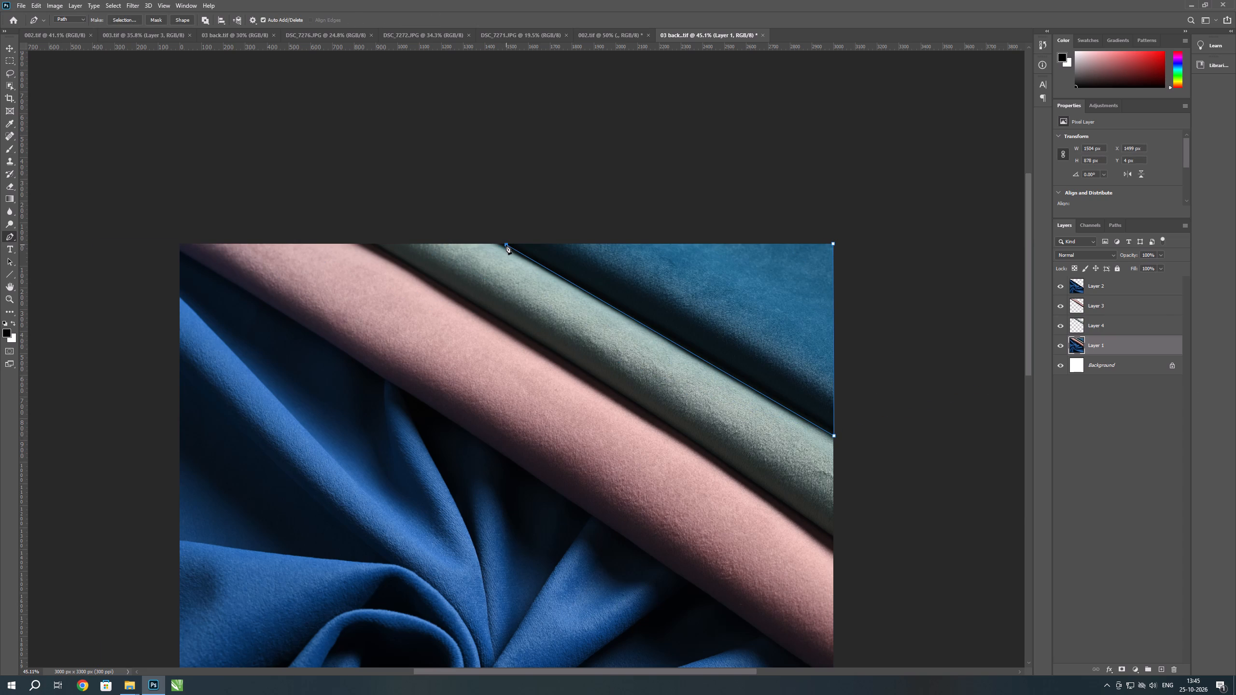
pyautogui.click(833, 246)
pyautogui.scroll(-1, 723, 333)
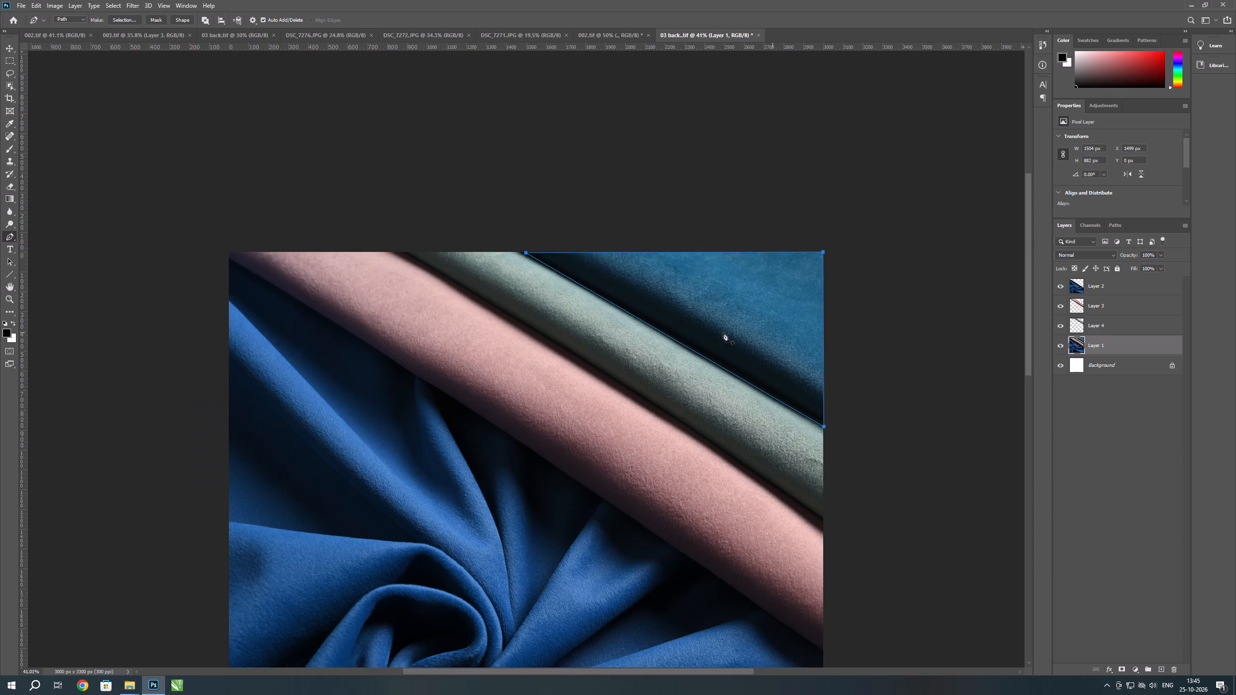
# Convert the teal fabric path into a selection and copy that area from Layer 1 onto its own new layer.
pyautogui.scroll(-1, 723, 333)
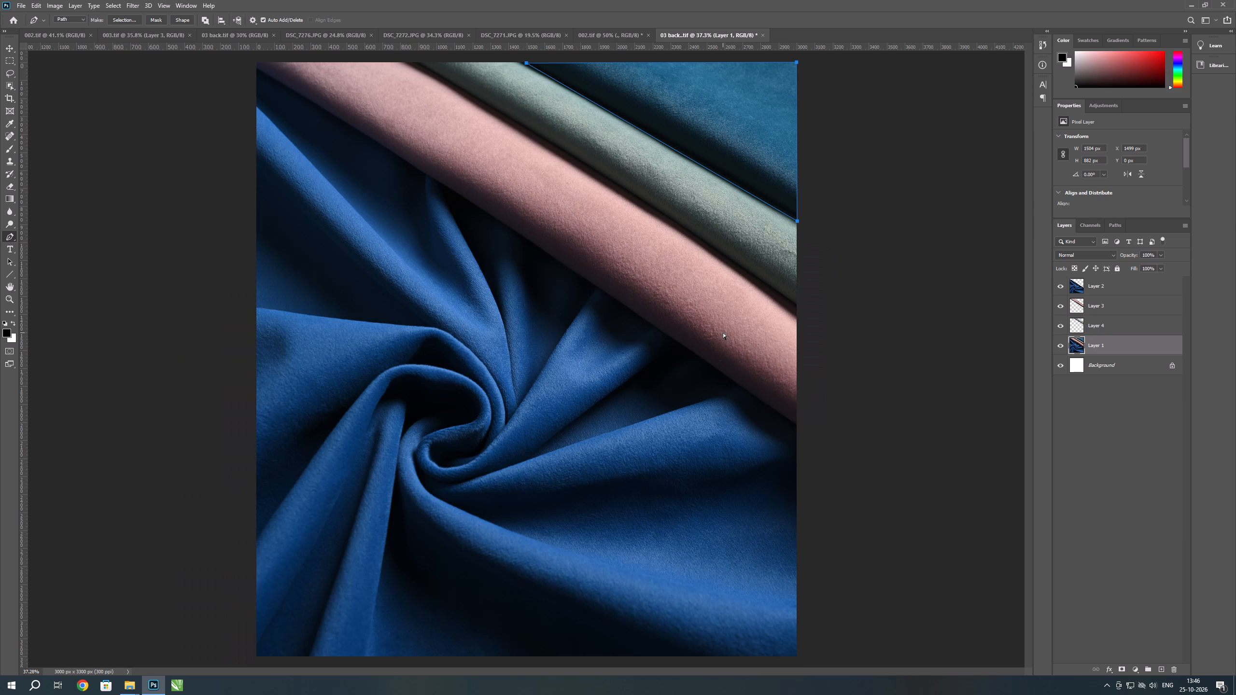
pyautogui.hotkey('ctrl', 'Return')
pyautogui.hotkey('ctrl', 'j')
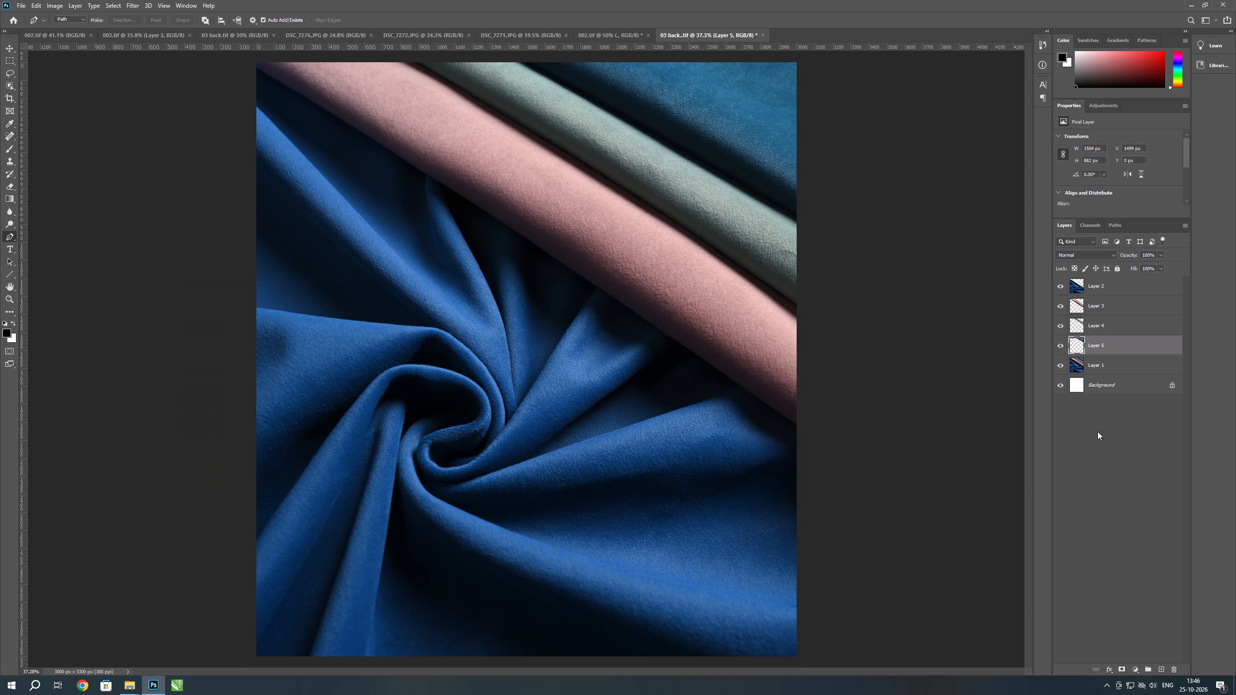
pyautogui.click(1074, 341)
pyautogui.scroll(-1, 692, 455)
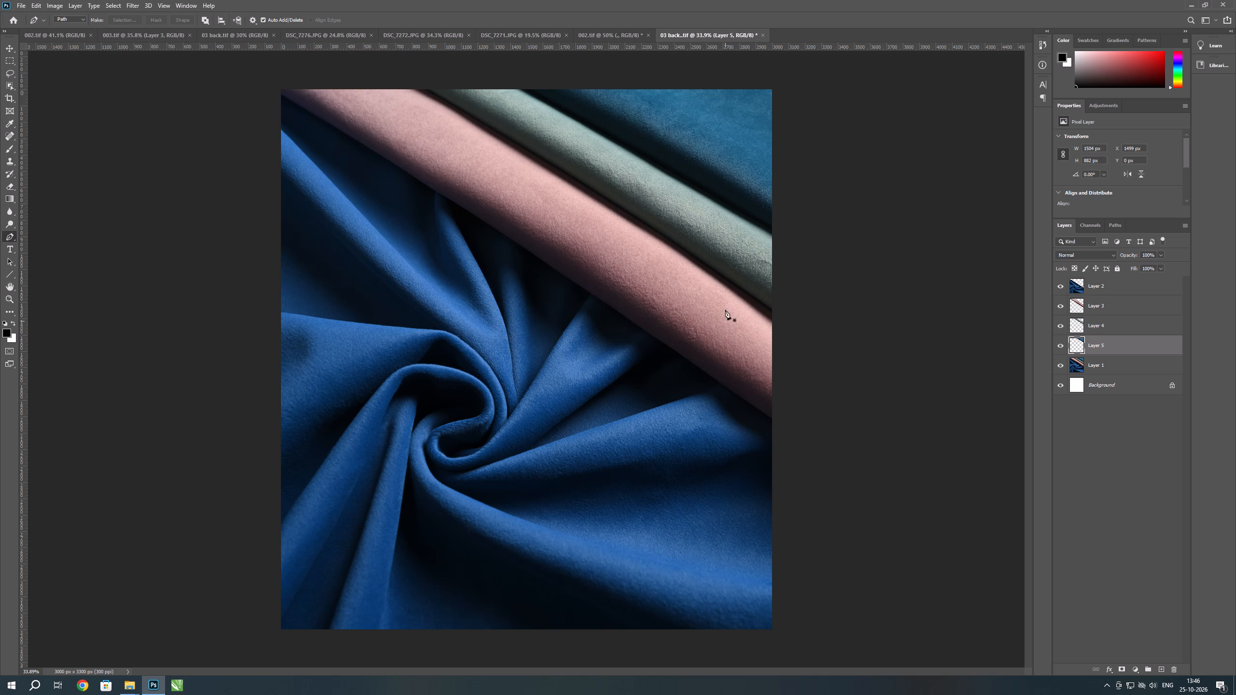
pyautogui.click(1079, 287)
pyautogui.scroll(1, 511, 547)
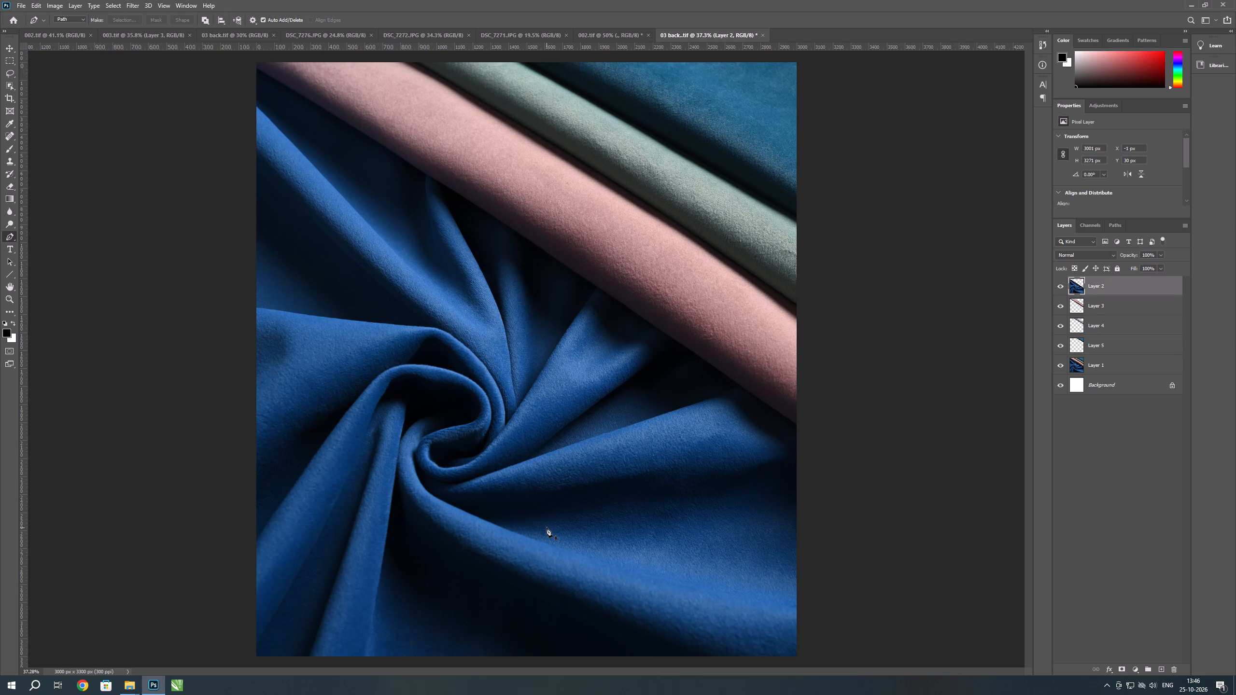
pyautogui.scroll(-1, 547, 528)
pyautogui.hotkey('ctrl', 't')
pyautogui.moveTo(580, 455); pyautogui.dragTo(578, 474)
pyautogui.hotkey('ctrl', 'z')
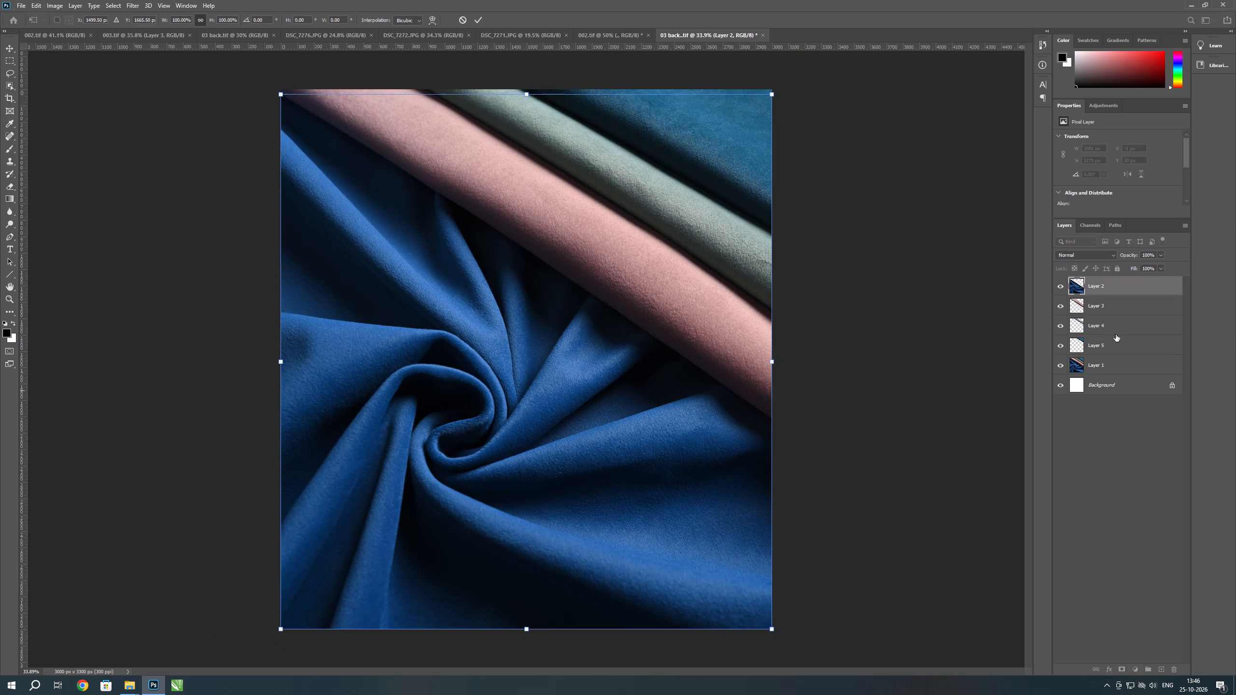
# Apply the Camera Raw filter to the blue draped fabric on Layer 2 with Temperature +15 and Exposure -0.60.
pyautogui.click(1074, 285)
pyautogui.hotkey('ctrl', 'shift', 'a')
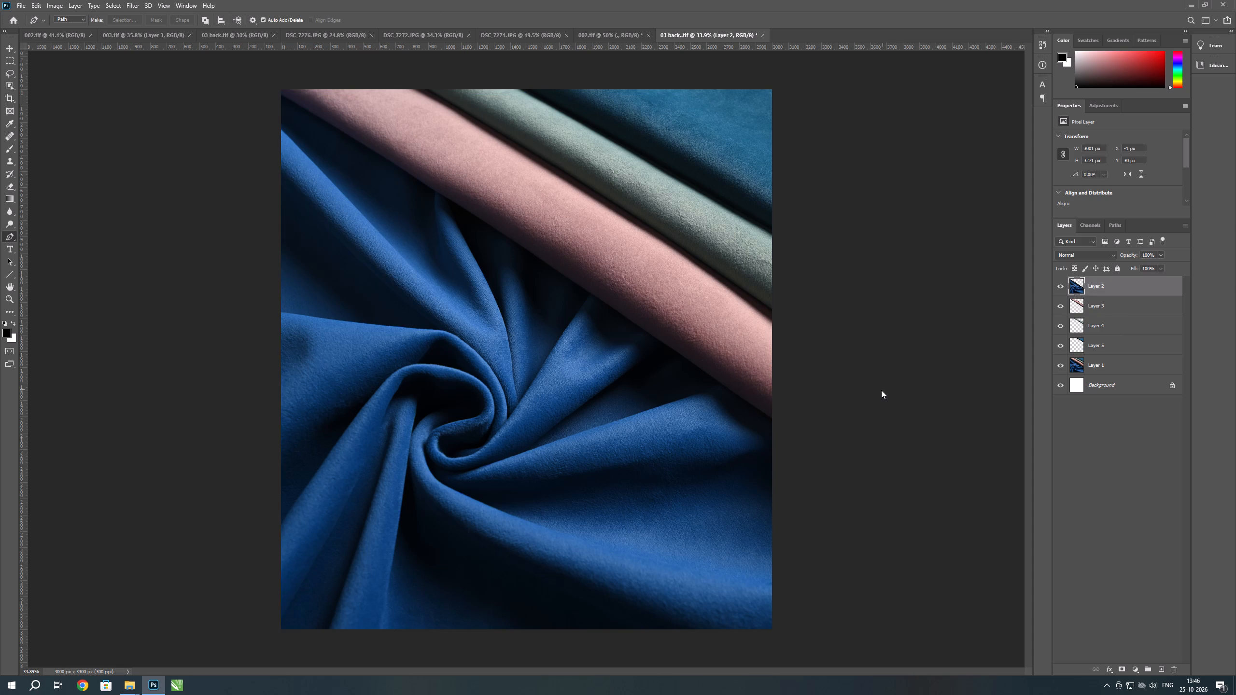
pyautogui.doubleClick(758, 416)
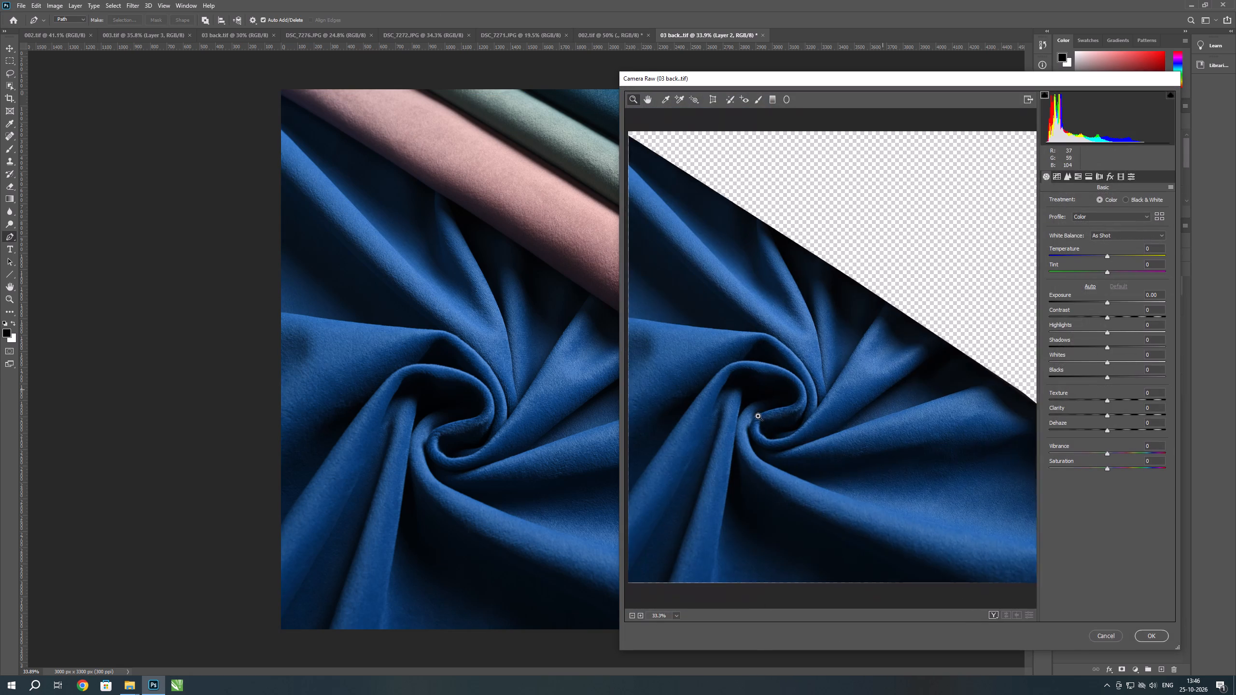
pyautogui.scroll(-2, 758, 416)
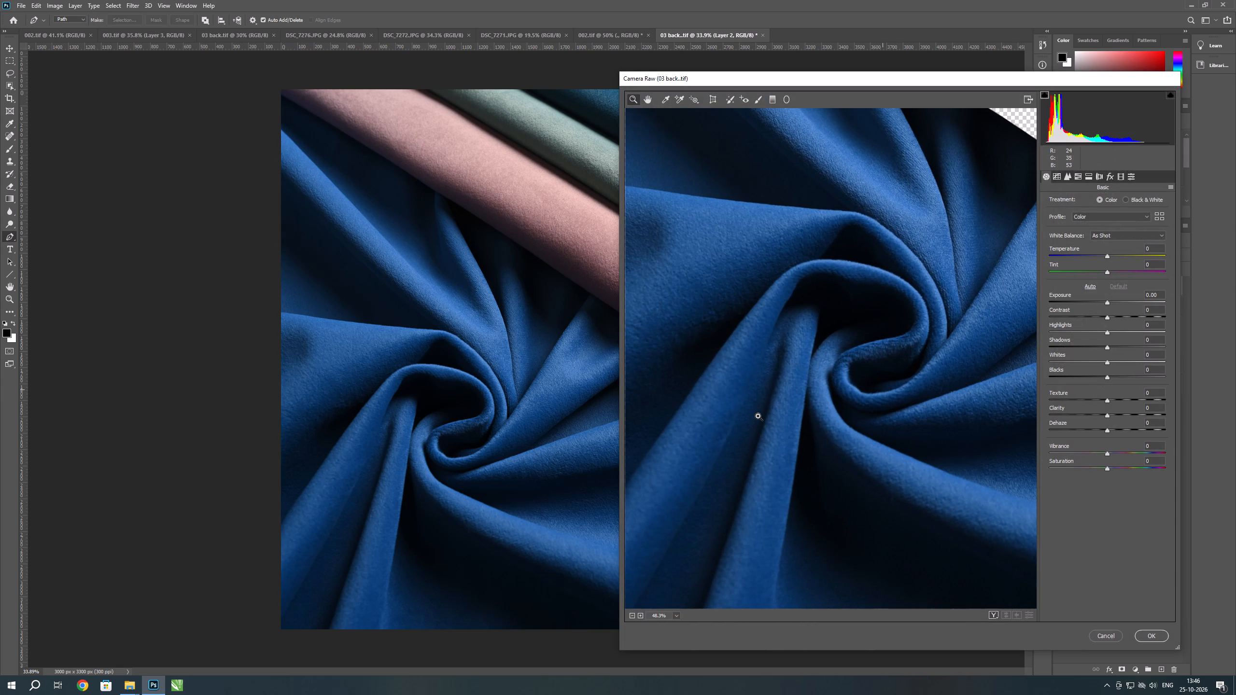
pyautogui.scroll(-1, 758, 416)
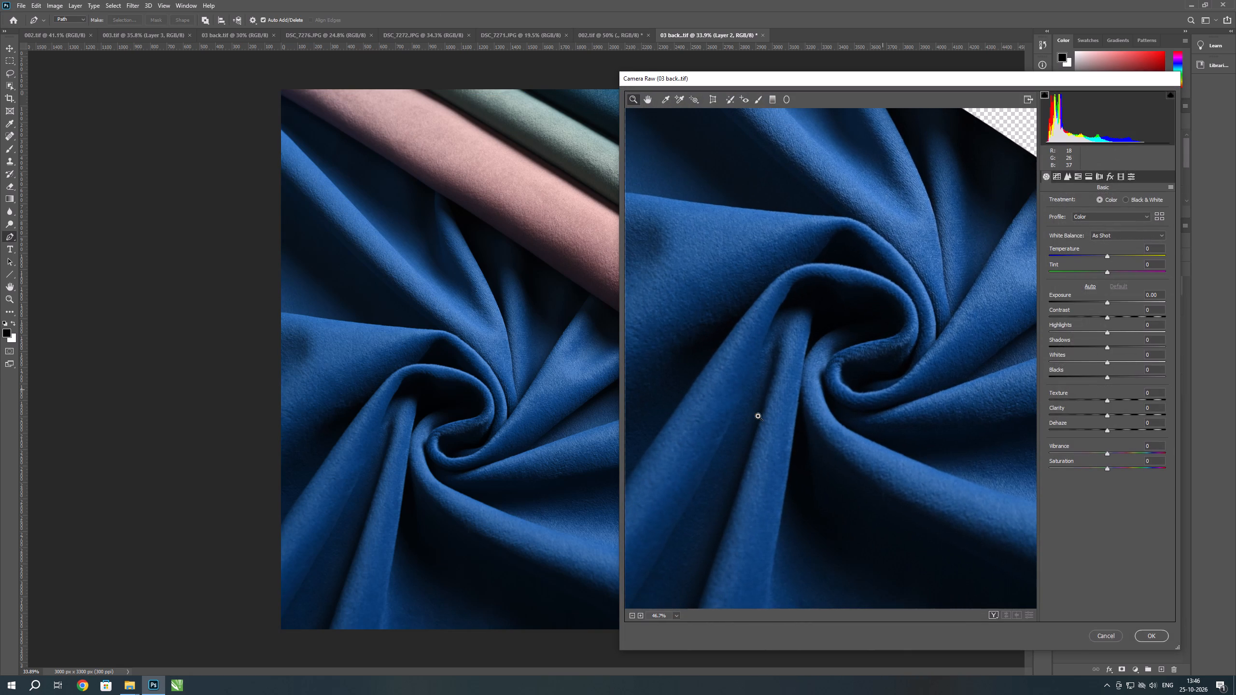
pyautogui.scroll(-8, 758, 416)
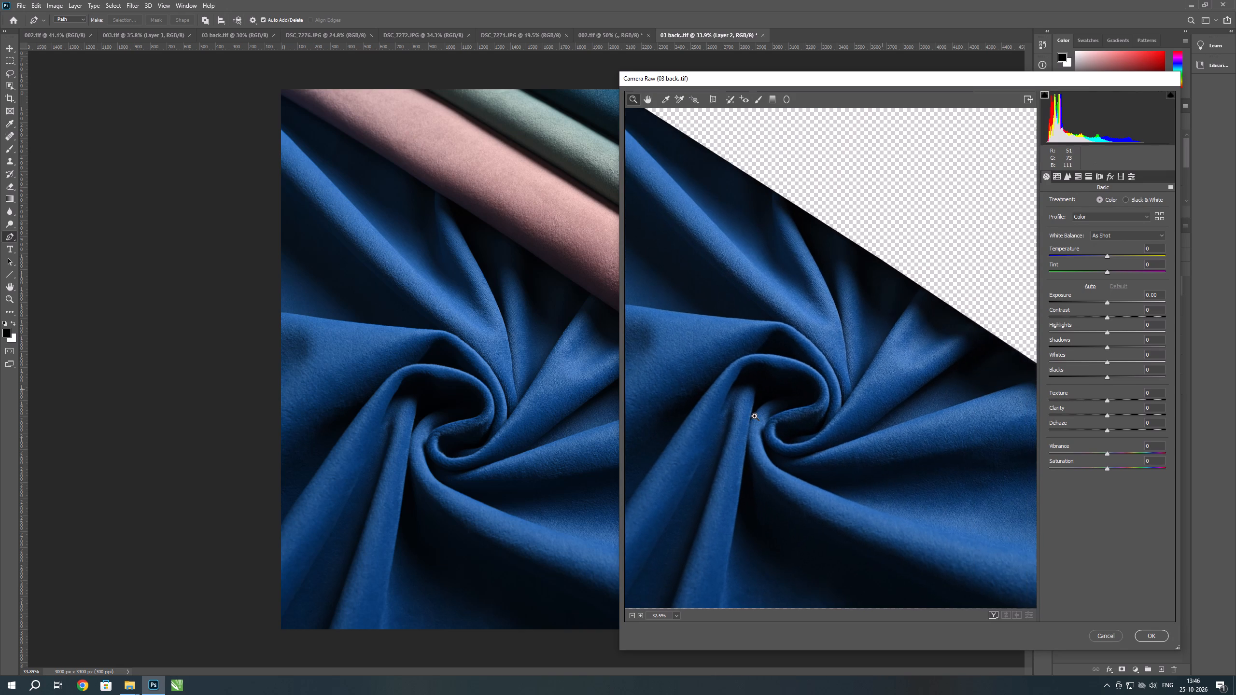
pyautogui.scroll(-2, 755, 416)
pyautogui.moveTo(1106, 252); pyautogui.dragTo(1102, 252)
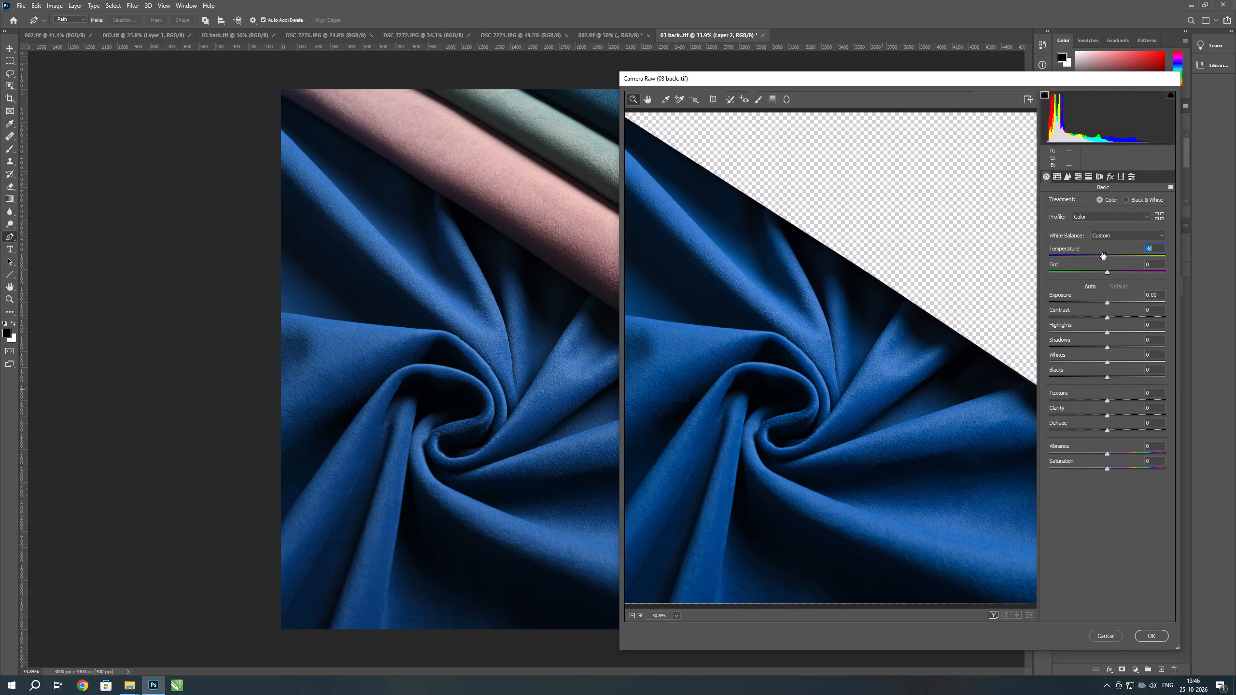
pyautogui.moveTo(1102, 252); pyautogui.dragTo(1115, 256)
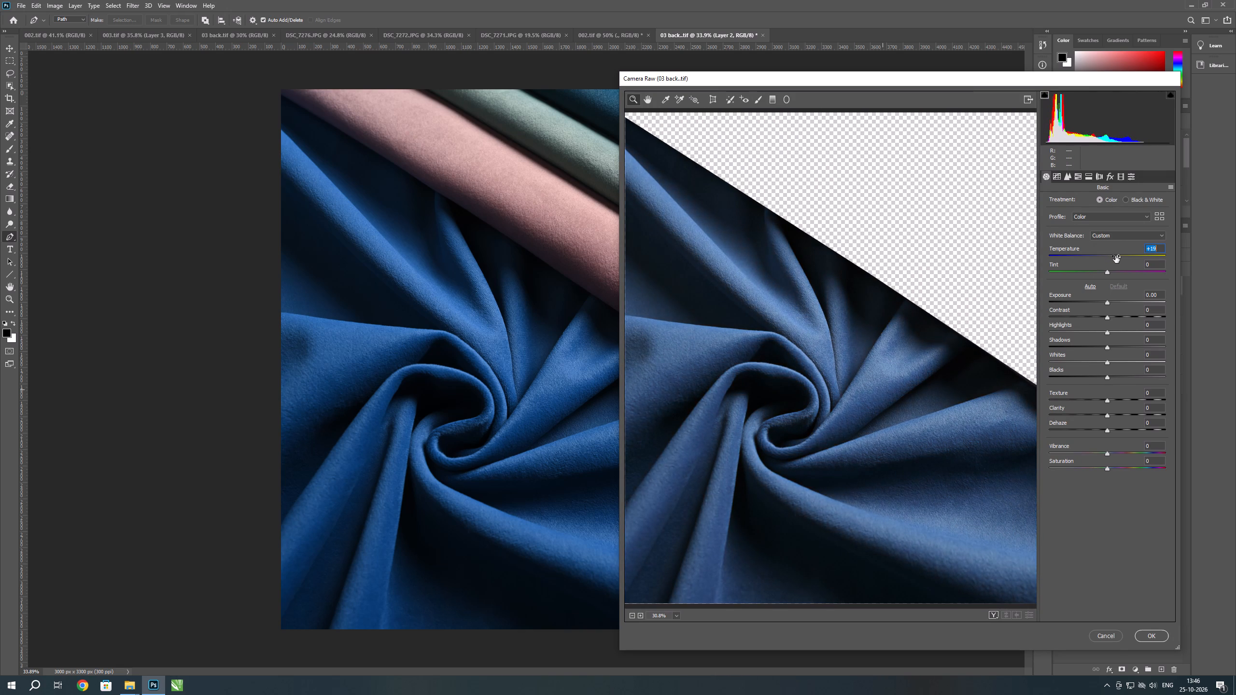
pyautogui.moveTo(1115, 256); pyautogui.dragTo(1113, 257)
pyautogui.moveTo(1109, 296); pyautogui.dragTo(1104, 297)
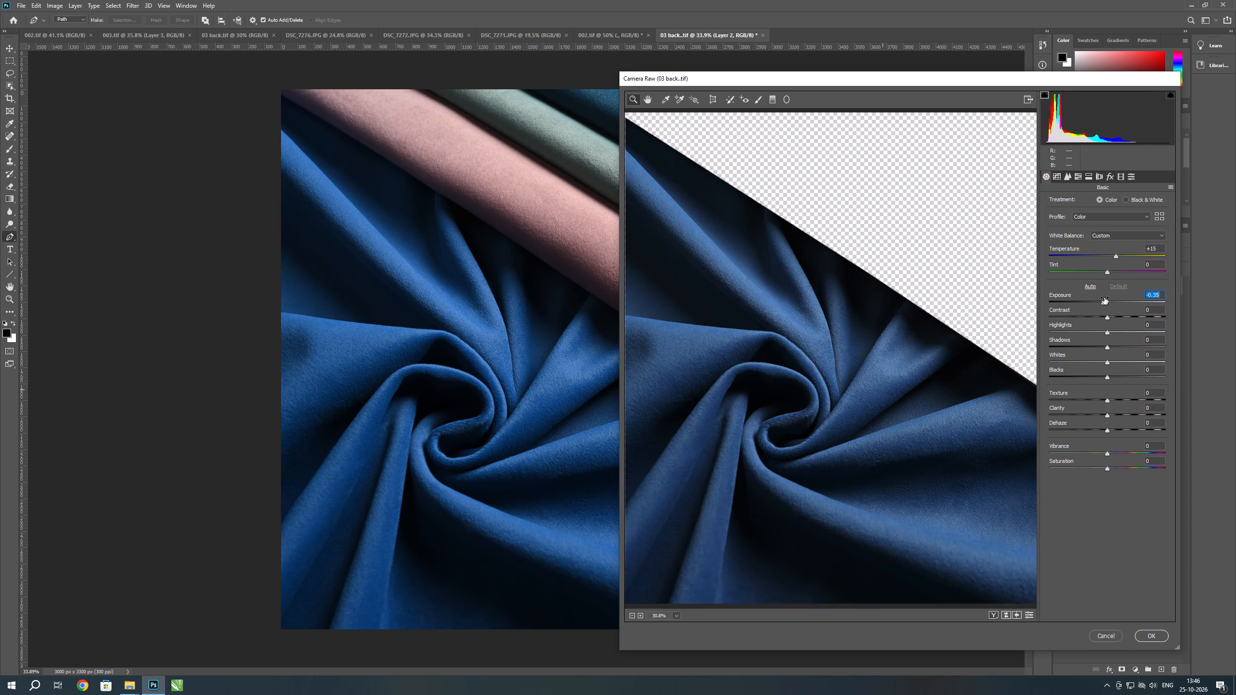
pyautogui.moveTo(1104, 297); pyautogui.dragTo(1103, 297)
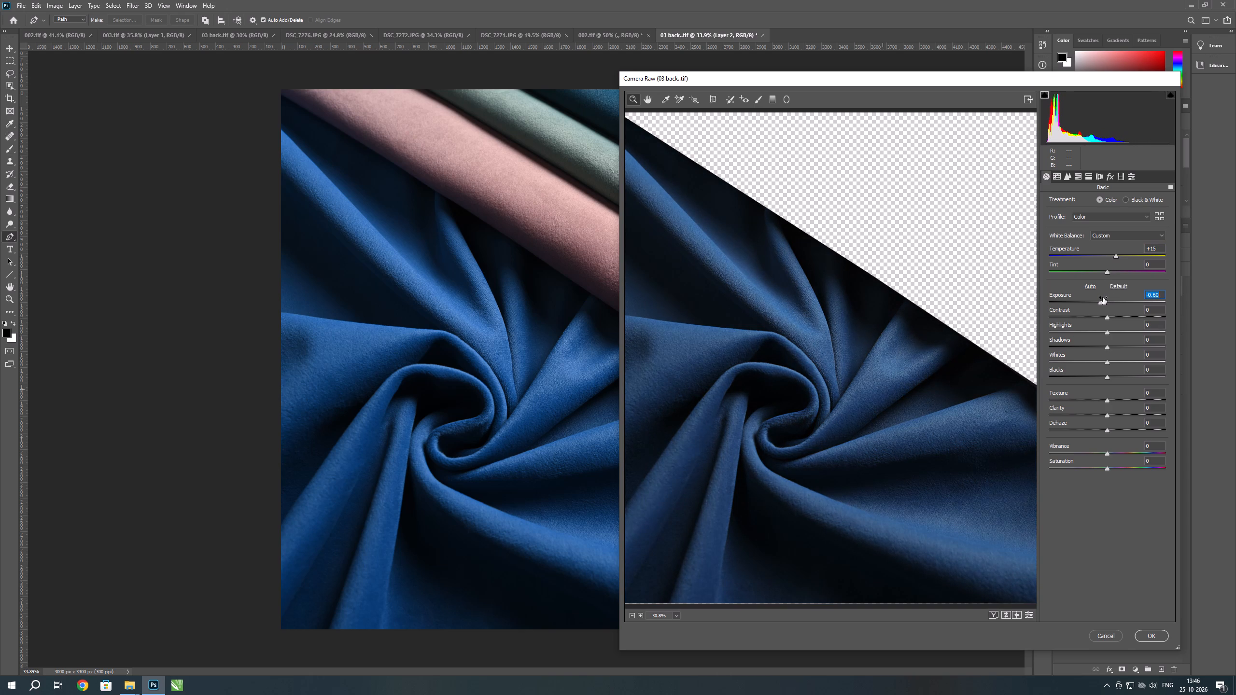
pyautogui.press('Return')
pyautogui.press('Return')
pyautogui.press('Return')
pyautogui.press('Return')
pyautogui.scroll(-6, 634, 416)
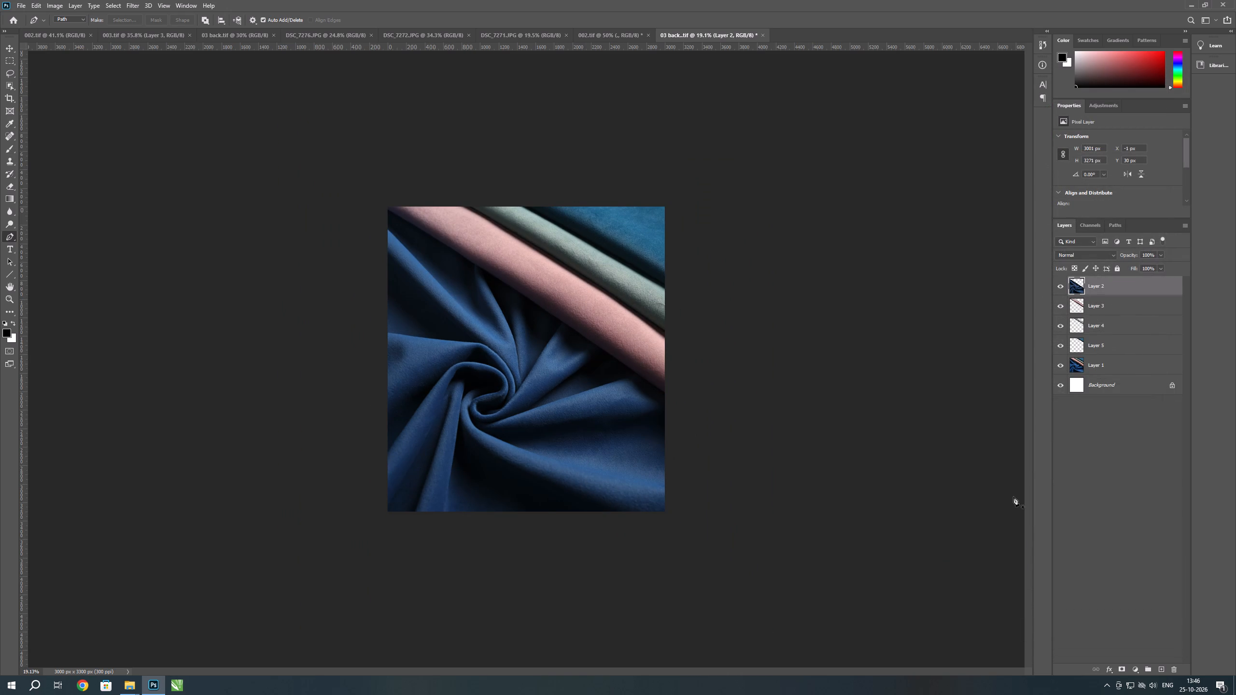
pyautogui.scroll(7, 191, 215)
pyautogui.scroll(2, 542, 419)
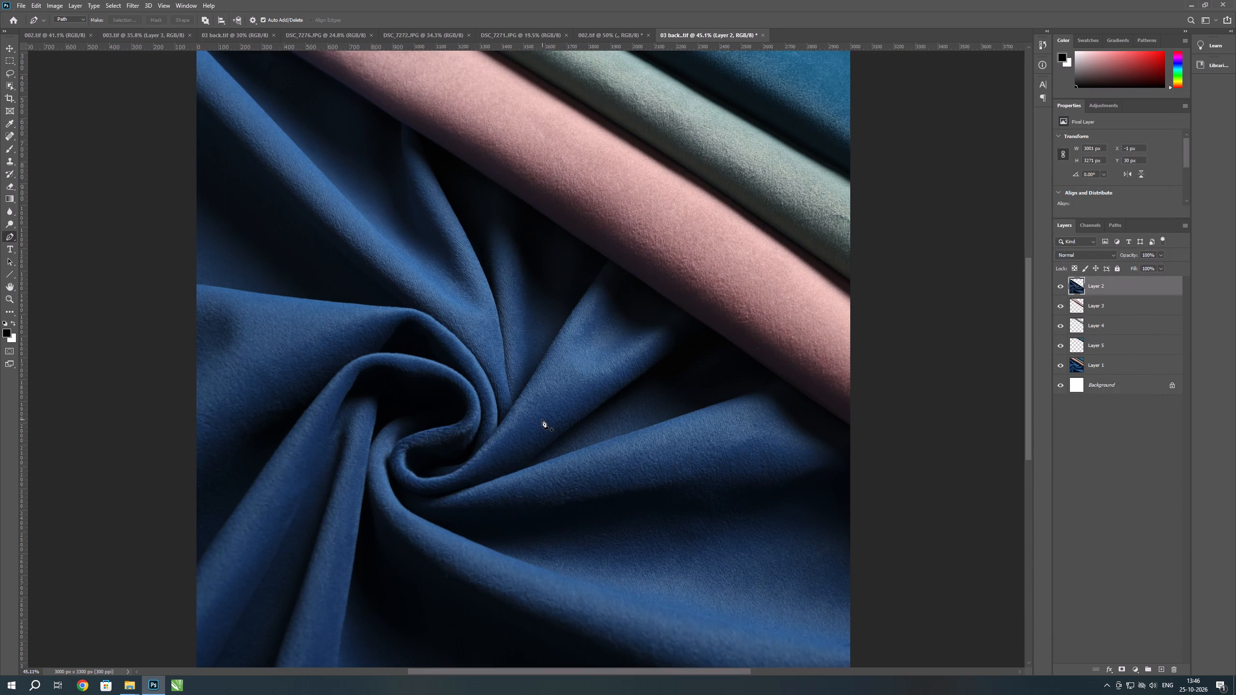
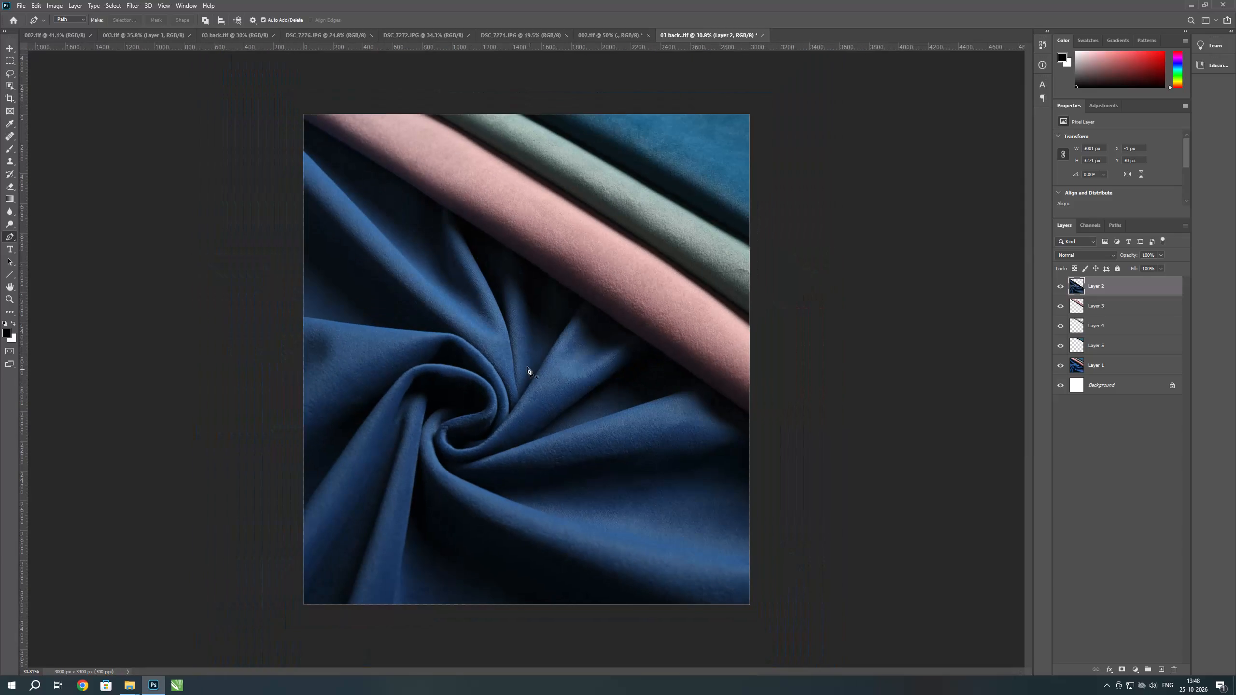
# Apply Color Balance to the blue draped fabric on Layer 2 with midtone levels +12, -3 and -5.
pyautogui.scroll(1, 512, 359)
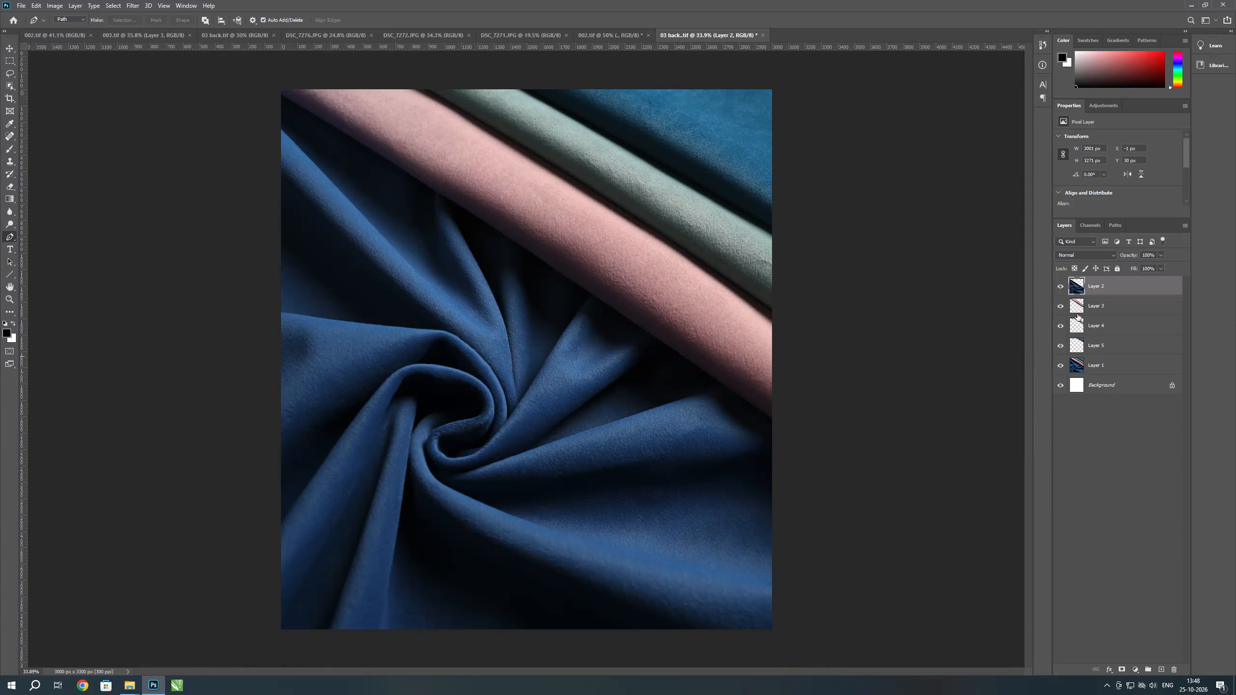
pyautogui.click(1078, 285)
pyautogui.scroll(1, 587, 342)
pyautogui.hotkey('ctrl', 'b')
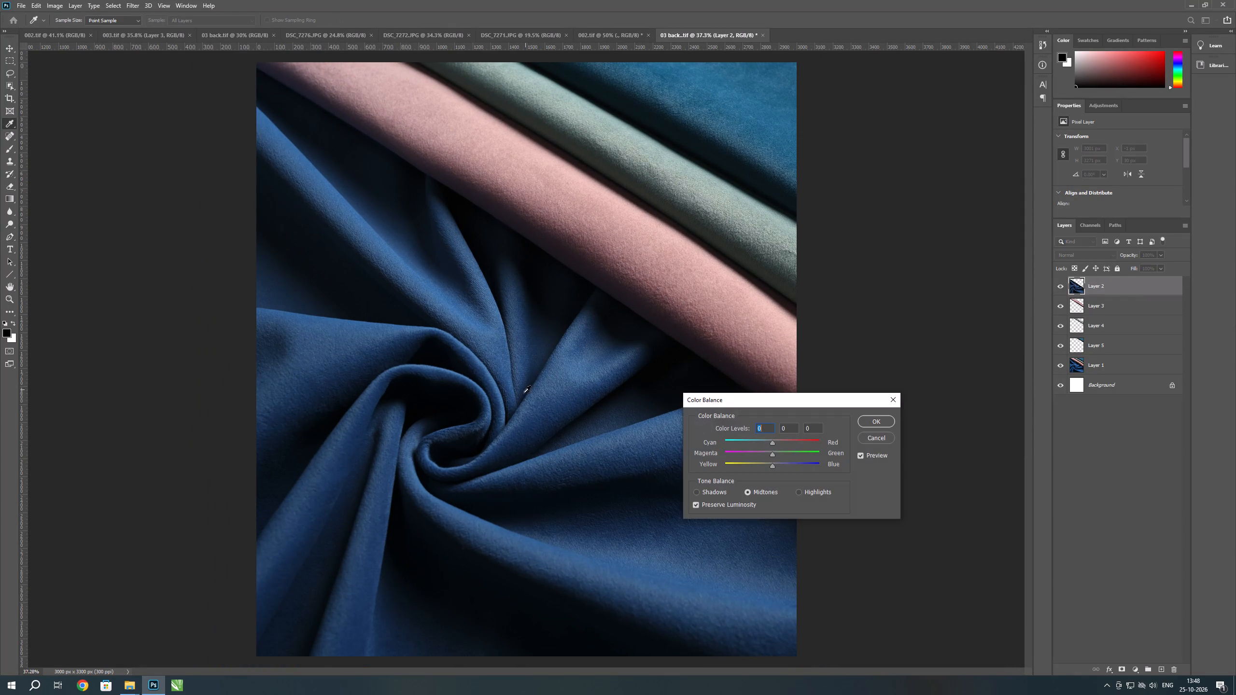
pyautogui.moveTo(772, 444); pyautogui.dragTo(771, 443)
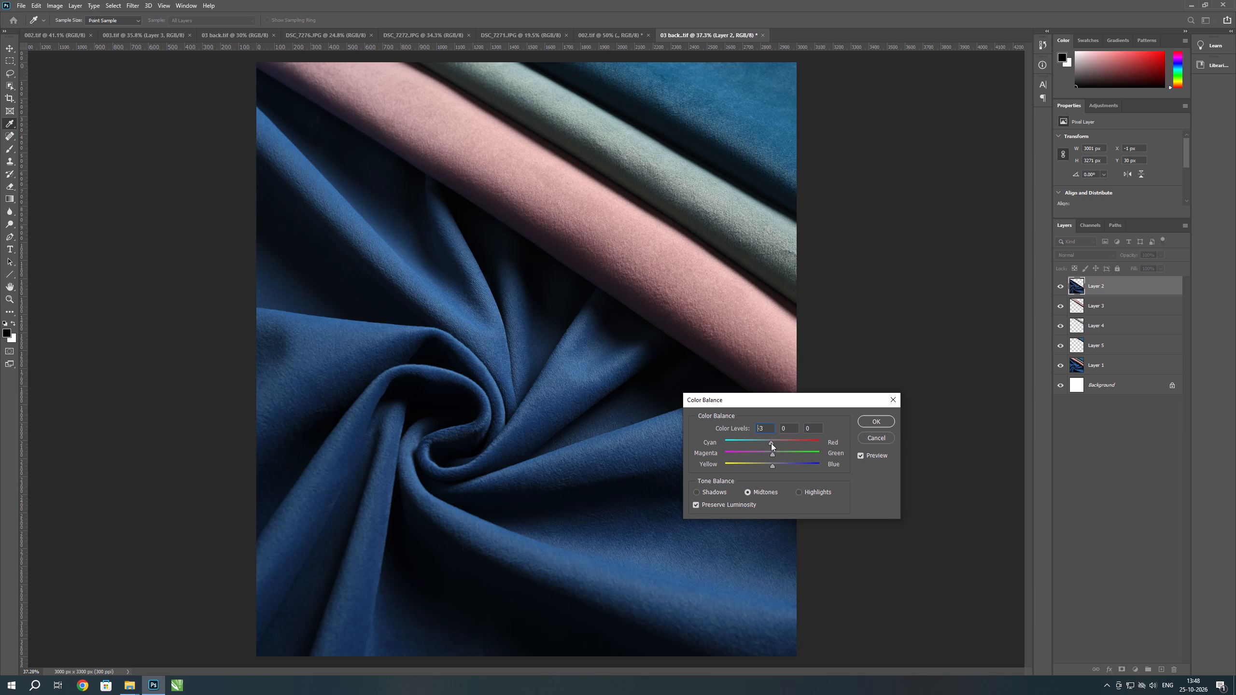
pyautogui.moveTo(771, 443); pyautogui.dragTo(784, 443)
pyautogui.moveTo(784, 443); pyautogui.dragTo(778, 445)
pyautogui.click(773, 455)
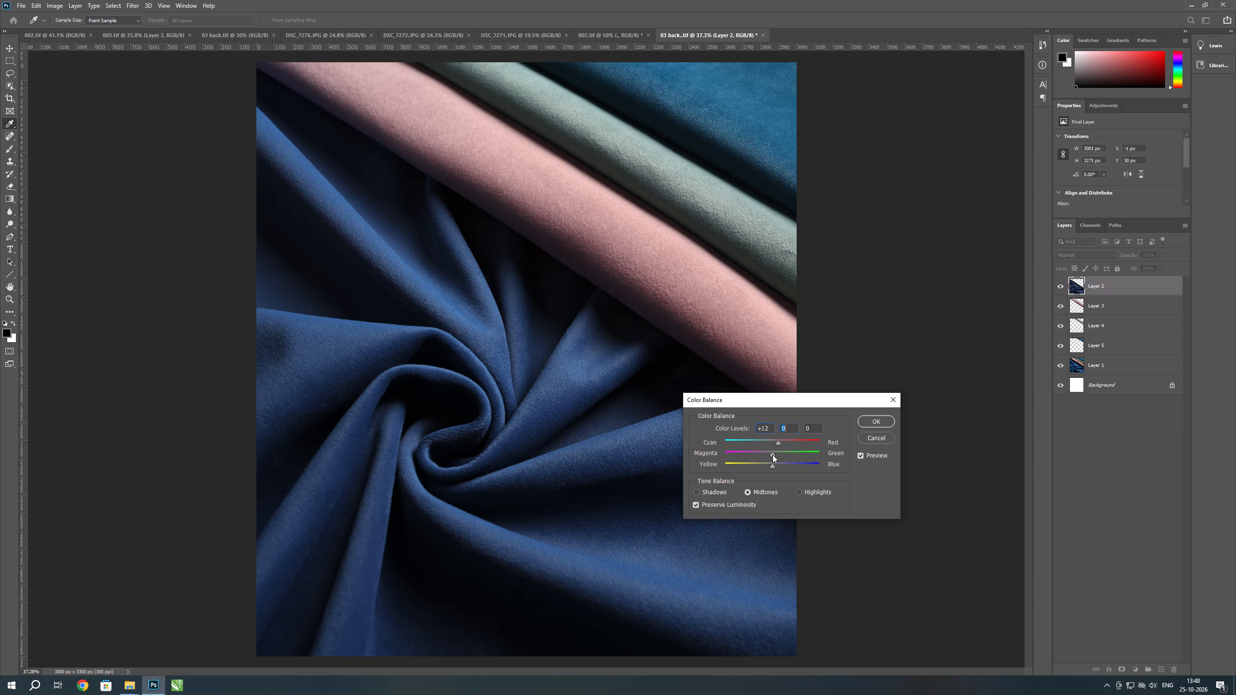
pyautogui.click(773, 450)
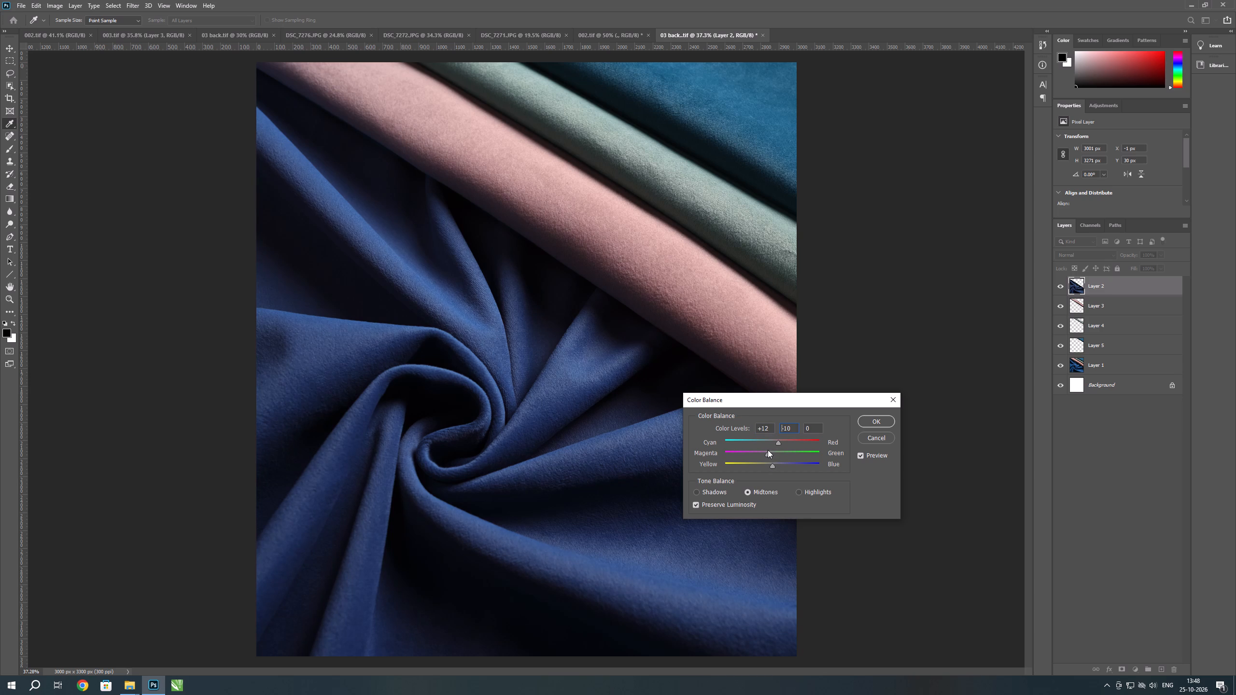
pyautogui.click(773, 449)
pyautogui.press('Down')
pyautogui.press('Down')
pyautogui.press('Down')
pyautogui.moveTo(772, 466); pyautogui.dragTo(779, 467)
pyautogui.moveTo(779, 467); pyautogui.dragTo(767, 470)
pyautogui.press('Up')
pyautogui.press('Up')
pyautogui.press('Up')
pyautogui.press('Up')
pyautogui.press('Up')
pyautogui.press('Up')
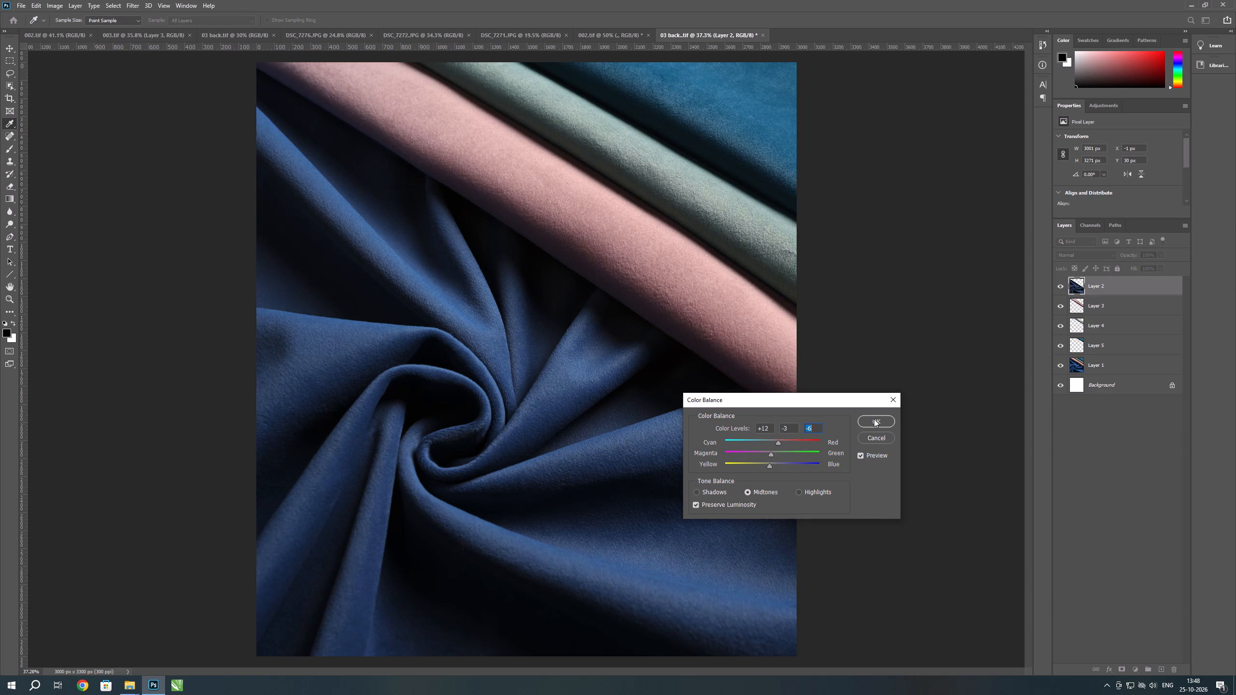
pyautogui.press('Up')
pyautogui.click(874, 422)
# Apply Color Balance to the teal fabric on Layer 5 with midtone levels -4, +2 and -5.
pyautogui.scroll(-9, 752, 458)
pyautogui.scroll(5, 570, 432)
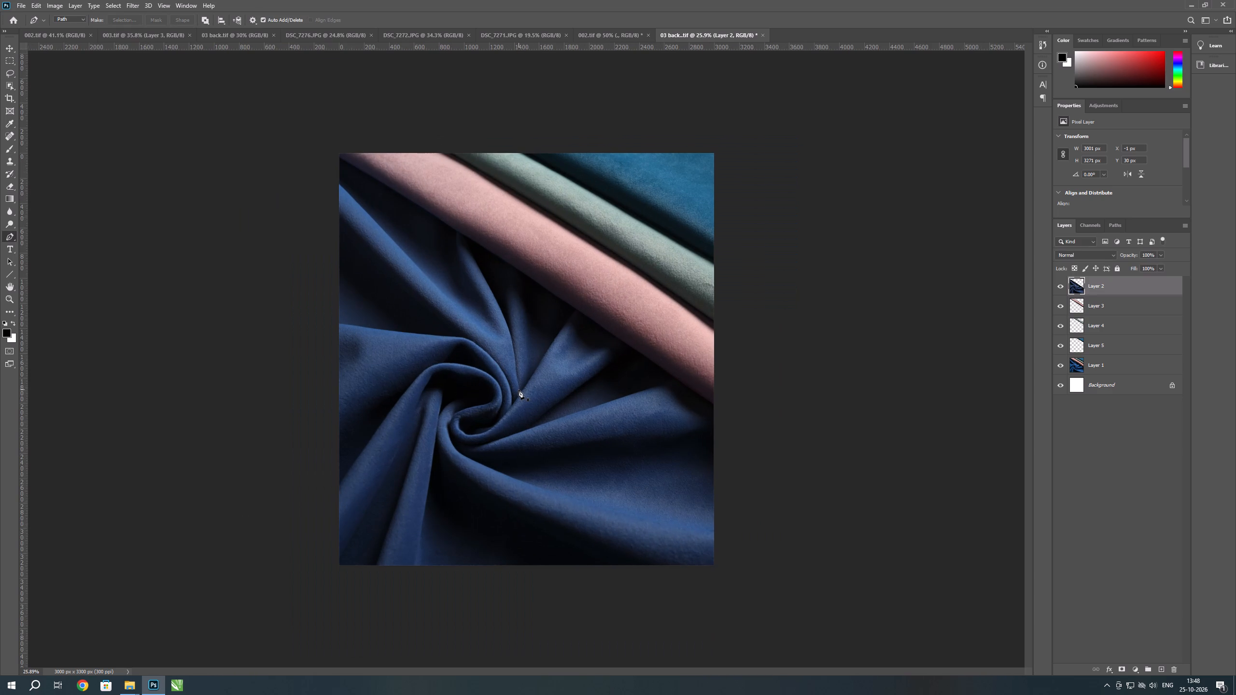
pyautogui.click(1079, 345)
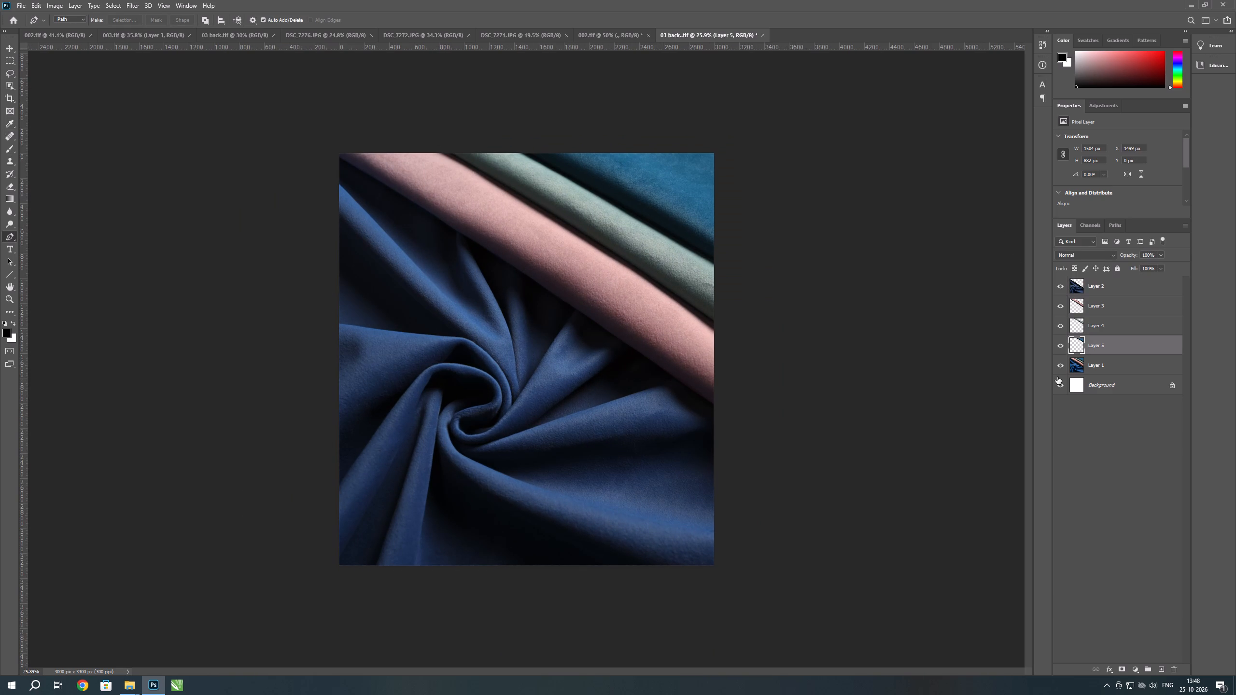
pyautogui.scroll(2, 701, 189)
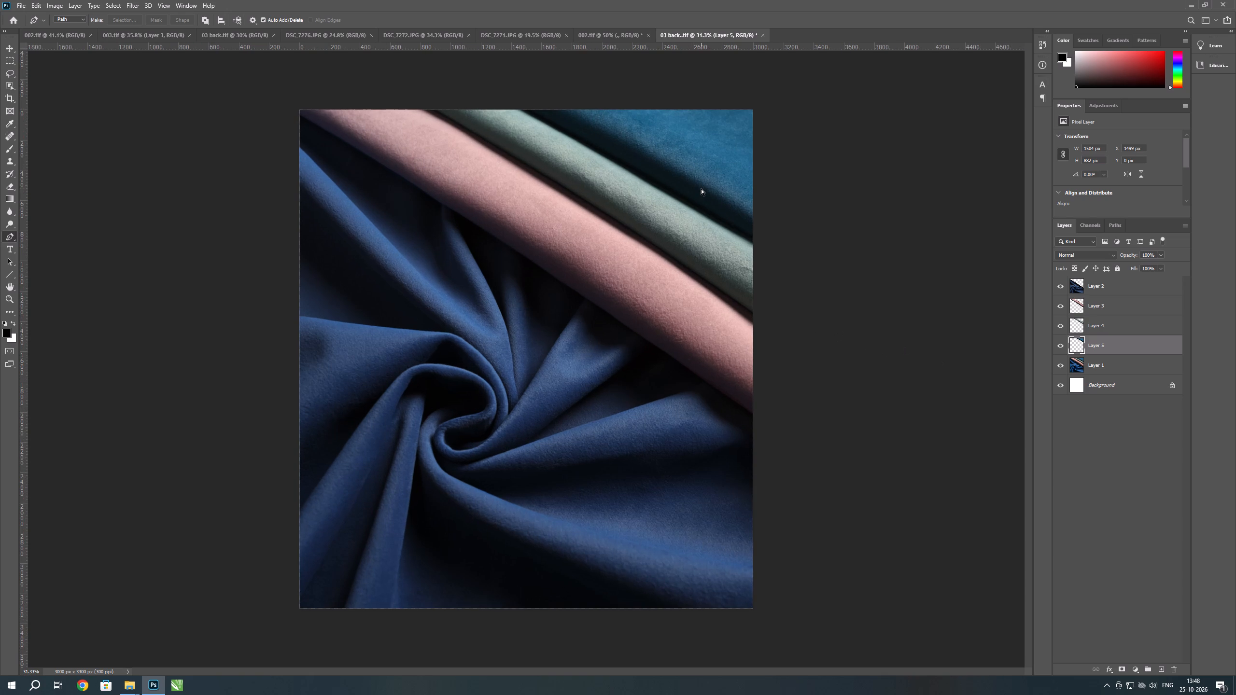
pyautogui.hotkey('ctrl', 'b')
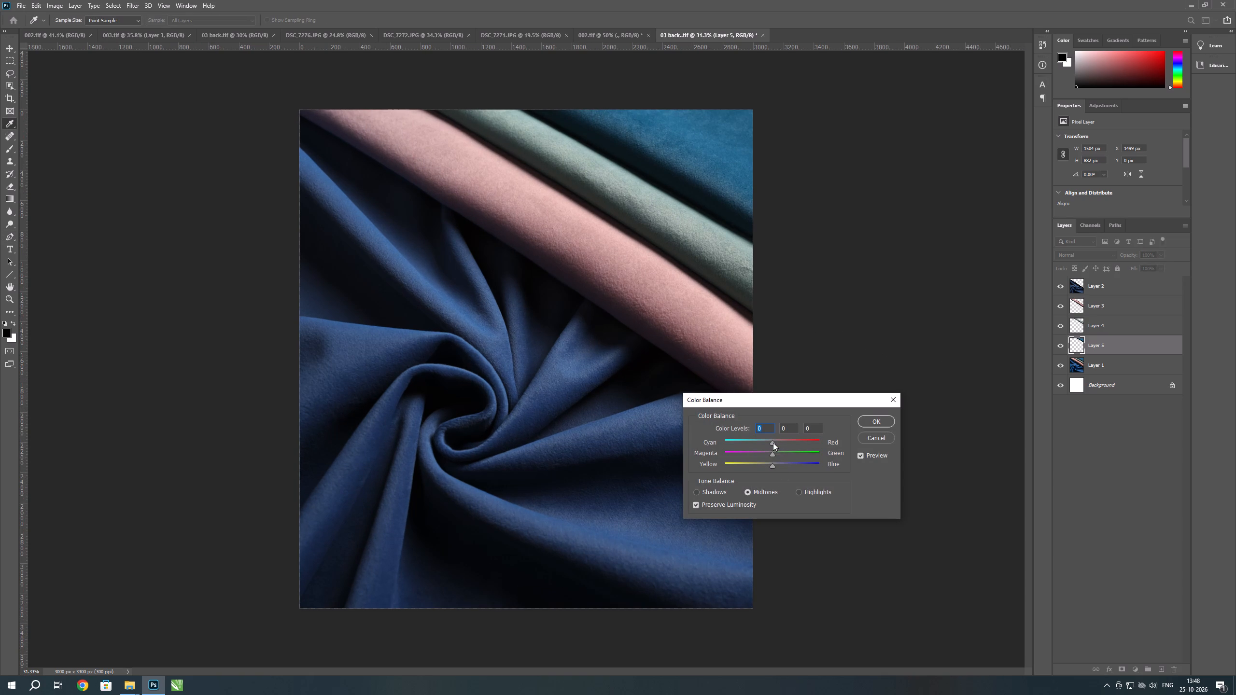
pyautogui.click(773, 443)
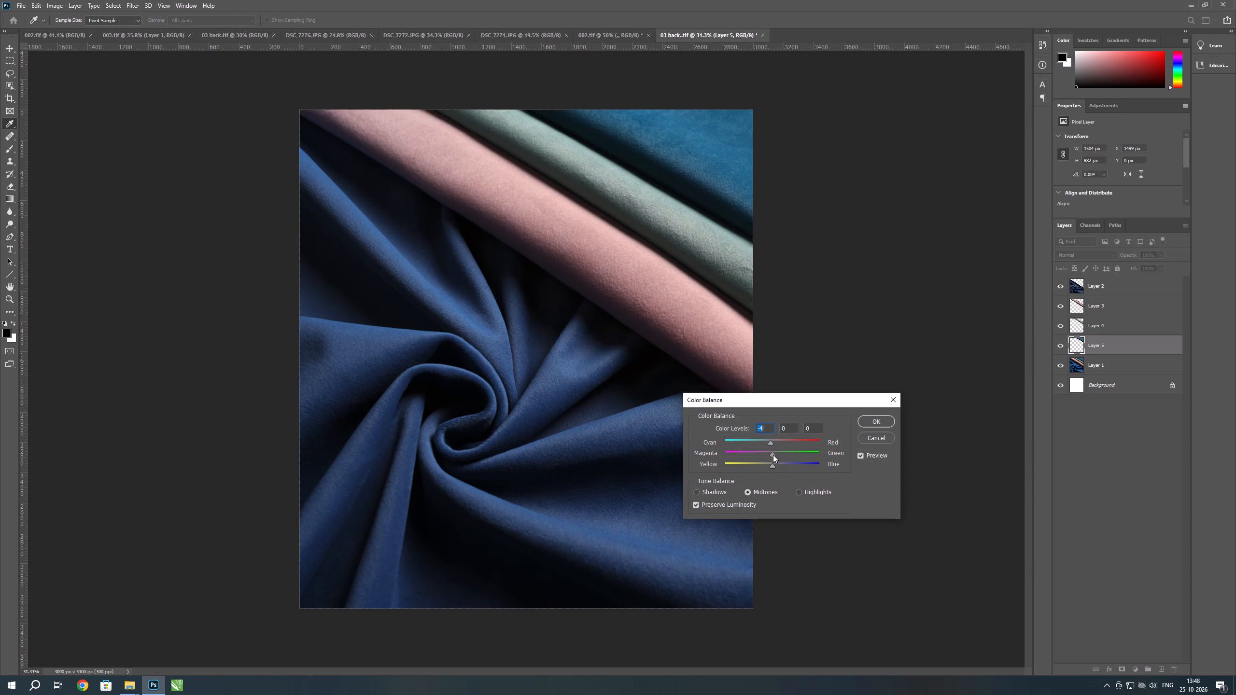
pyautogui.click(772, 466)
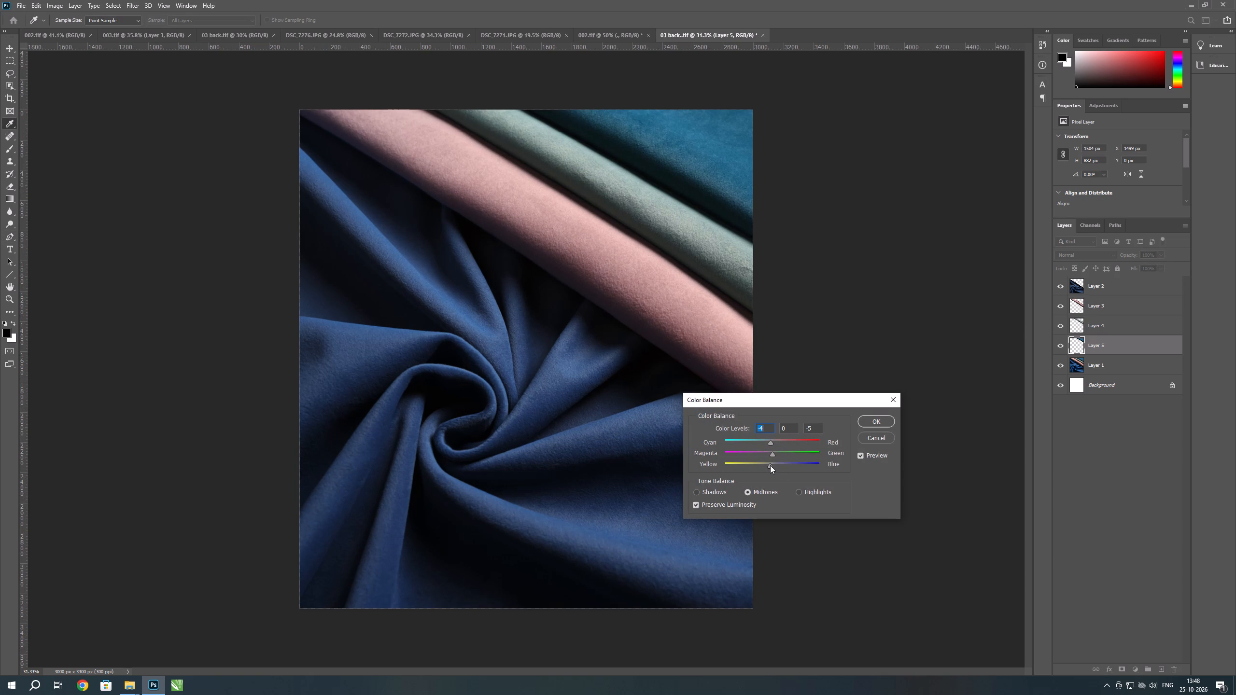
pyautogui.click(773, 455)
pyautogui.click(872, 421)
# Apply Color Balance to the grey-green roll on Layer 4 with midtone levels 0, +11 and +2.
pyautogui.scroll(-8, 840, 429)
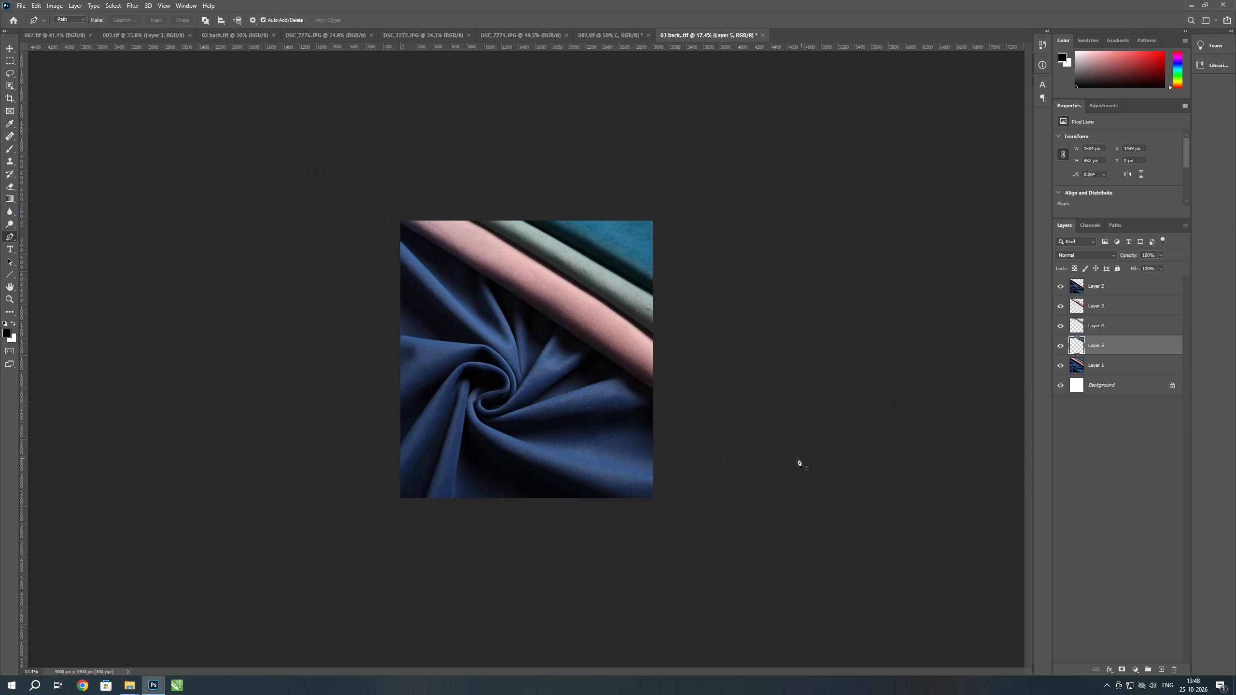
pyautogui.scroll(2, 617, 367)
pyautogui.scroll(1, 605, 292)
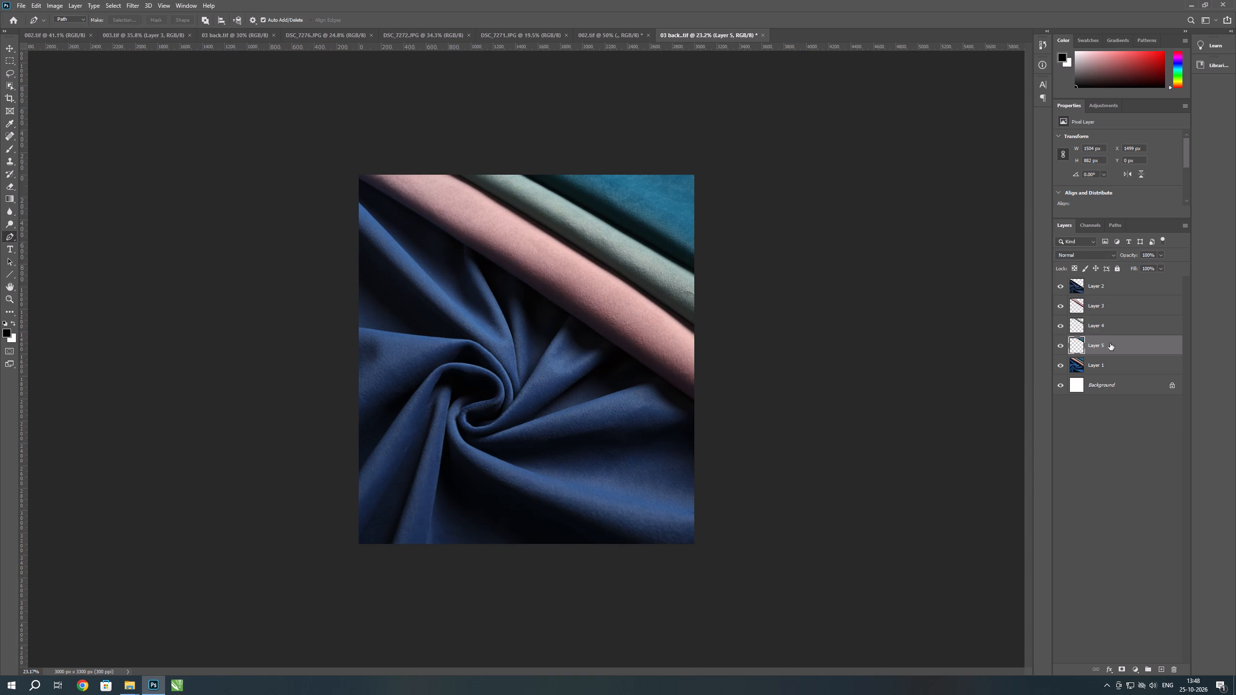
pyautogui.click(1076, 323)
pyautogui.scroll(1, 653, 276)
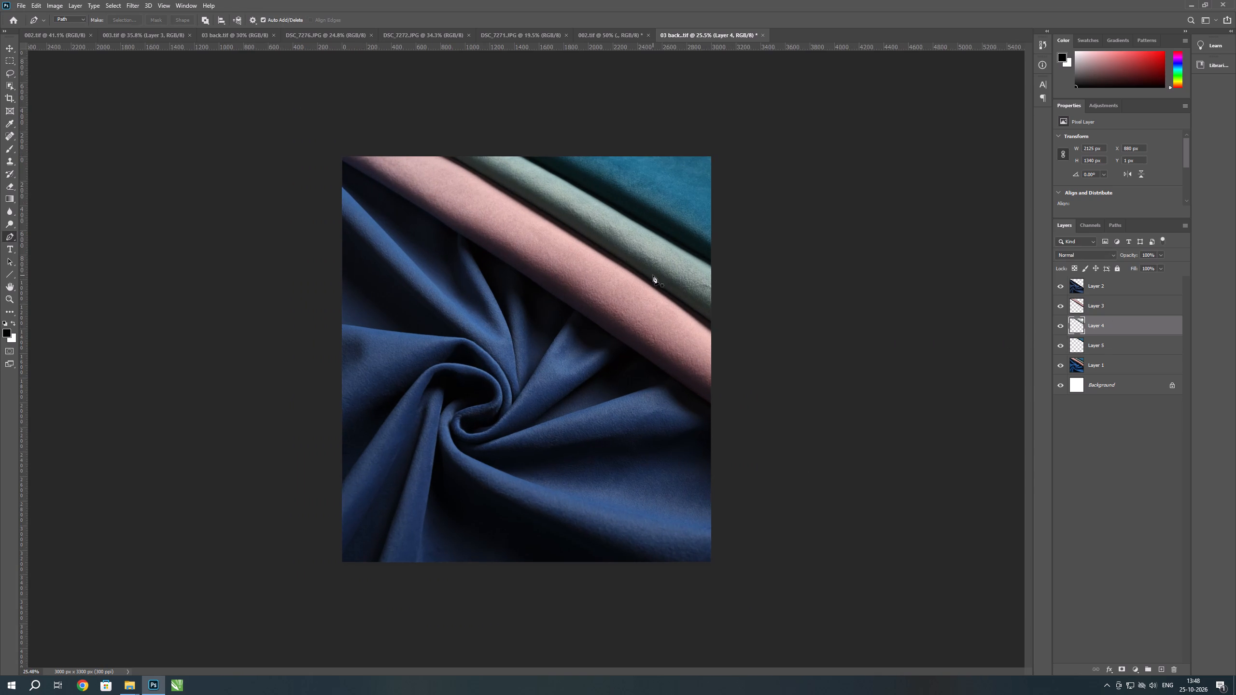
pyautogui.scroll(2, 653, 275)
pyautogui.scroll(-1, 653, 276)
pyautogui.hotkey('ctrl', 'b')
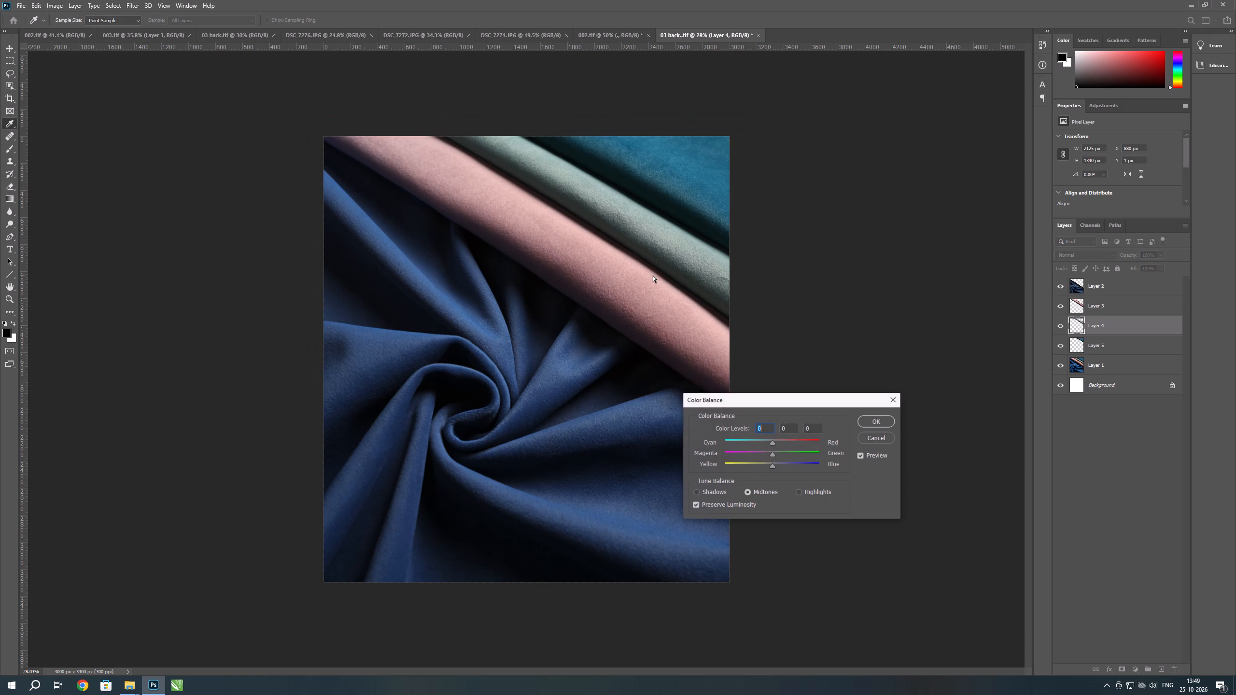
pyautogui.moveTo(772, 457); pyautogui.dragTo(777, 456)
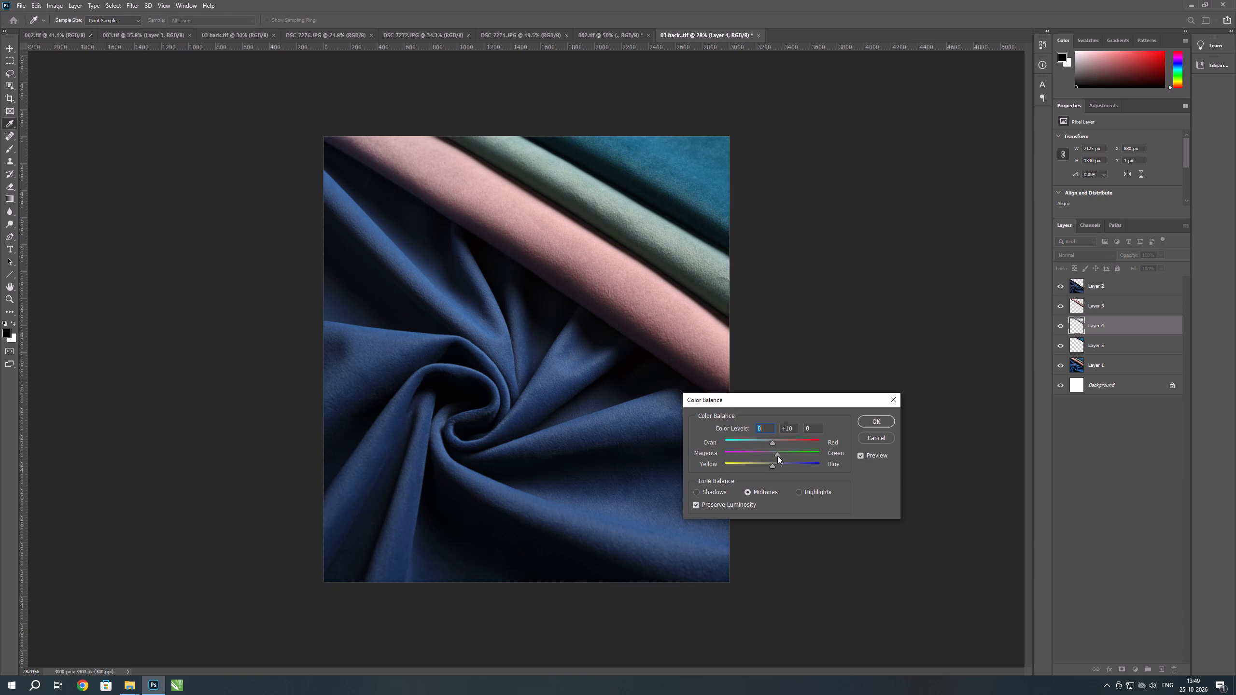
pyautogui.moveTo(777, 456); pyautogui.dragTo(778, 456)
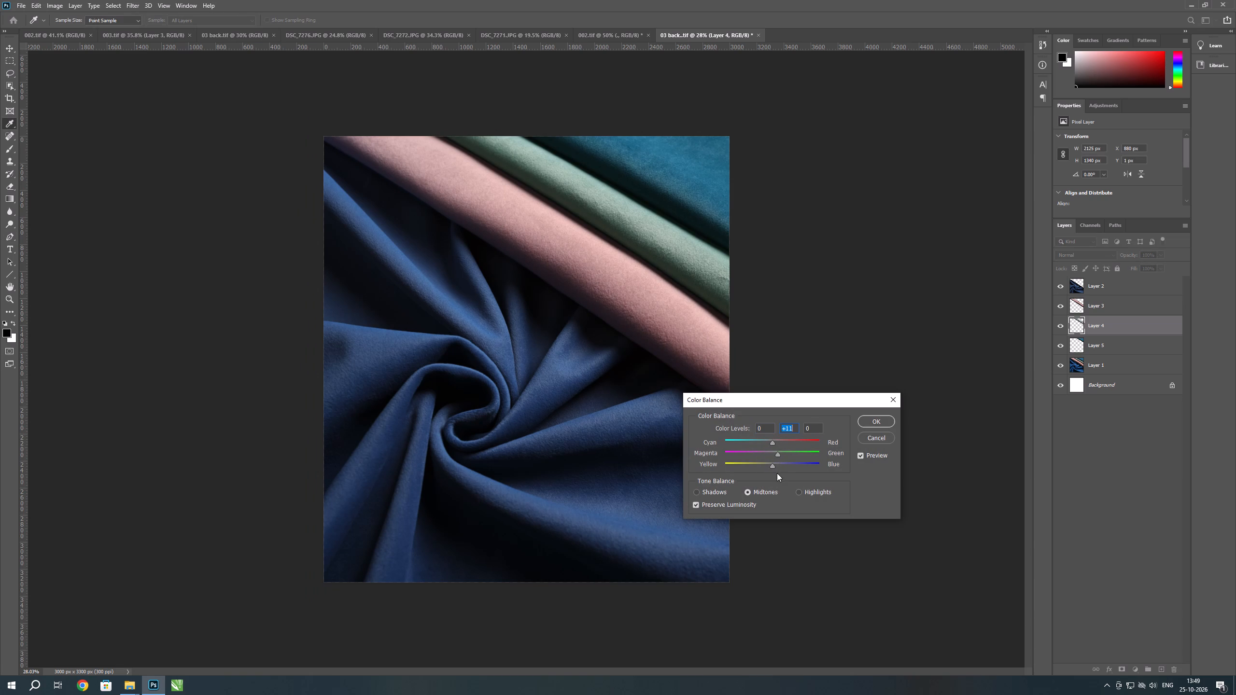
pyautogui.click(773, 465)
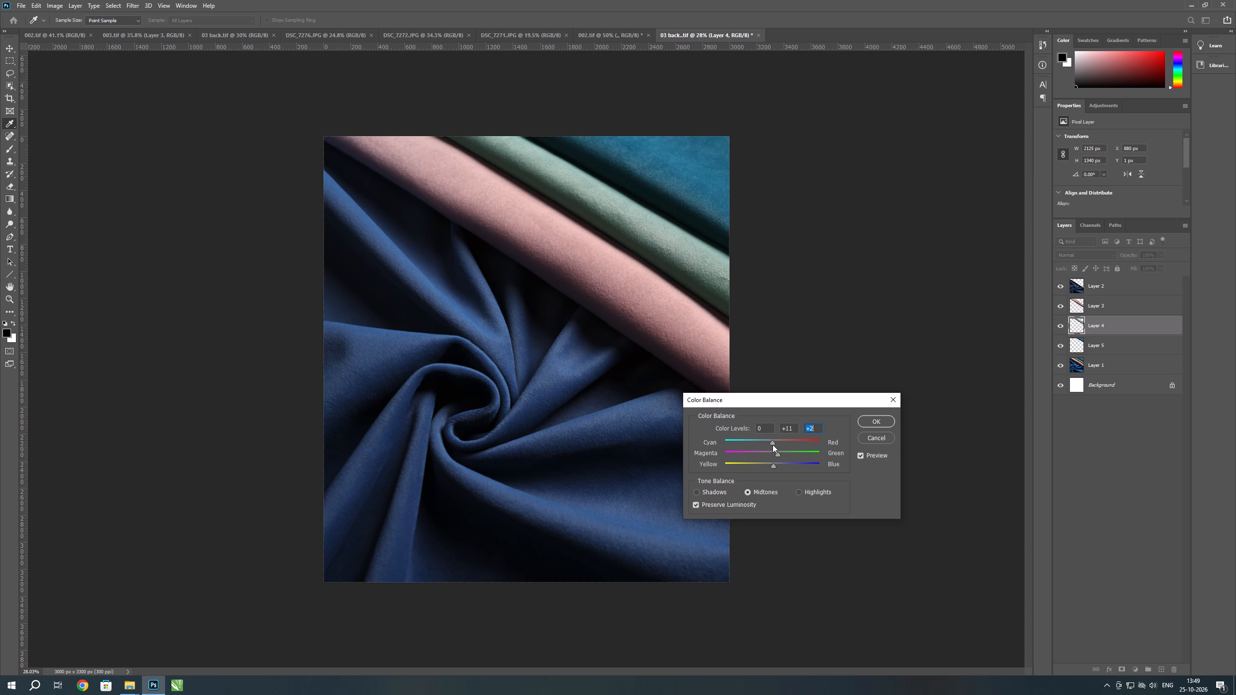
pyautogui.click(773, 445)
pyautogui.click(876, 417)
pyautogui.click(875, 420)
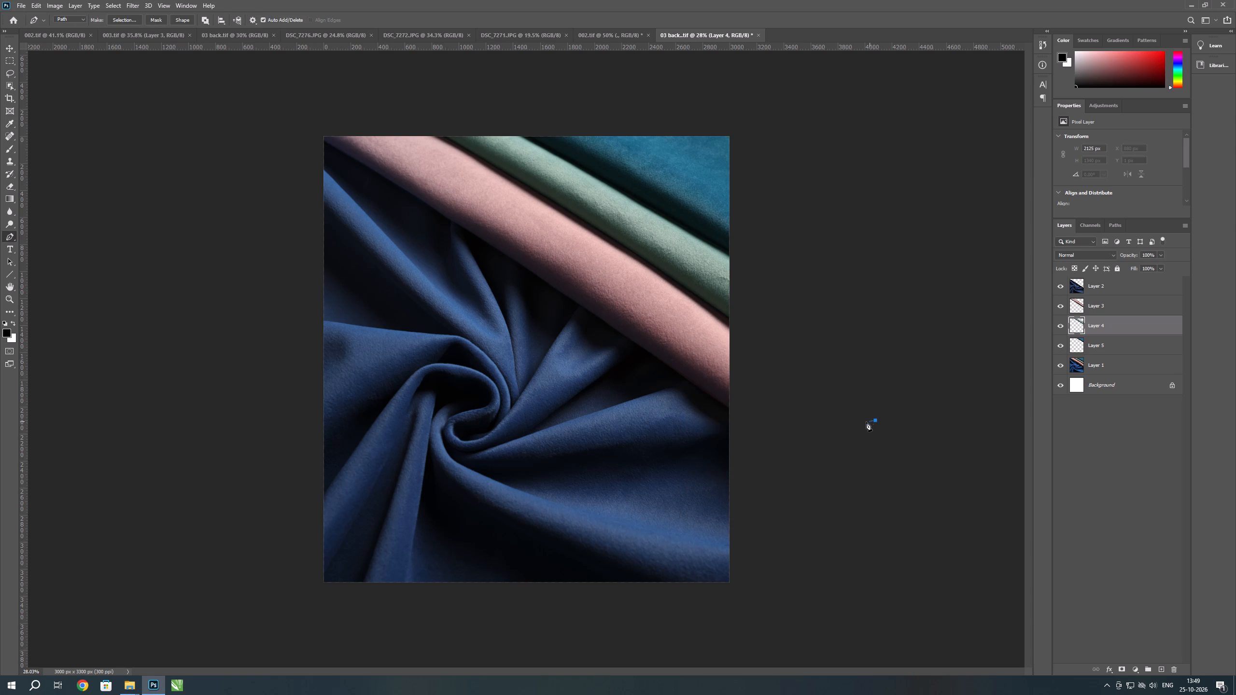
# Save the colour-adjusted, layered background file.
pyautogui.hotkey('ctrl', 's')
pyautogui.hotkey('ctrl', 's')
pyautogui.hotkey('ctrl', 's')
pyautogui.hotkey('ctrl', 's')
pyautogui.hotkey('ctrl', 's')
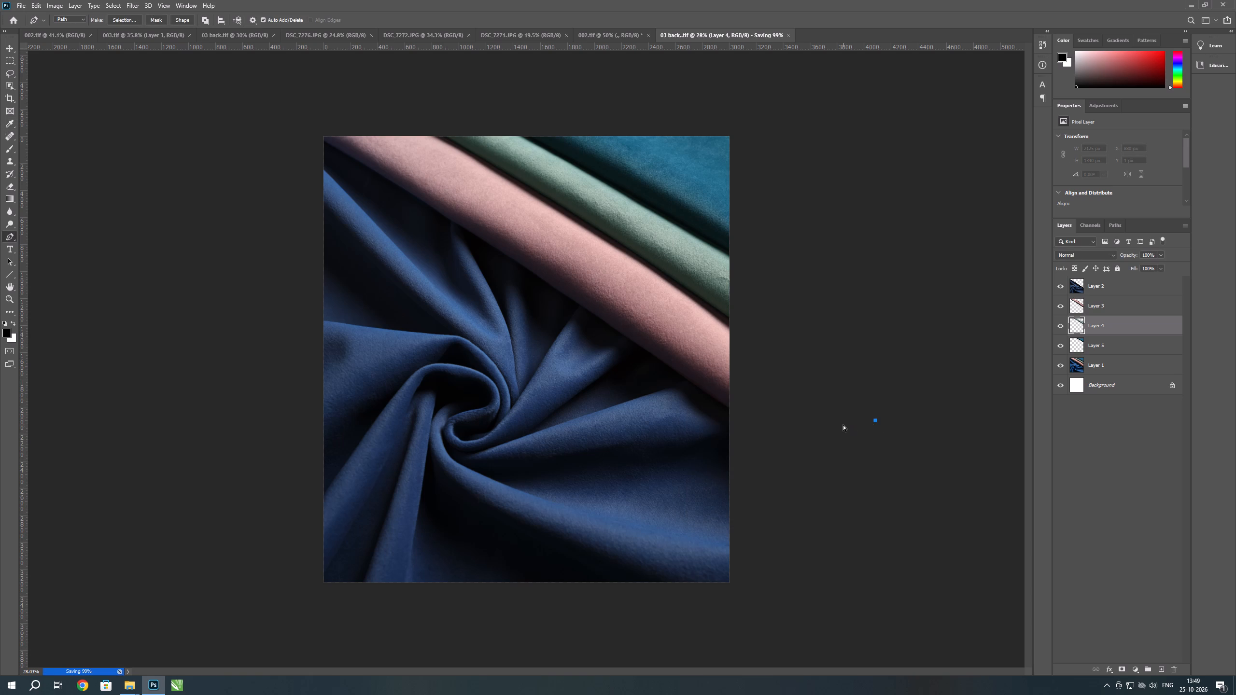
pyautogui.hotkey('ctrl', 's')
pyautogui.hotkey('ctrl', 's')
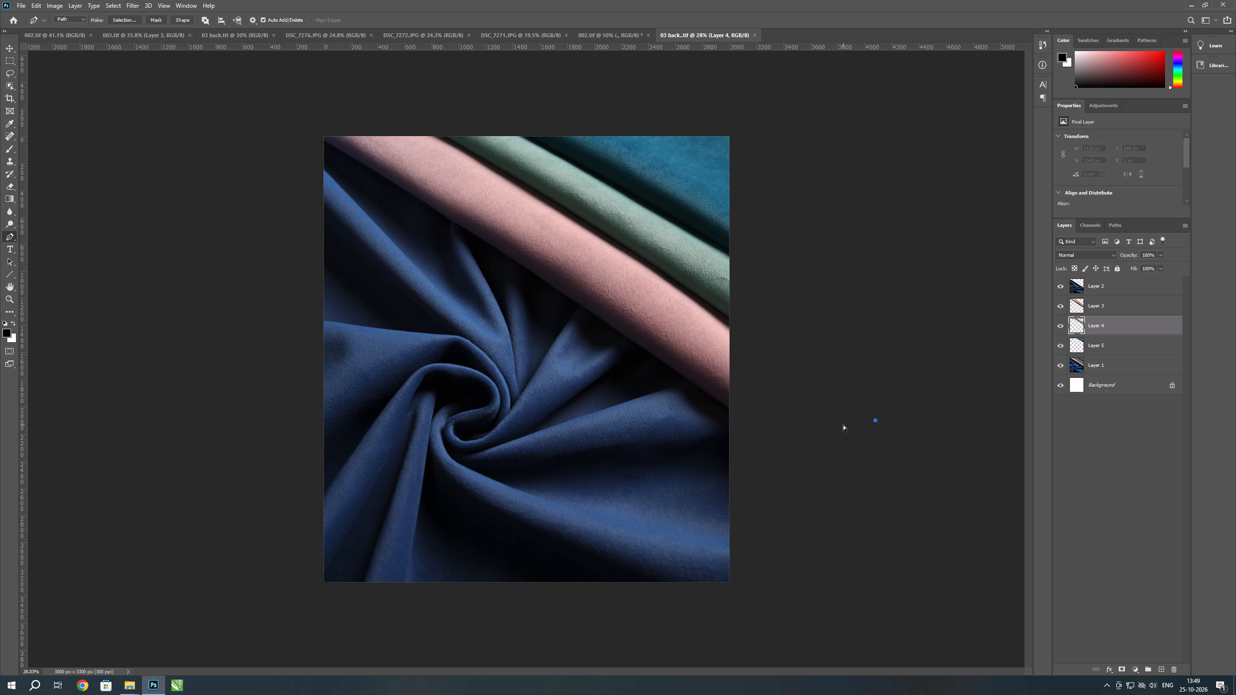
# Undo the stray Pen tool point outside the canvas, switch to the Move tool, deselect the layer and save the background file again.
pyautogui.hotkey('ctrl', 'z')
pyautogui.click(8, 45)
pyautogui.click(104, 110)
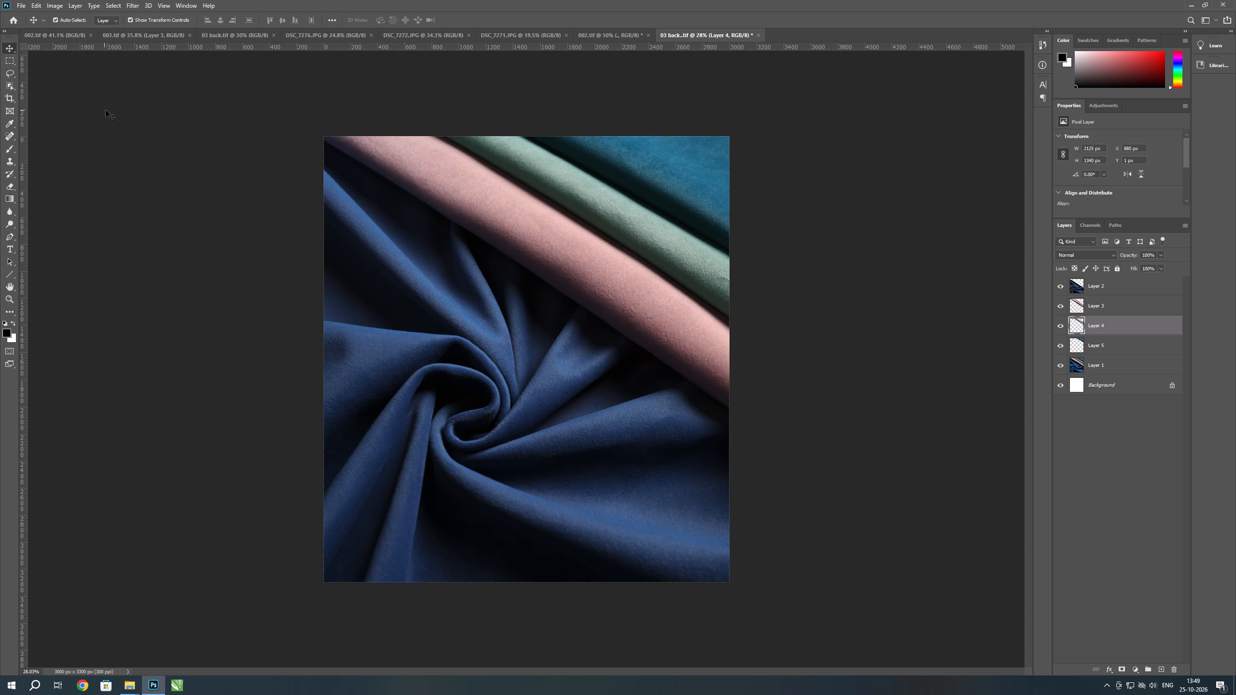
pyautogui.hotkey('ctrl', 's')
pyautogui.hotkey('ctrl', 's')
pyautogui.hotkey('ctrl', 's')
pyautogui.hotkey('ctrl', 's')
pyautogui.hotkey('ctrl', 's')
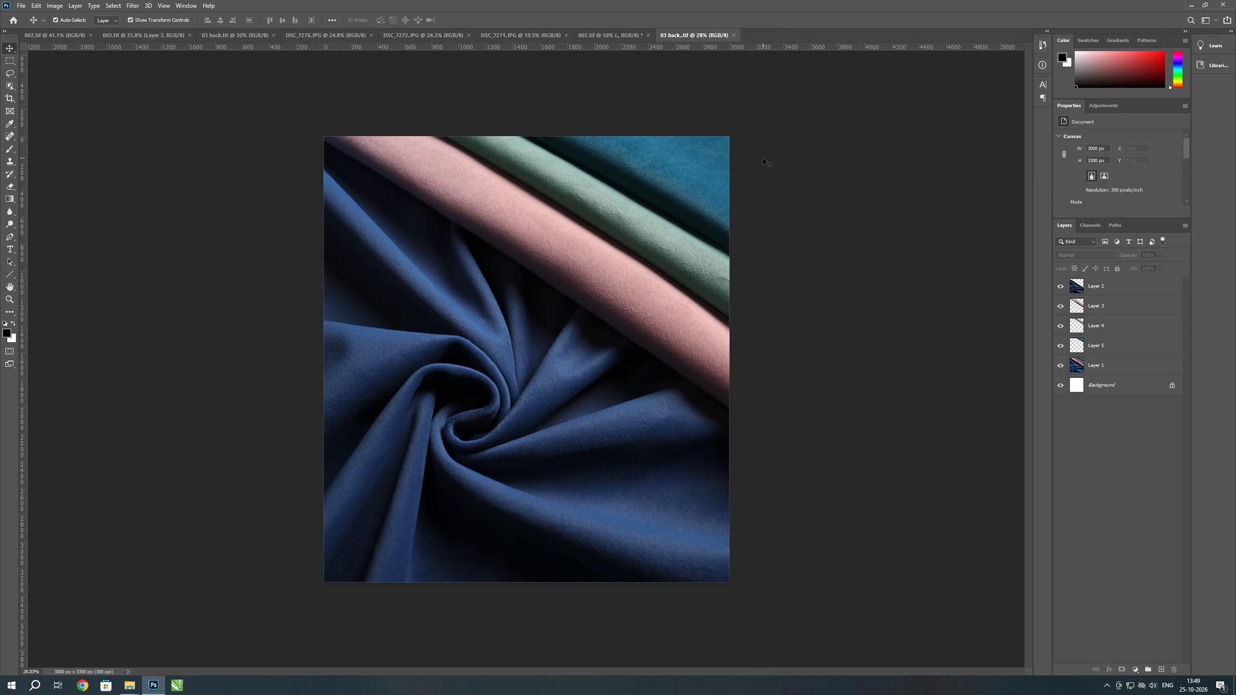
# Switch to File Explorer and open 01.cdr from the MAKHMAL (FRAMES) folder in CorelDRAW.
pyautogui.hotkey('alt', 'Tab')
pyautogui.doubleClick(237, 82)
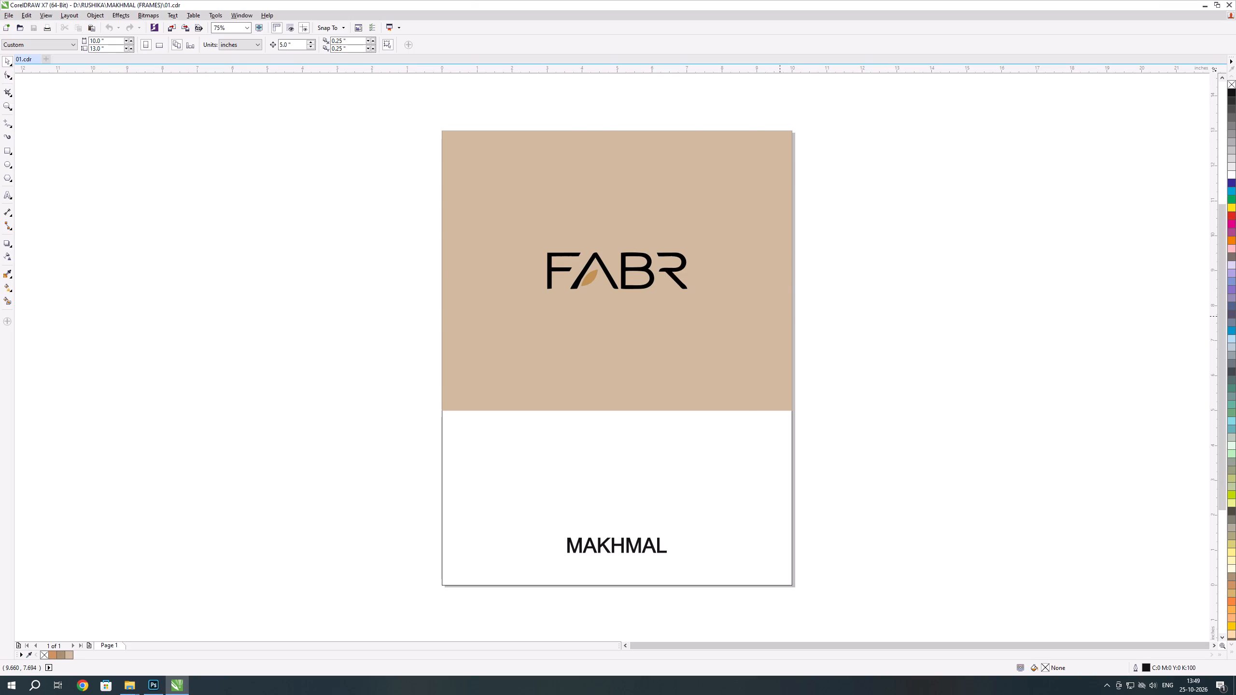
# Switch to File Explorer and open 04.cdr from the MAKHMAL (FRAMES) folder in CorelDRAW.
pyautogui.hotkey('alt', 'Tab')
pyautogui.doubleClick(848, 132)
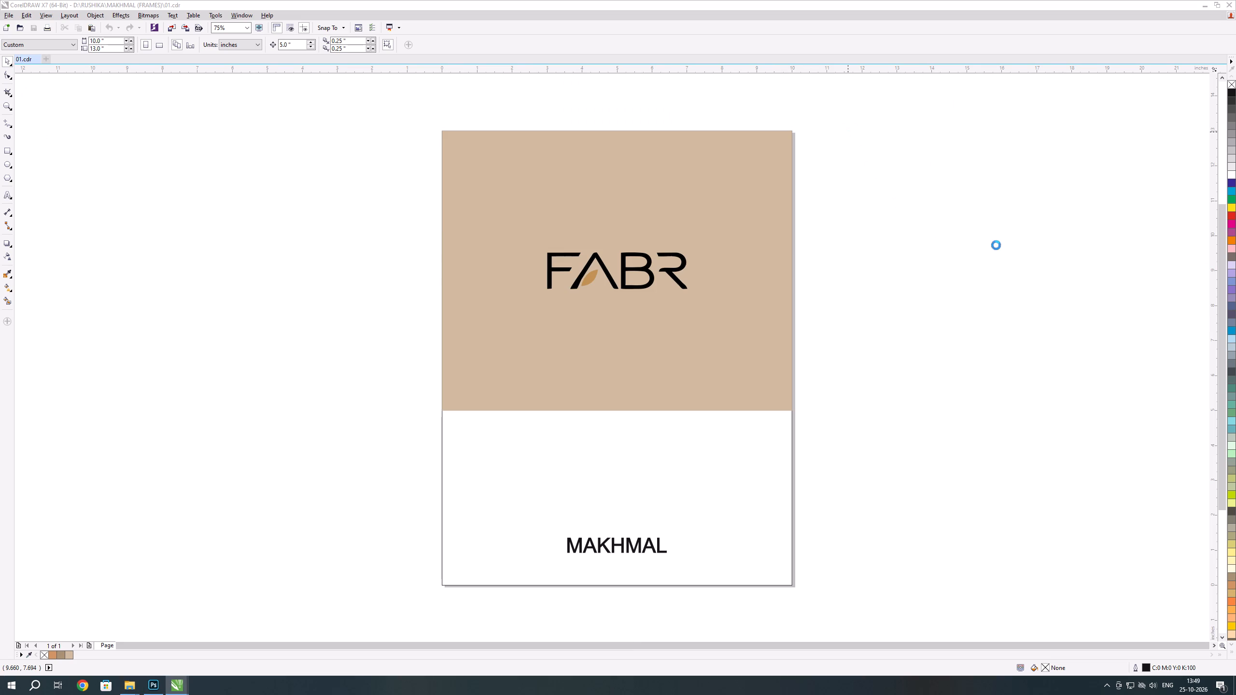
pyautogui.hotkey('alt', 'Tab')
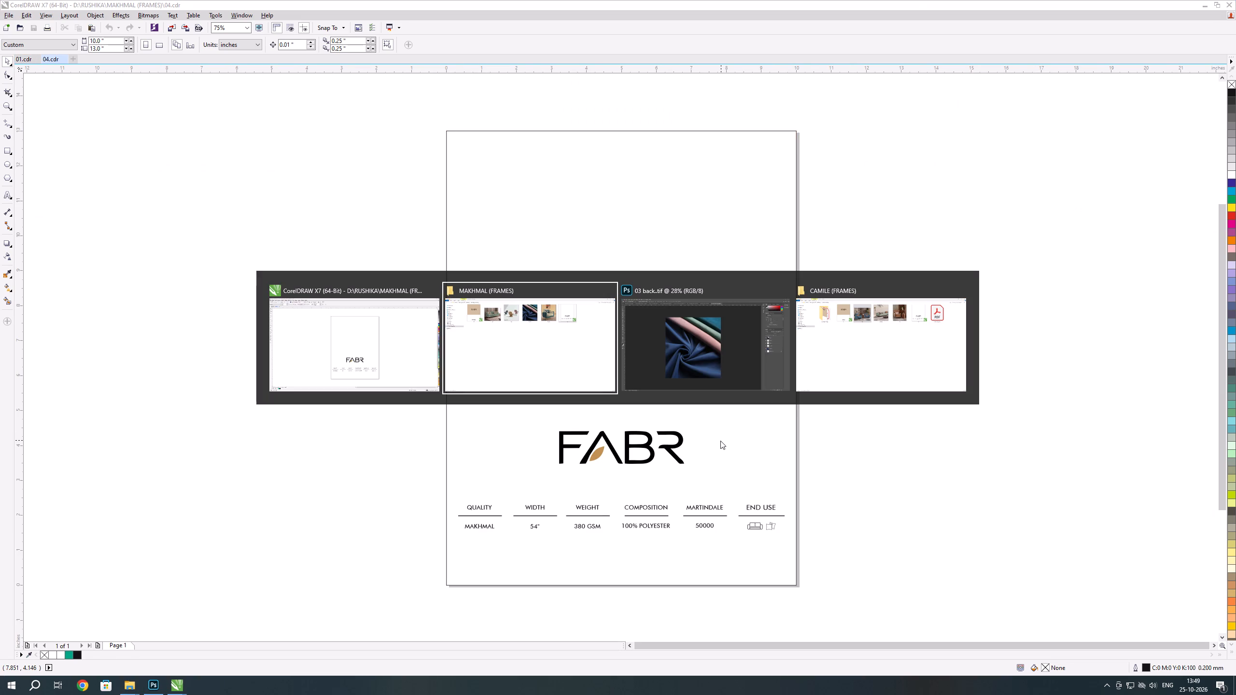
pyautogui.hotkey('alt', 'Tab')
pyautogui.hotkey('alt', 'Tab')
pyautogui.hotkey('alt', 'Tab')
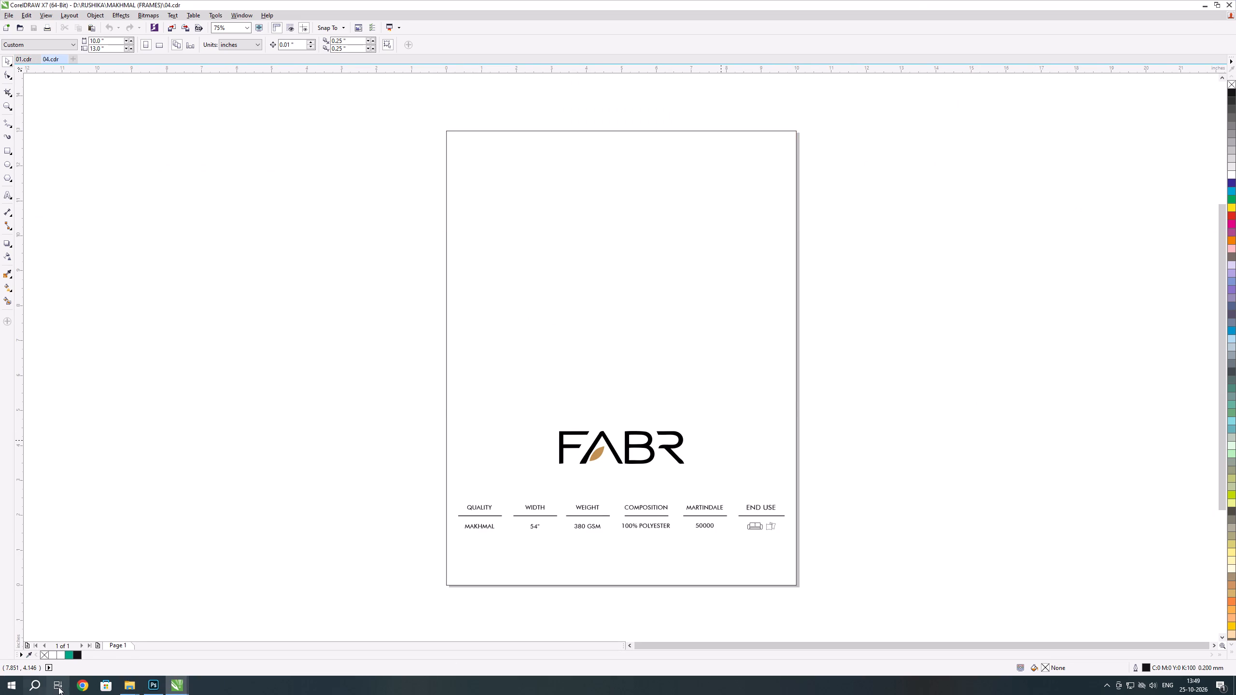
# Switch to Chrome, open the Raj Sampler ERP and list the Photo Making orders assigned to DESIGN - 3.
pyautogui.click(81, 689)
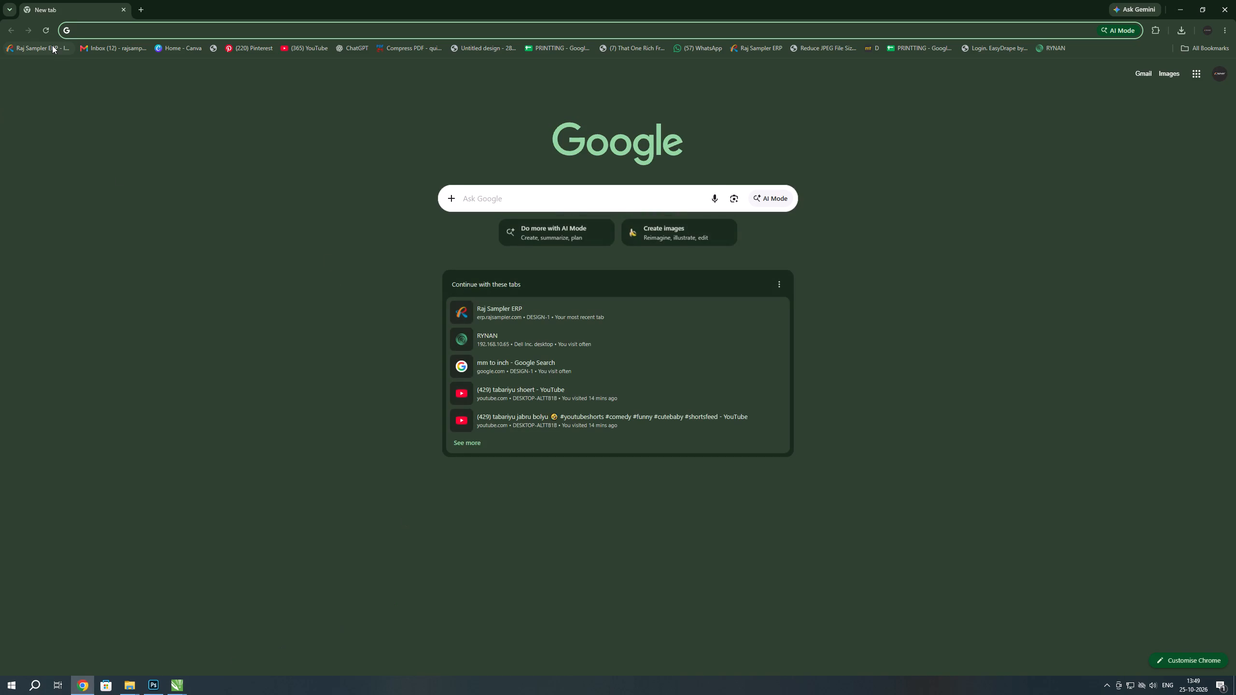
pyautogui.click(52, 45)
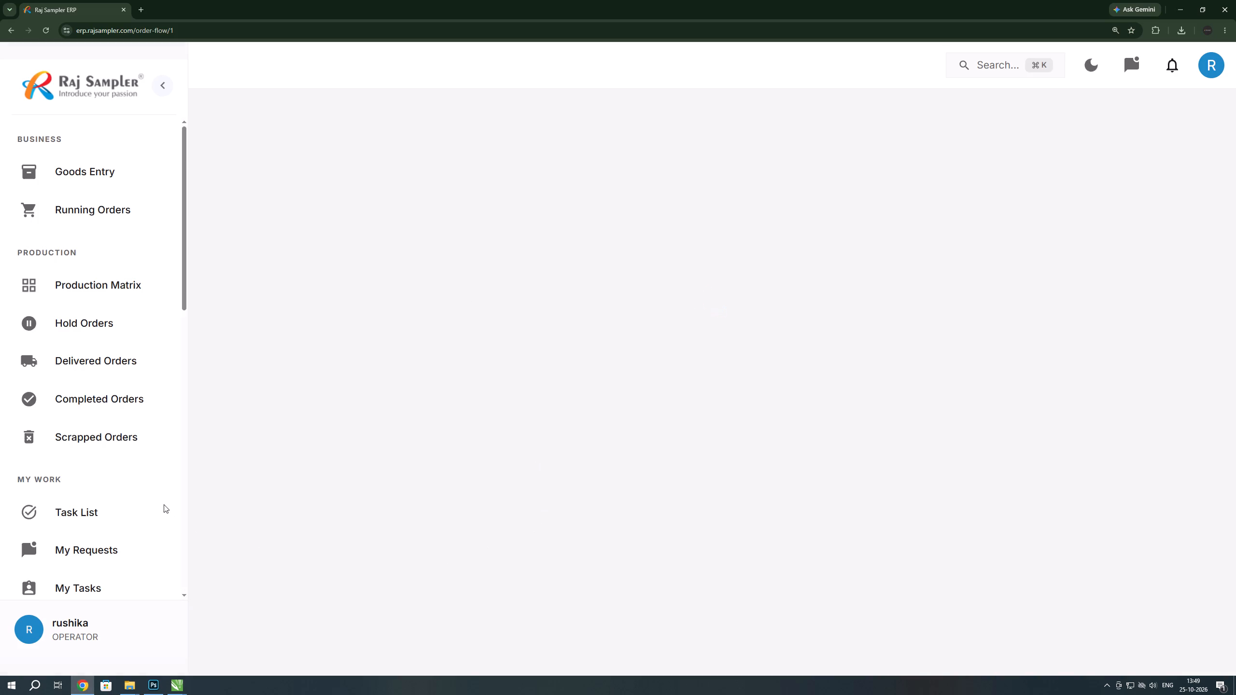
pyautogui.scroll(-6, 131, 471)
pyautogui.click(103, 443)
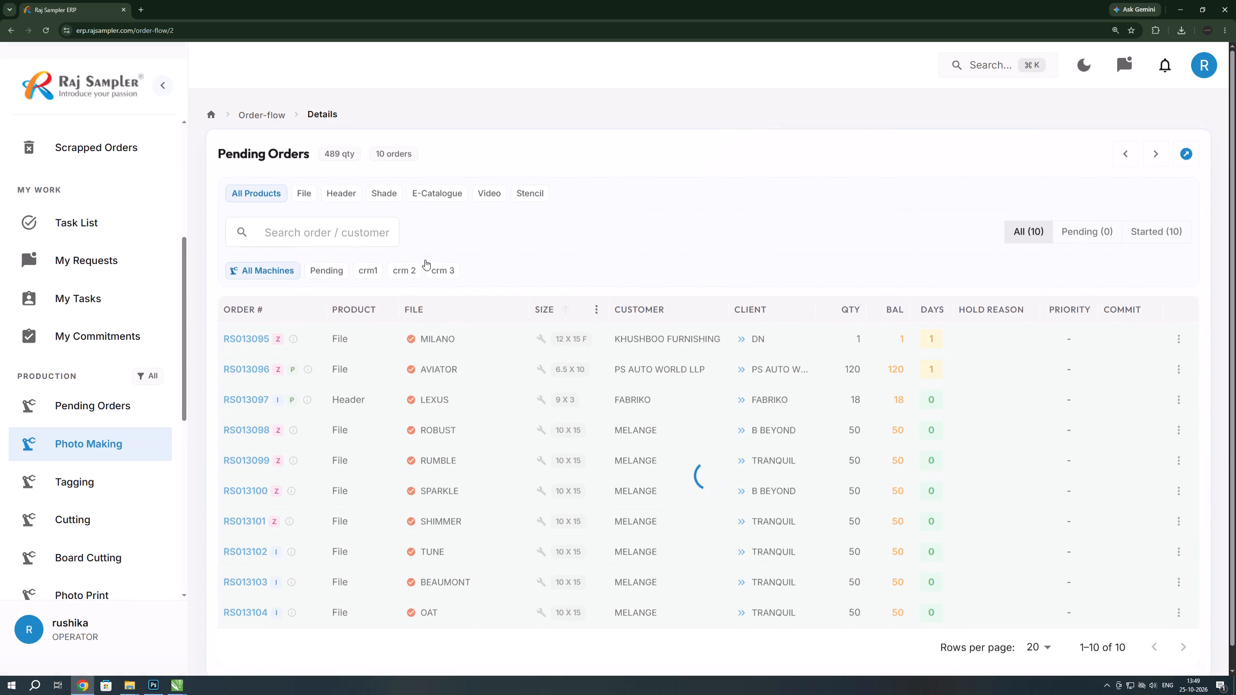
pyautogui.click(435, 273)
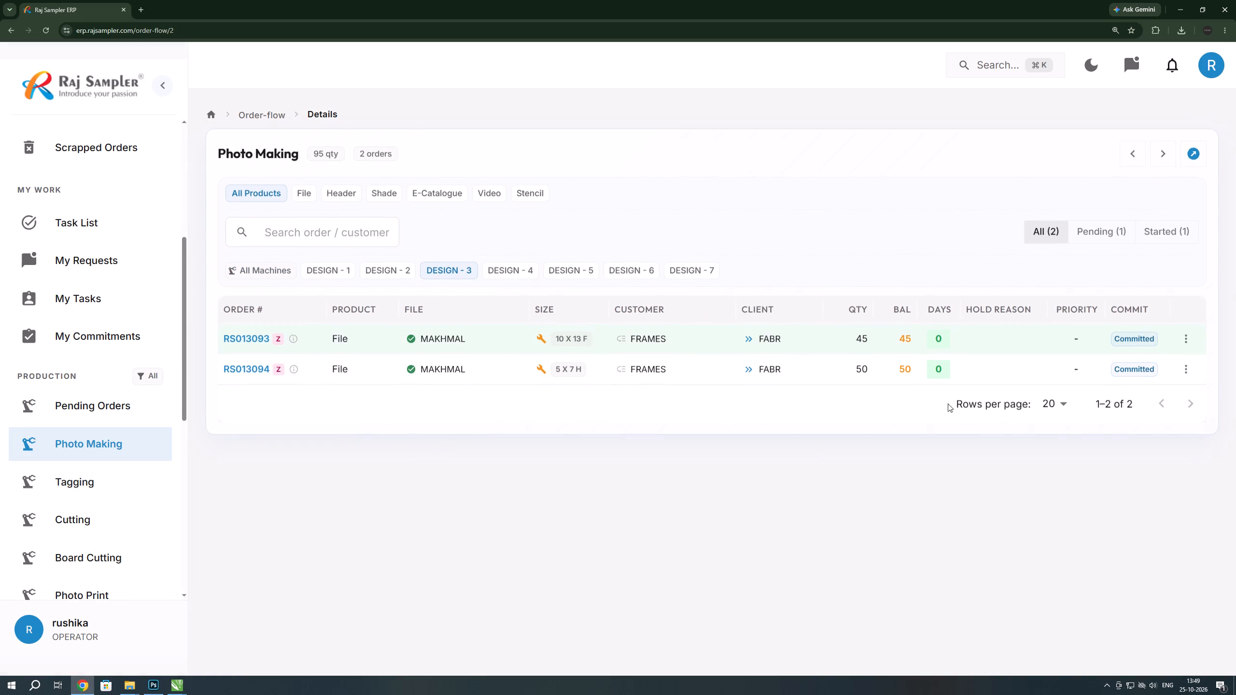
pyautogui.click(1192, 346)
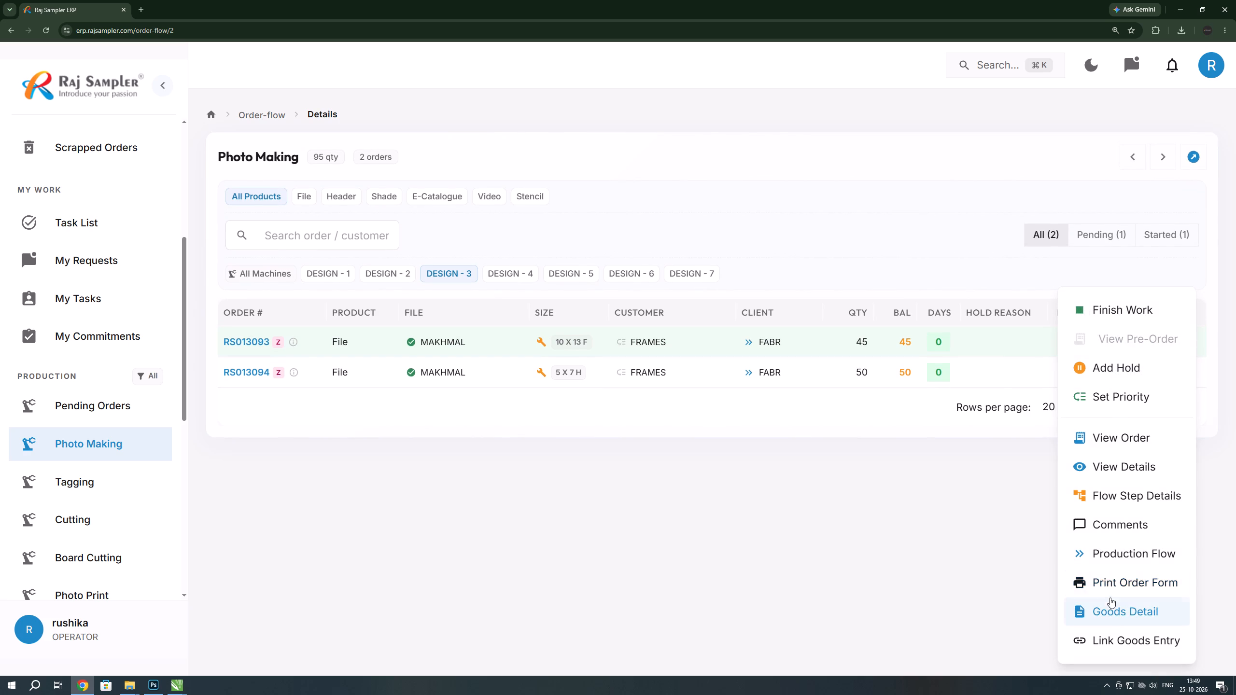
pyautogui.click(1109, 593)
pyautogui.scroll(-1, 597, 510)
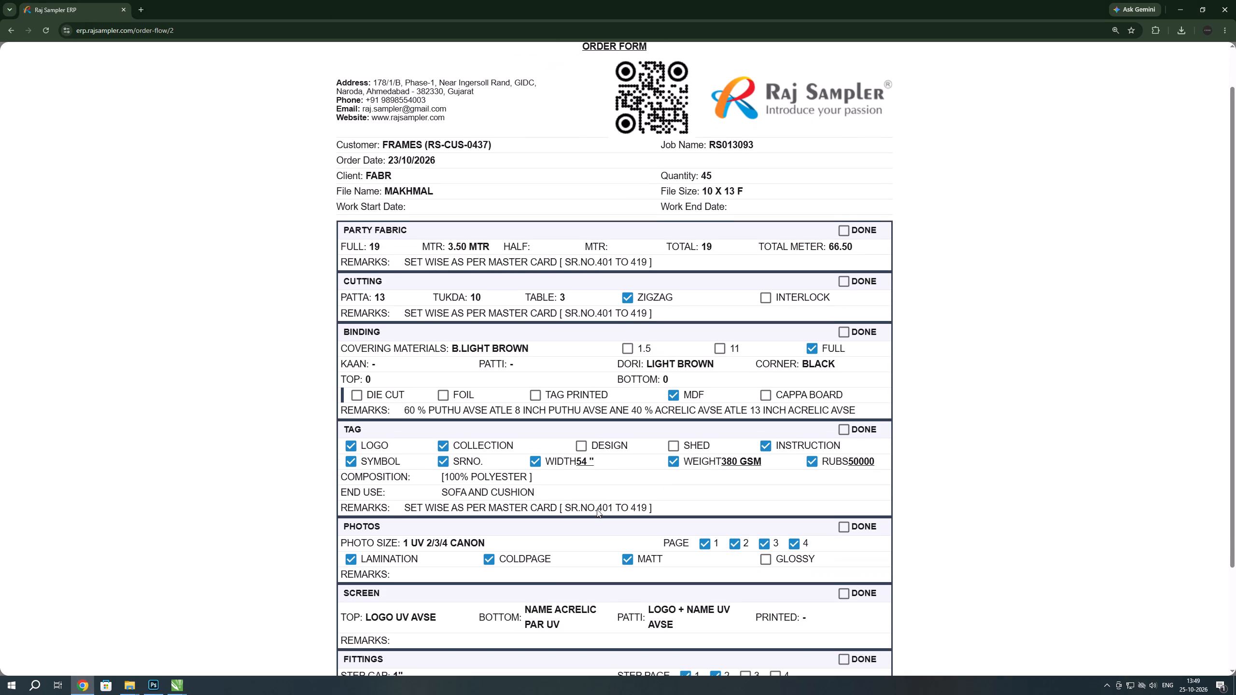
pyautogui.scroll(-2, 597, 509)
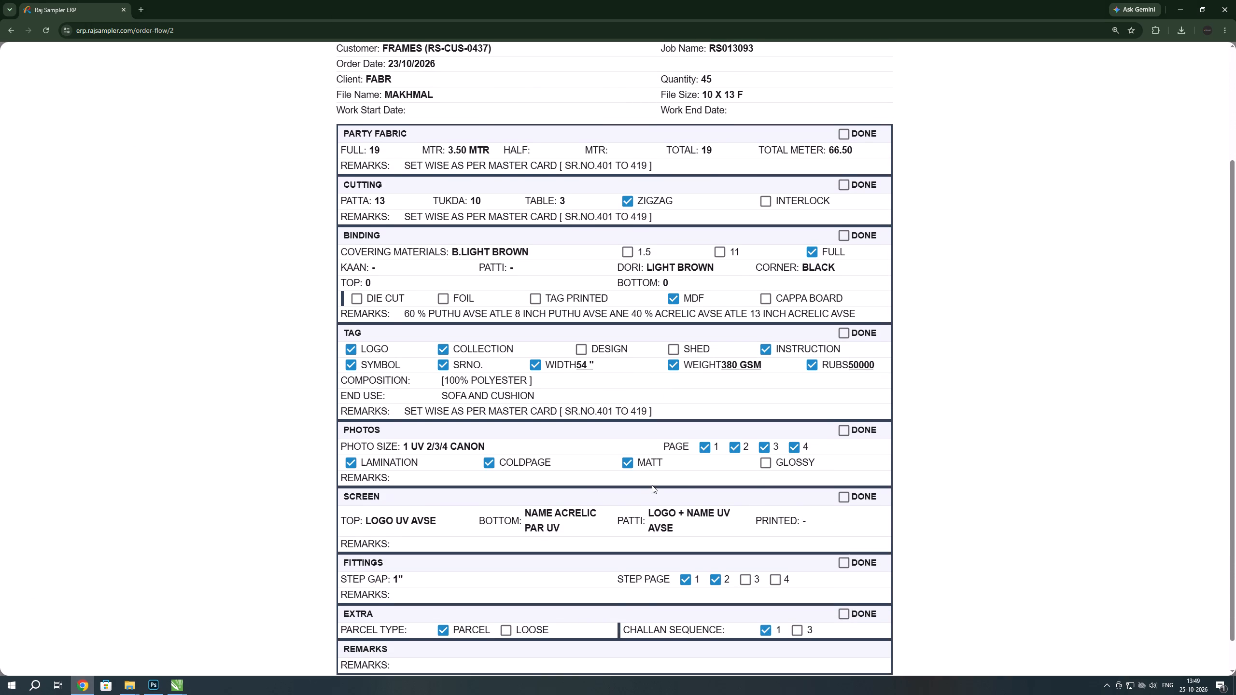
pyautogui.scroll(-3, 652, 485)
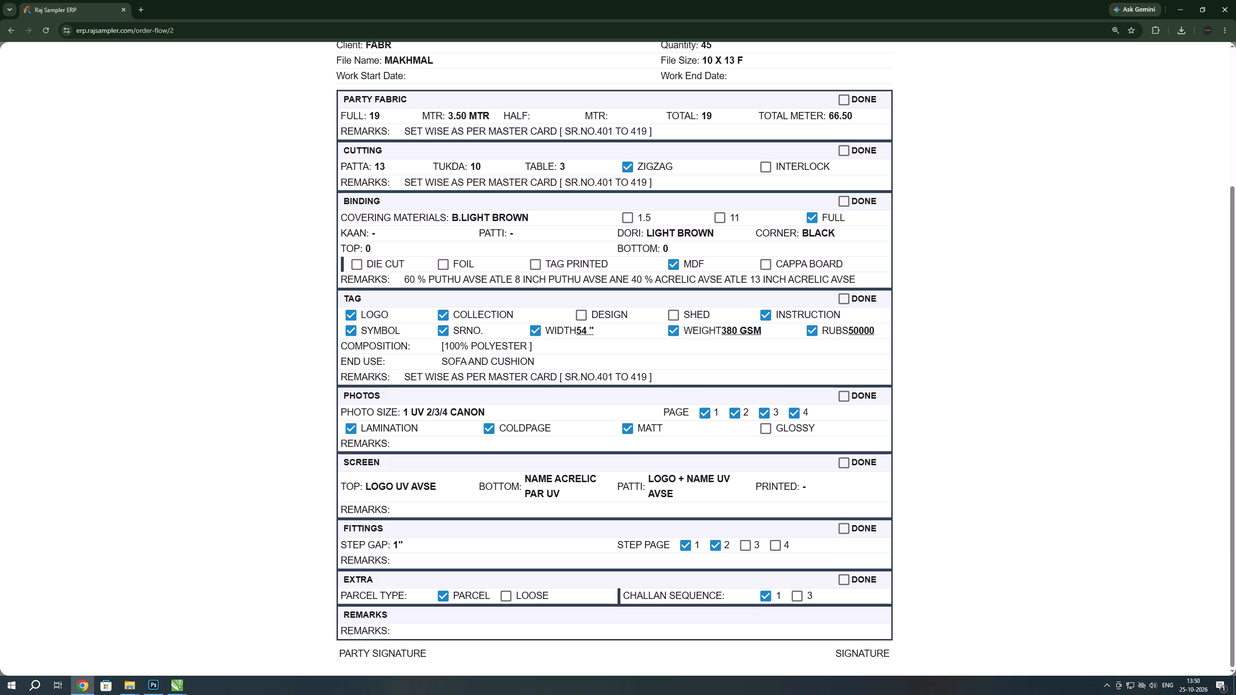
pyautogui.scroll(6, 706, 485)
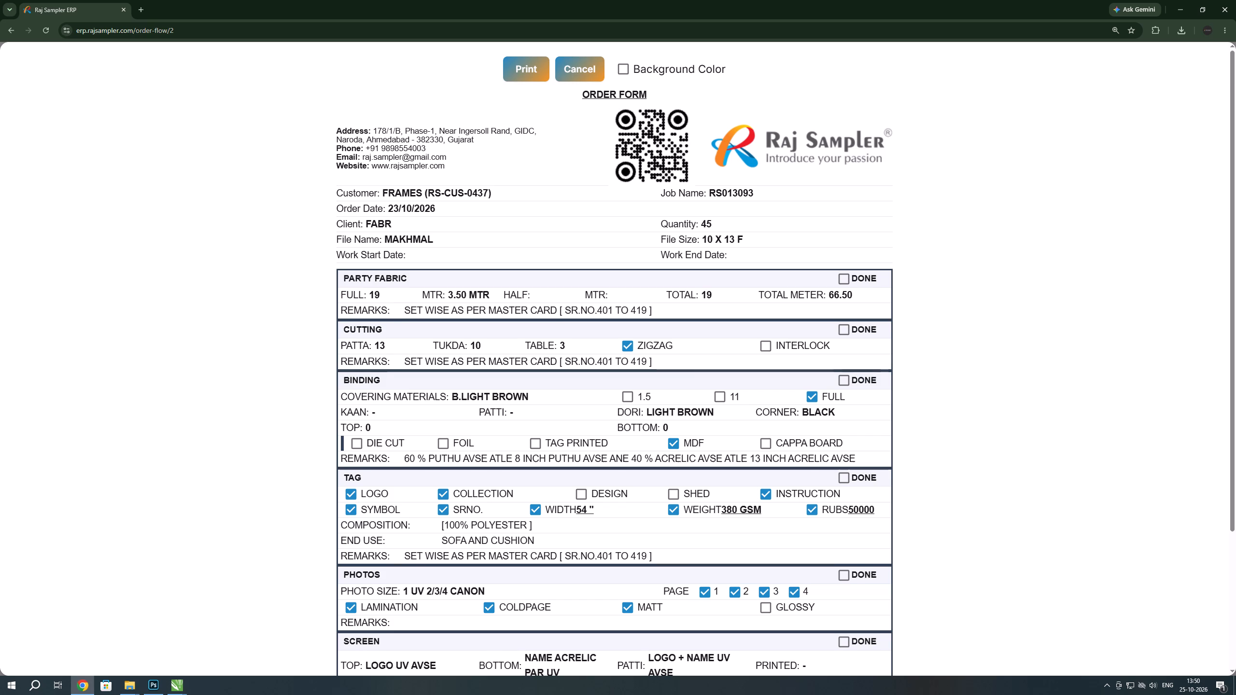
pyautogui.scroll(-1, 628, 425)
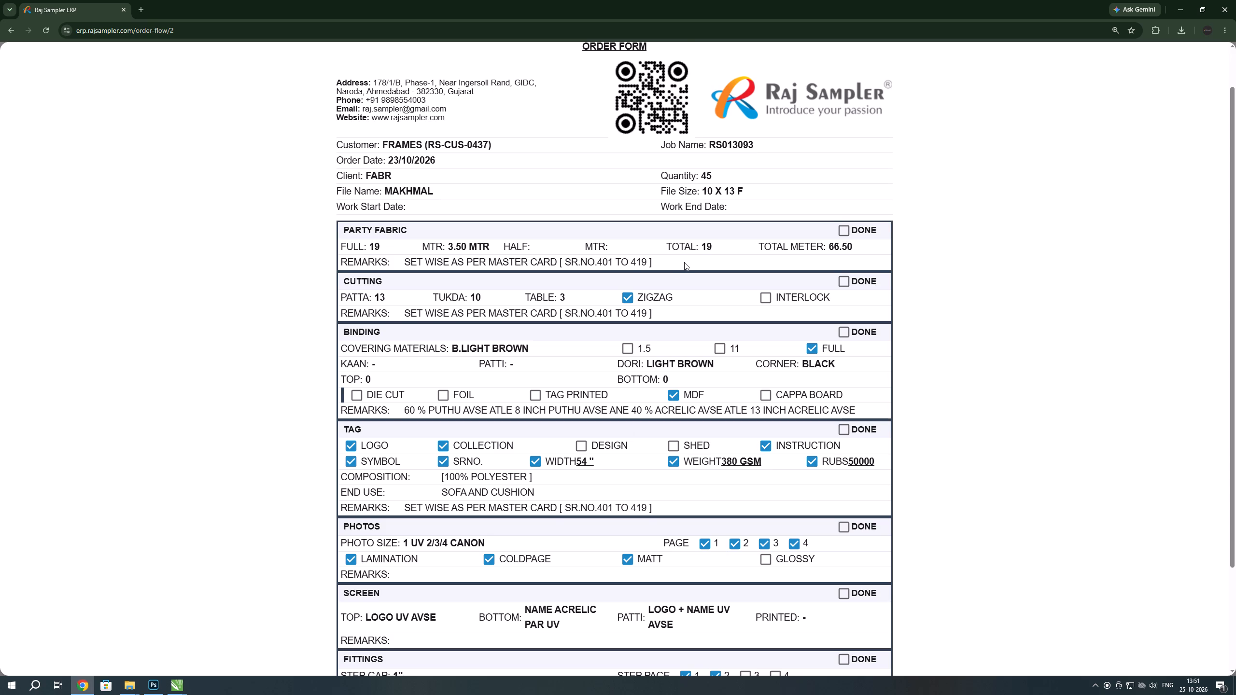
pyautogui.scroll(-8, 591, 252)
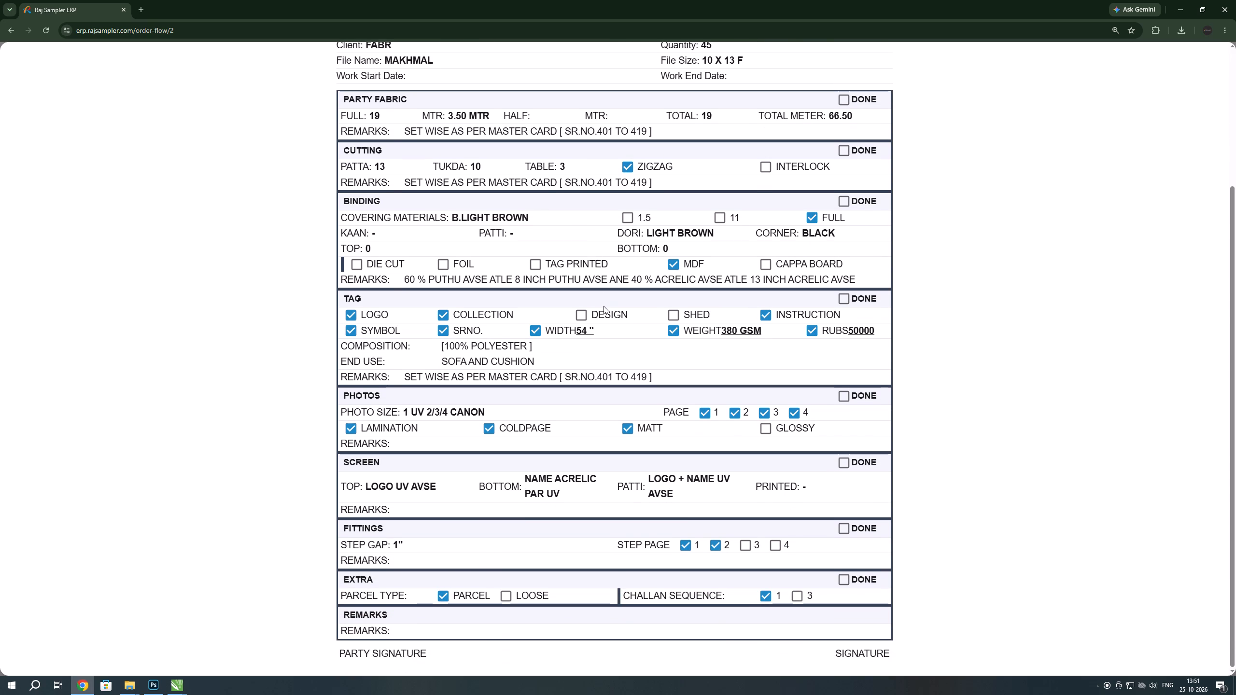
pyautogui.scroll(-1, 605, 316)
pyautogui.scroll(5, 607, 318)
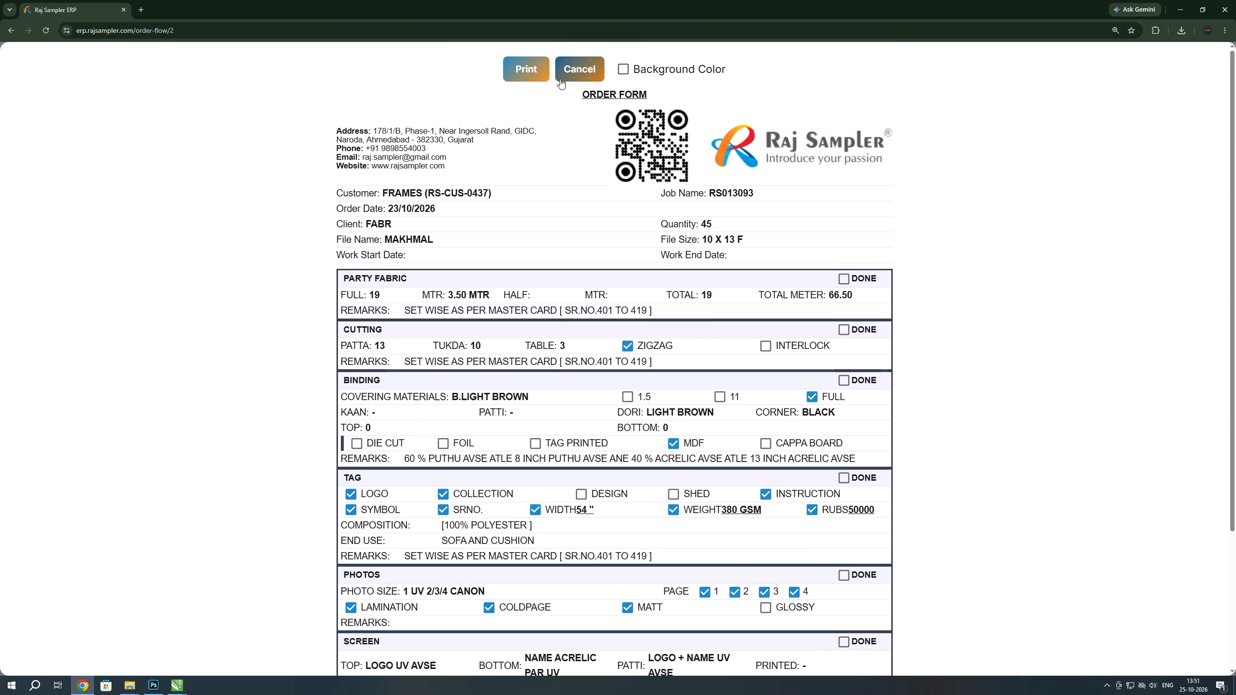
pyautogui.click(560, 79)
pyautogui.click(635, 482)
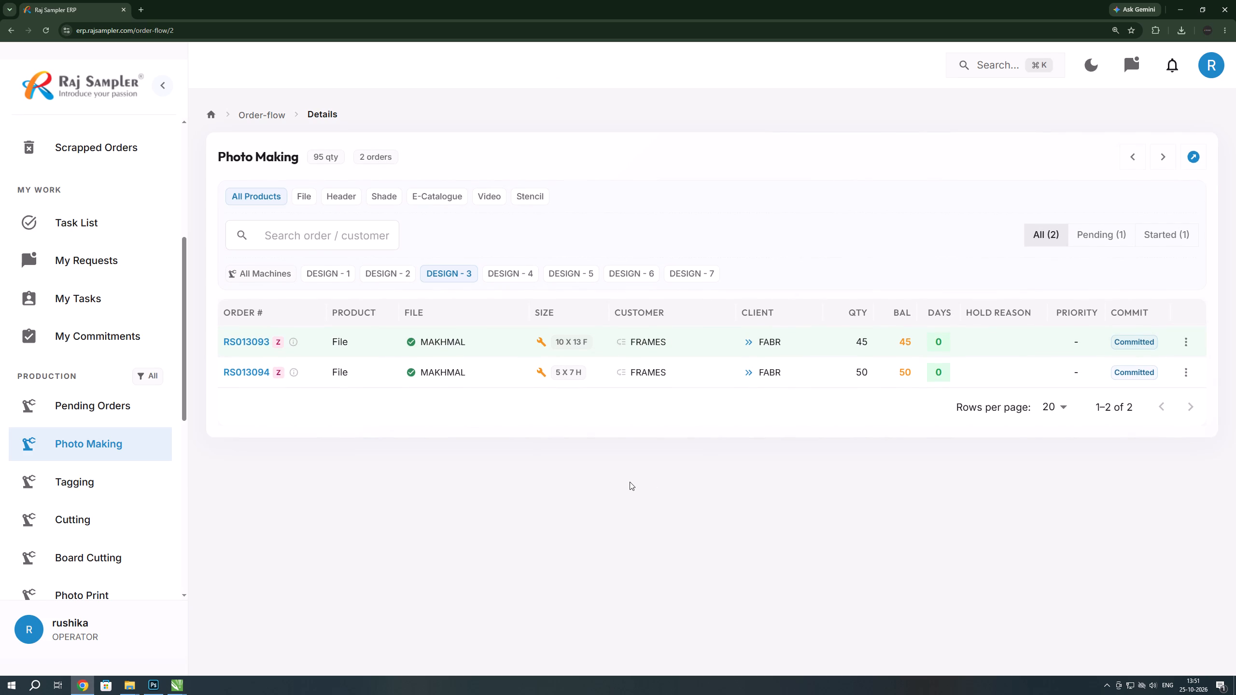
pyautogui.hotkey('alt', 'Tab')
pyautogui.scroll(1, 658, 544)
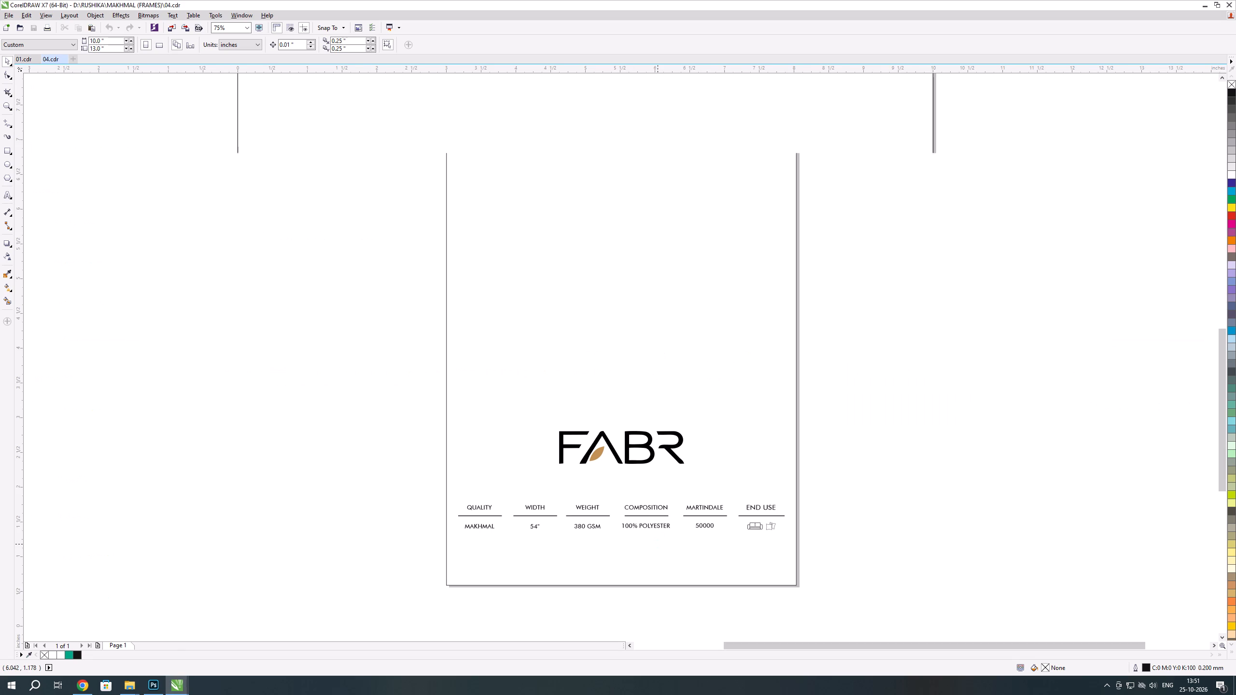
pyautogui.hotkey('alt', 'Tab')
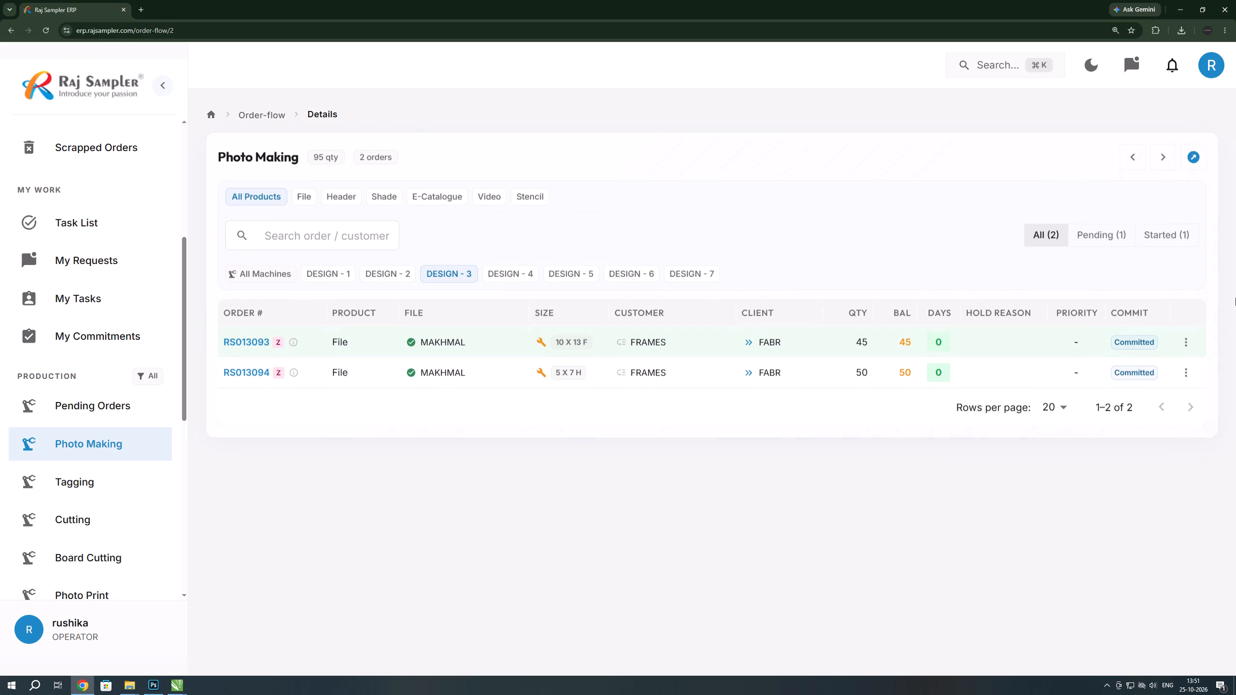
pyautogui.click(1183, 368)
pyautogui.click(1099, 572)
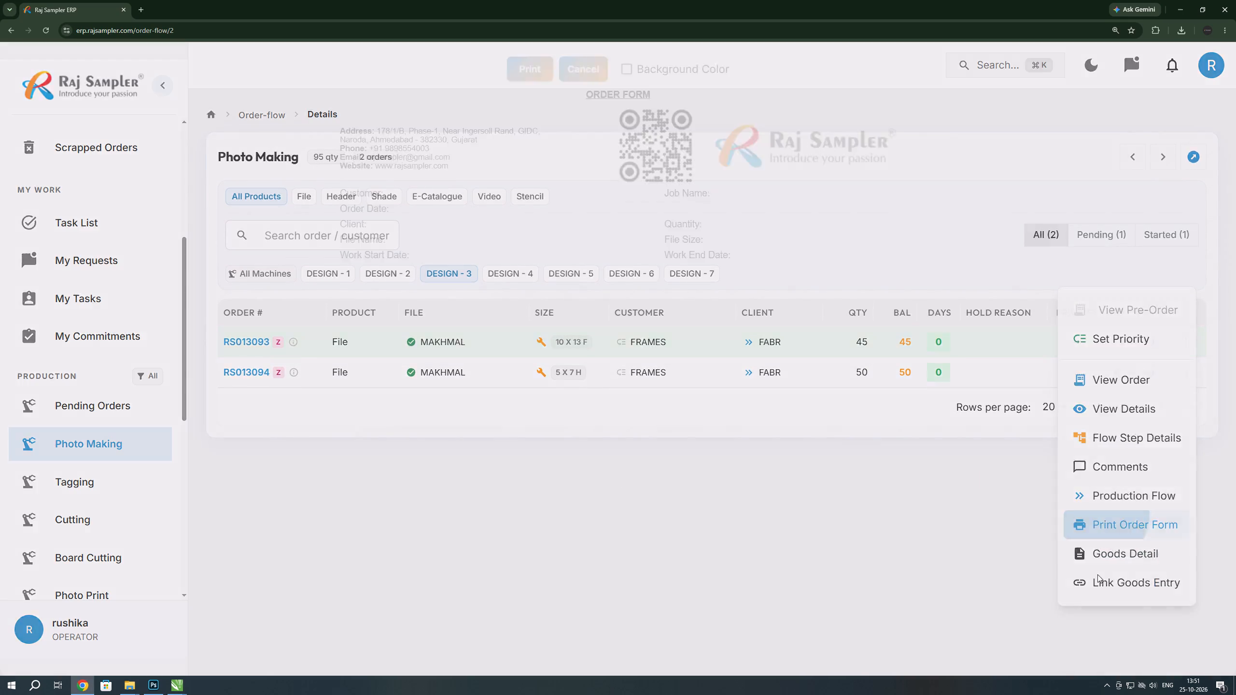
pyautogui.scroll(-1, 485, 450)
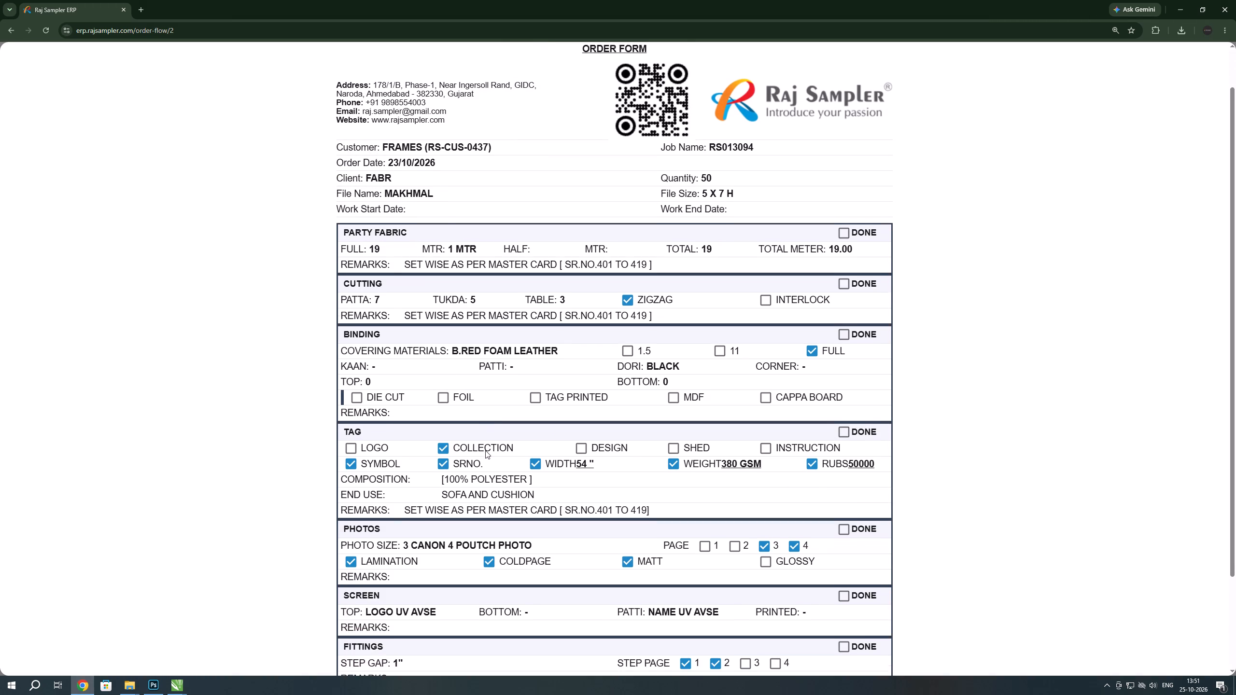
pyautogui.scroll(-1, 485, 450)
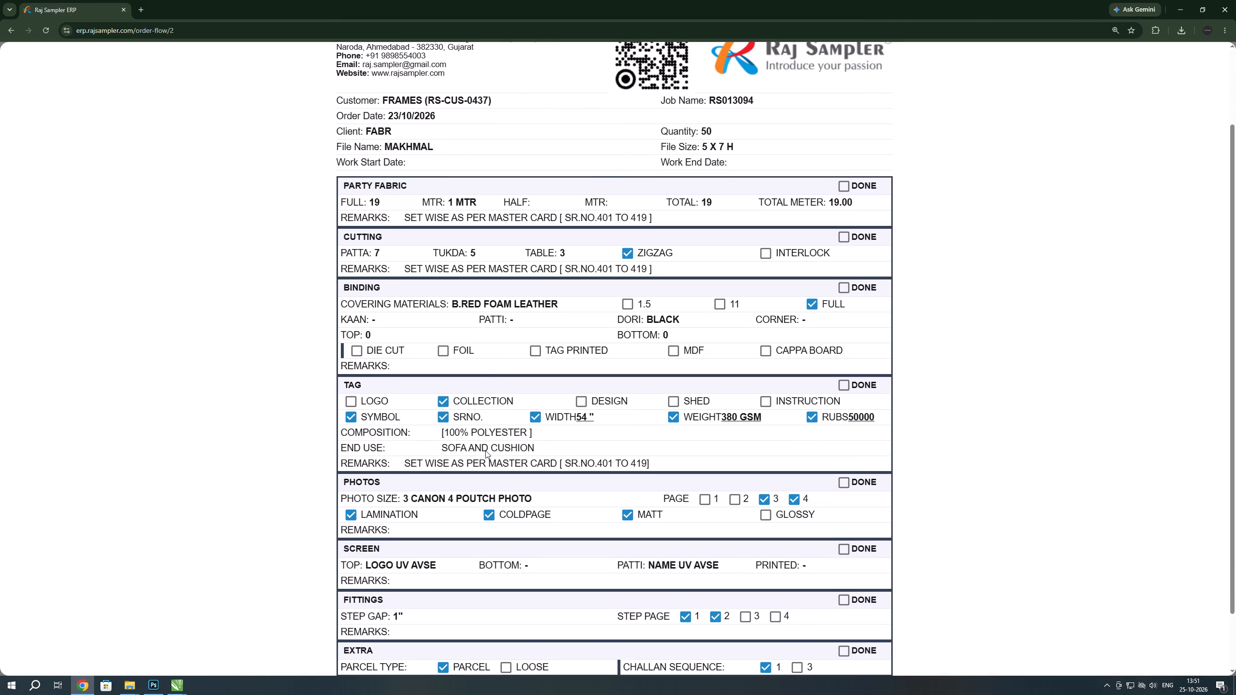
pyautogui.scroll(6, 485, 450)
pyautogui.click(586, 73)
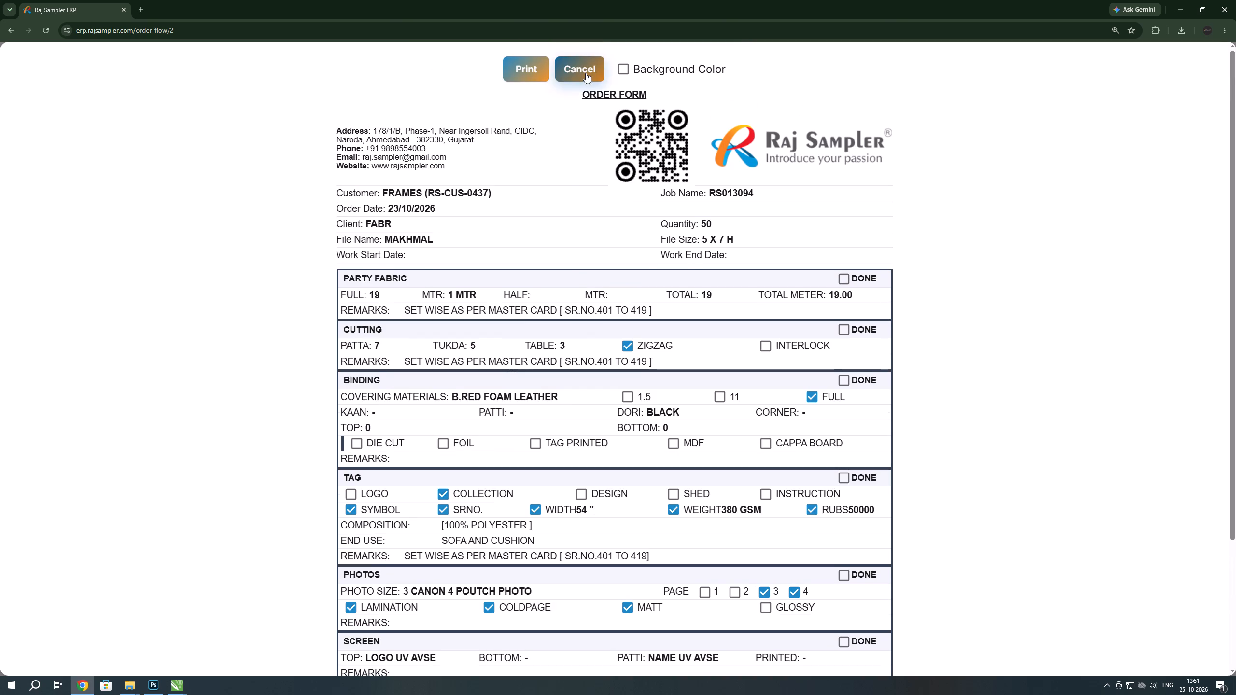
pyautogui.click(815, 528)
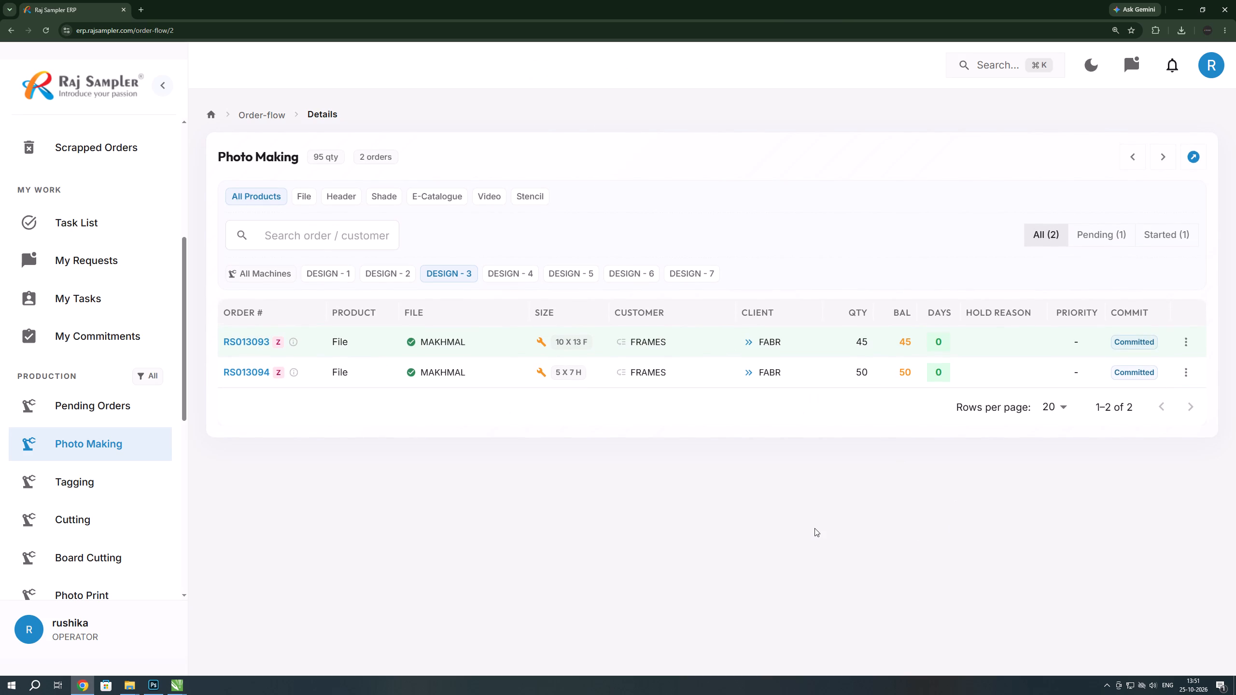
# Switch back to 04.cdr in CorelDRAW and examine the FABR logo and the specification row from QUALITY to END USE.
pyautogui.hotkey('alt', 'Tab')
pyautogui.hotkey('alt', 'Tab')
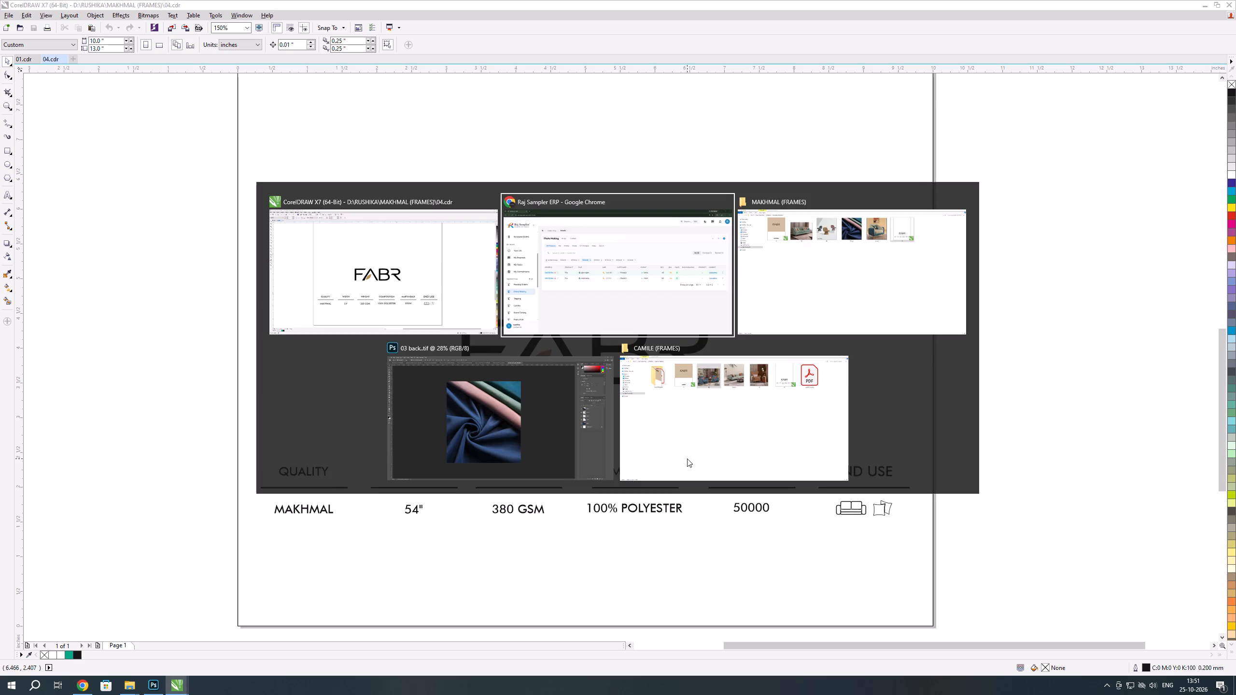
pyautogui.hotkey('alt', 'Tab')
pyautogui.click(684, 590)
pyautogui.hotkey('alt', 'Tab')
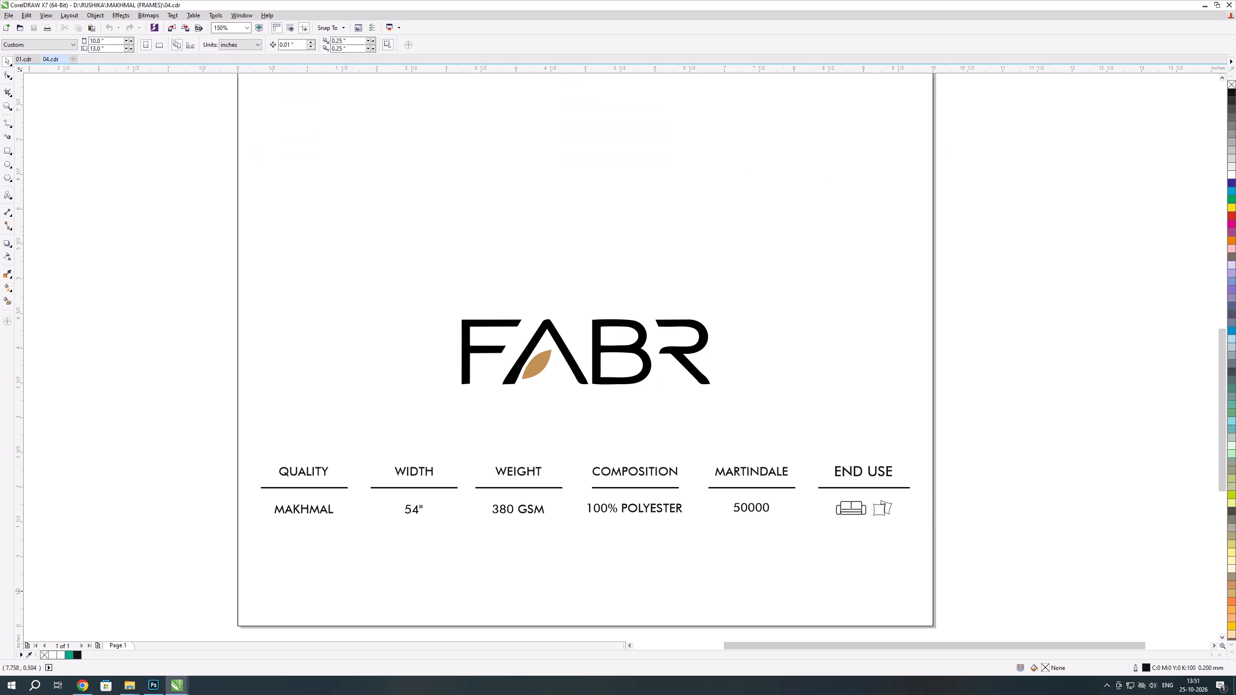
pyautogui.scroll(-1, 681, 560)
pyautogui.scroll(1, 681, 560)
pyautogui.scroll(-1, 537, 527)
pyautogui.press('F4')
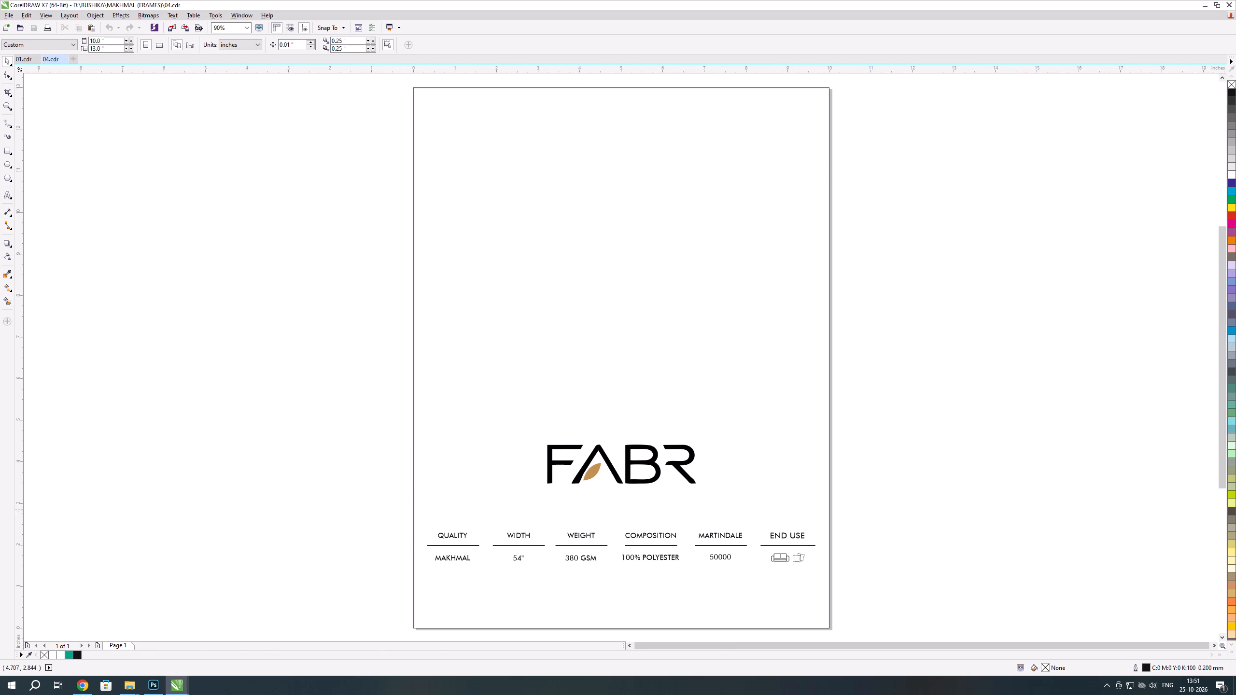
pyautogui.scroll(1, 647, 609)
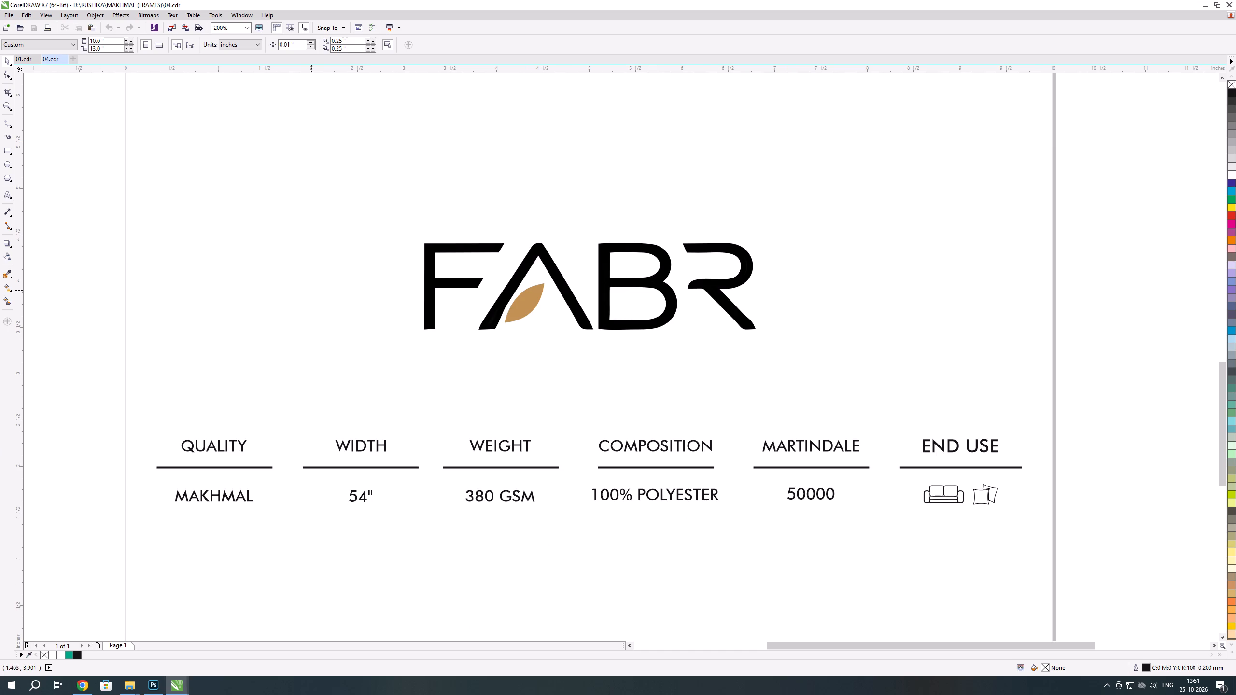
pyautogui.scroll(-1, 379, 304)
pyautogui.scroll(1, 415, 306)
pyautogui.scroll(-1, 660, 402)
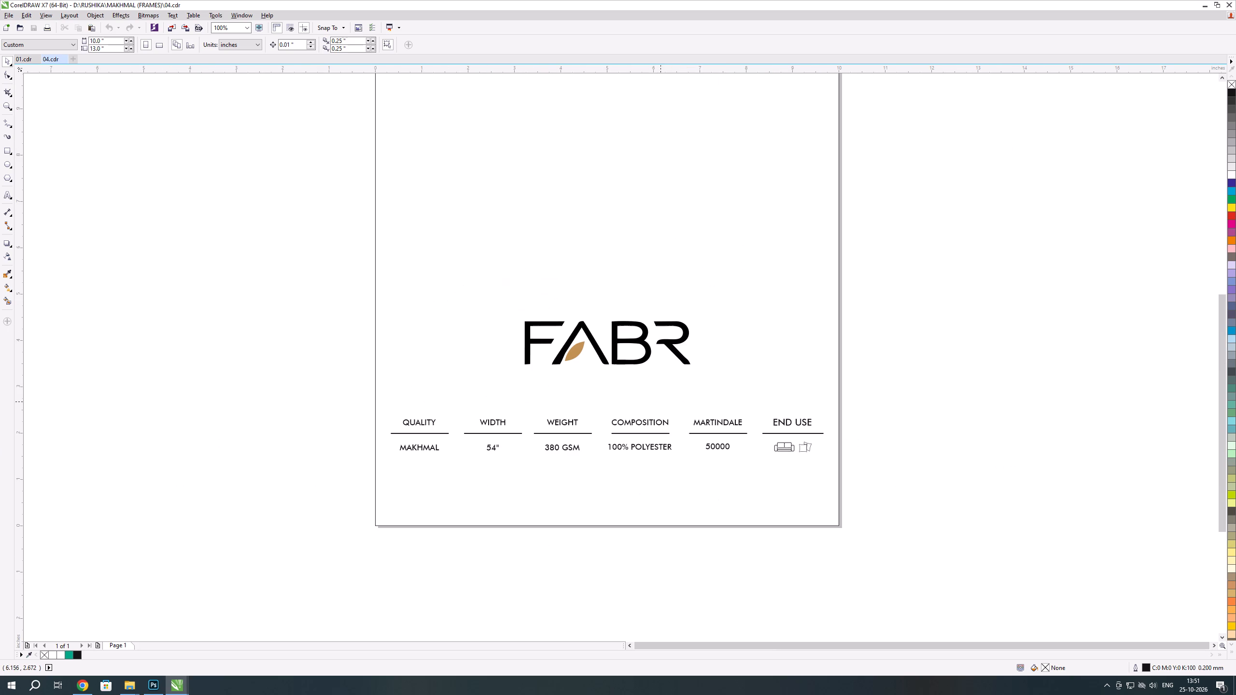
pyautogui.scroll(1, 552, 343)
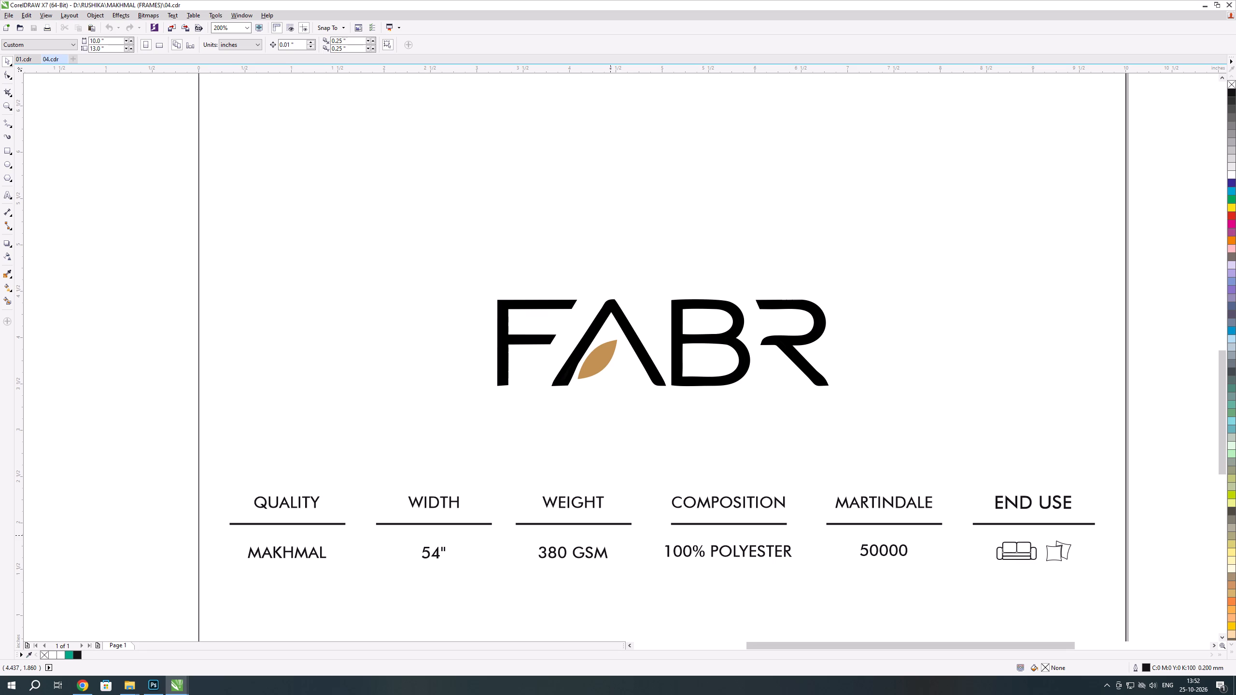
pyautogui.scroll(-1, 573, 563)
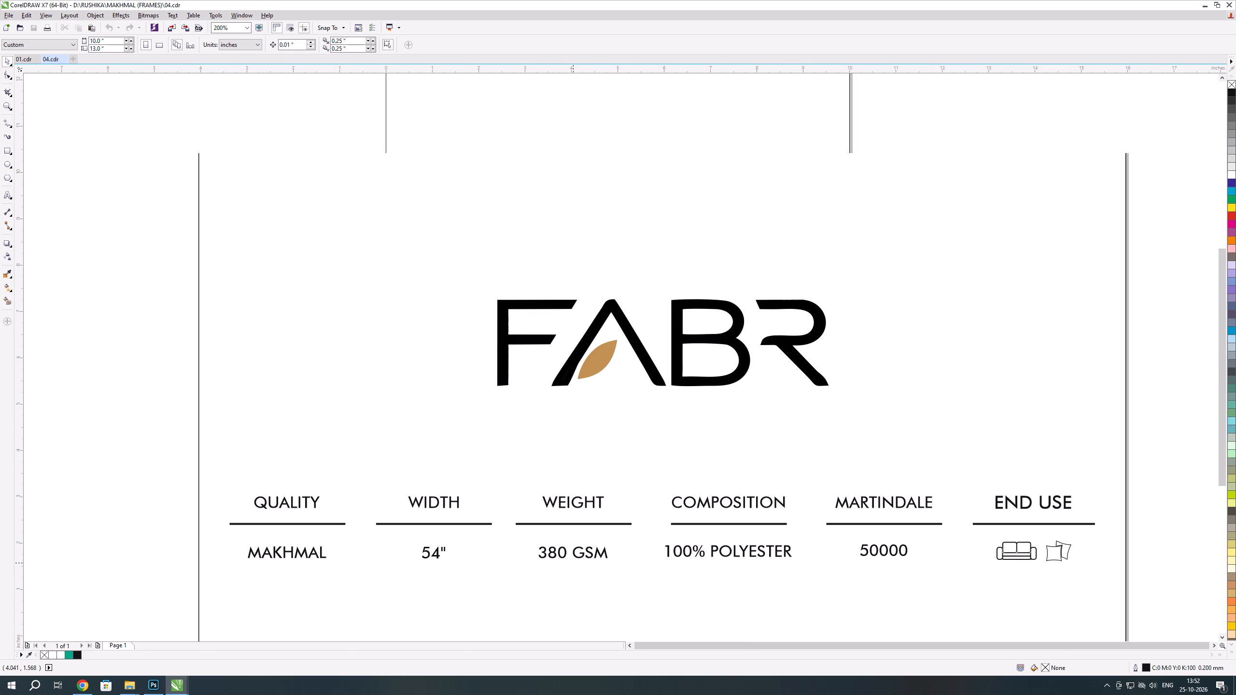
pyautogui.scroll(1, 582, 556)
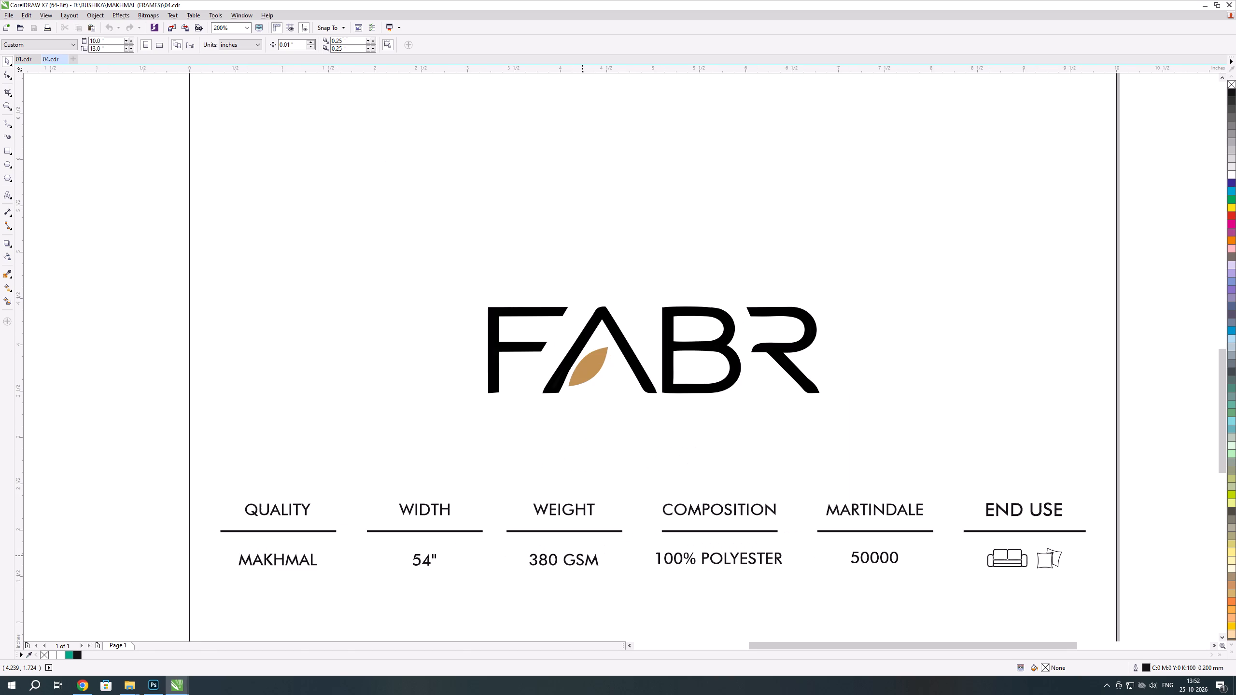
pyautogui.scroll(-1, 582, 556)
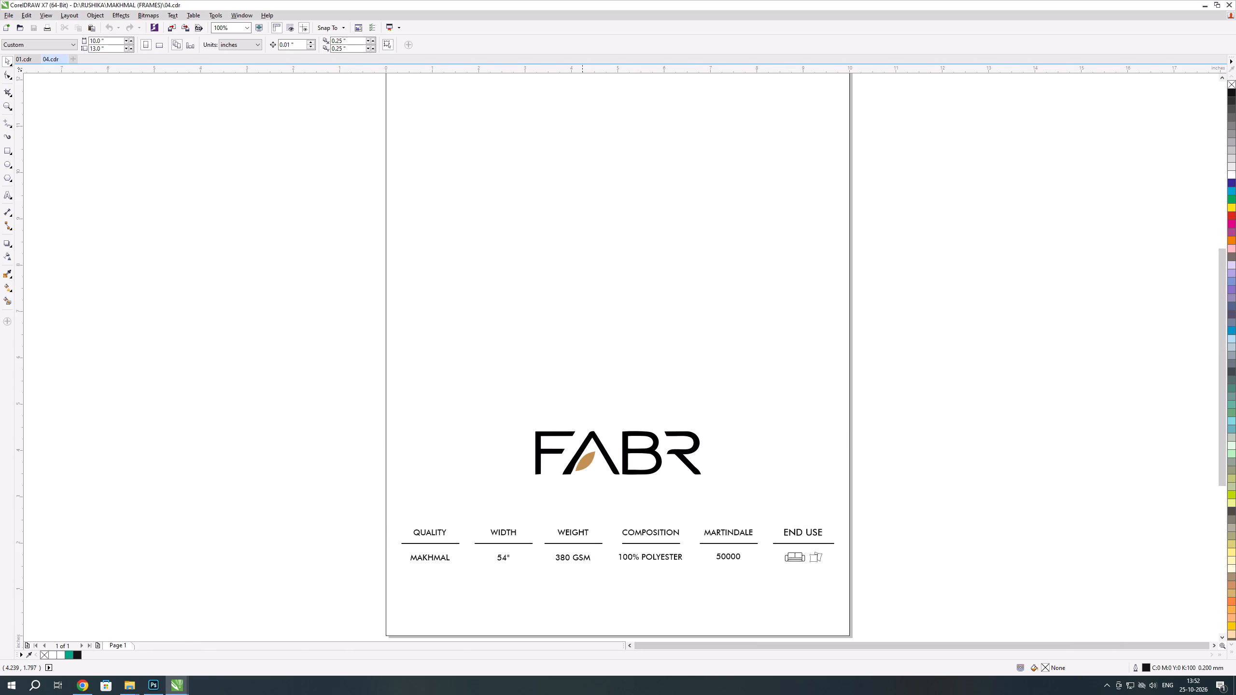
pyautogui.scroll(1, 628, 569)
# Open the 100% POLYESTER text under COMPOSITION for editing with its whole content selected.
pyautogui.click(658, 550)
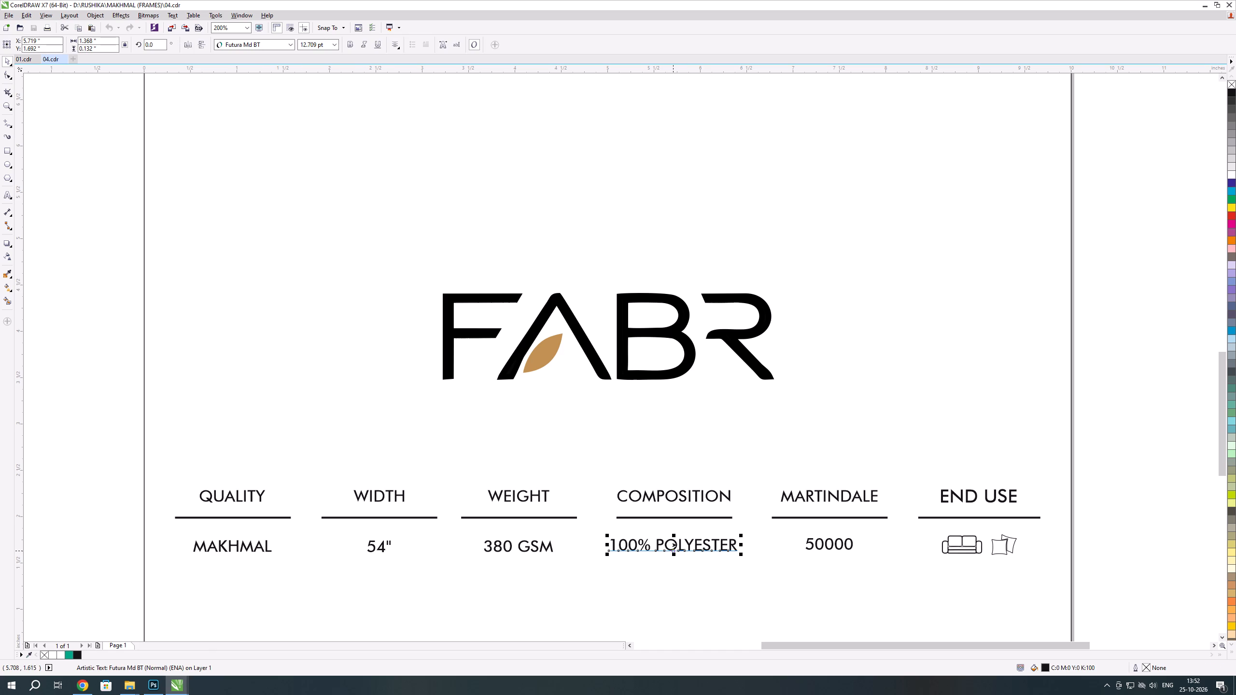
pyautogui.tripleClick(678, 545)
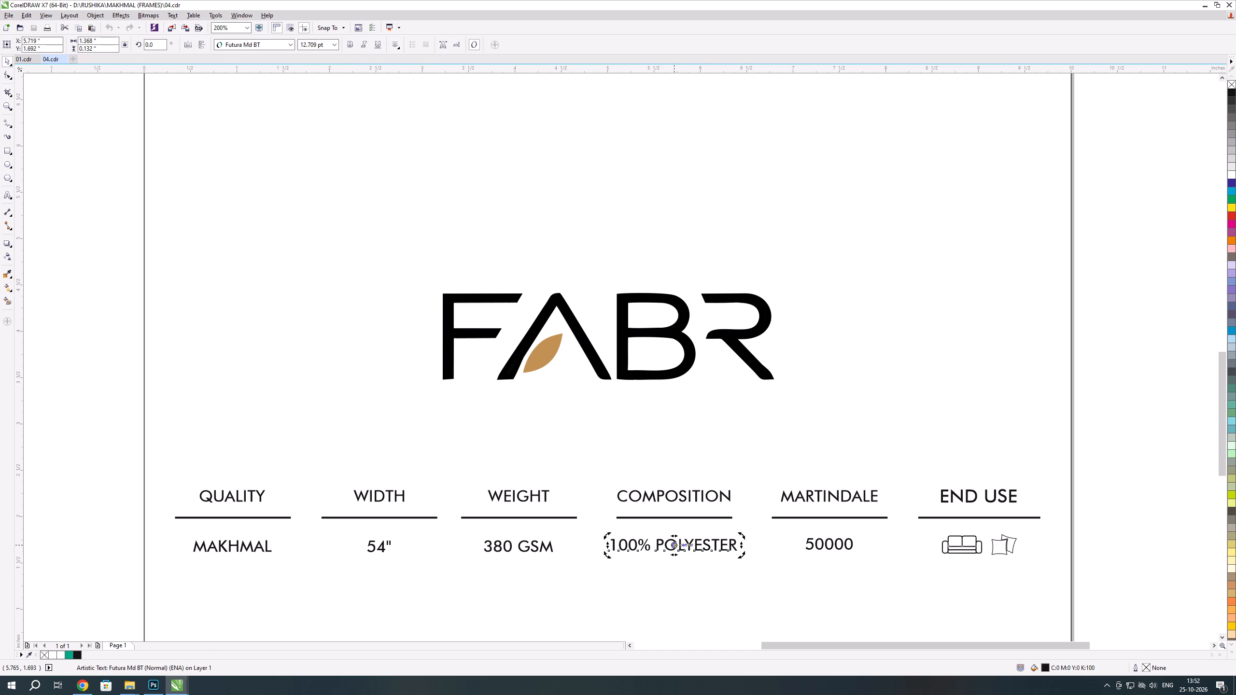
pyautogui.click(678, 545)
pyautogui.click(678, 545)
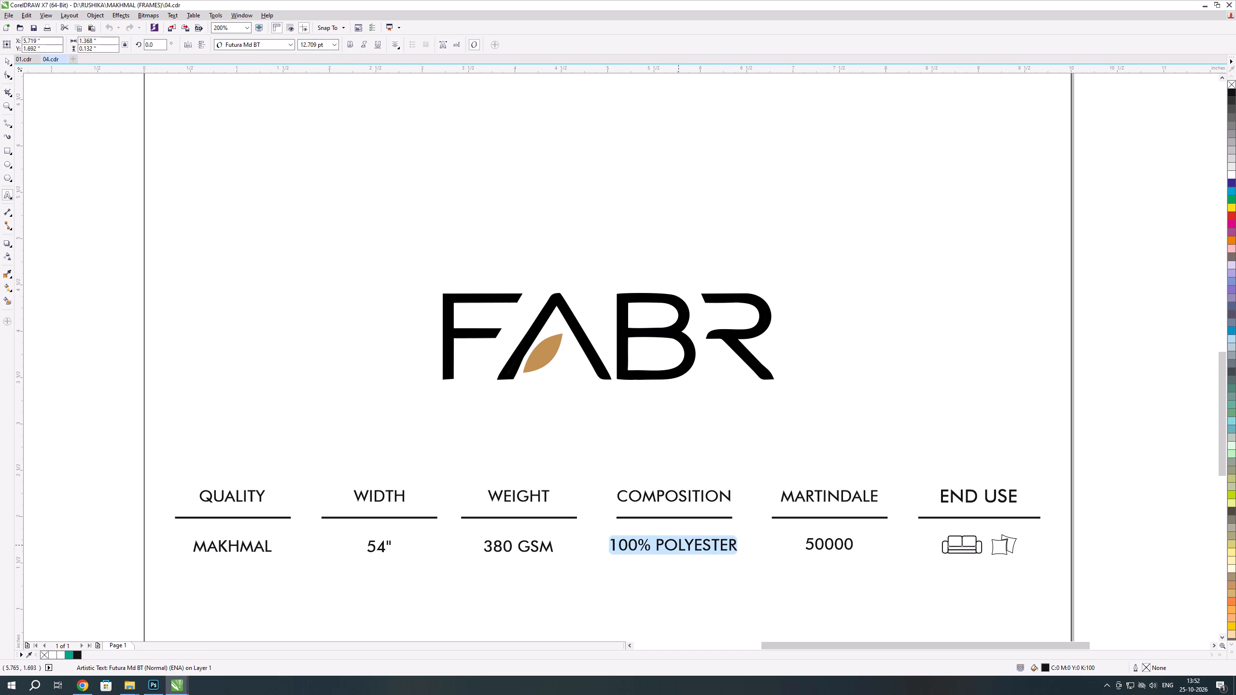
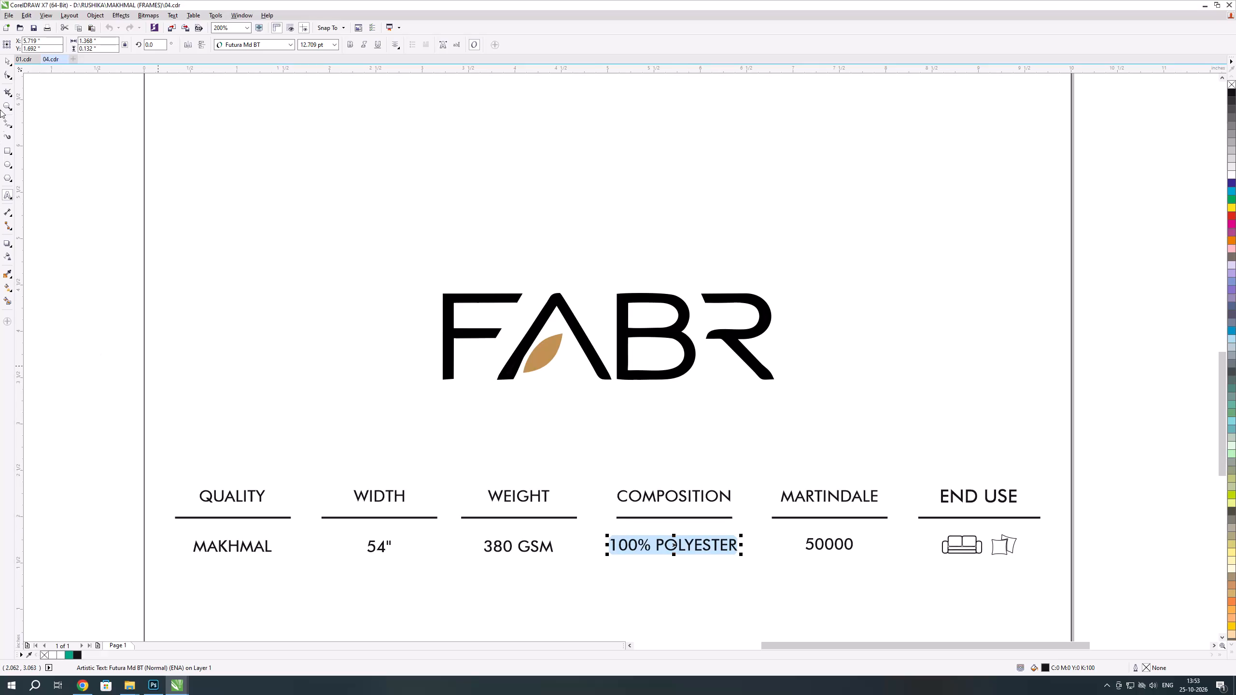
# Leave the 100% POLYESTER text editing and look over the FABR logo and specification row in 04.cdr.
pyautogui.click(9, 60)
pyautogui.click(62, 116)
pyautogui.scroll(-1, 514, 409)
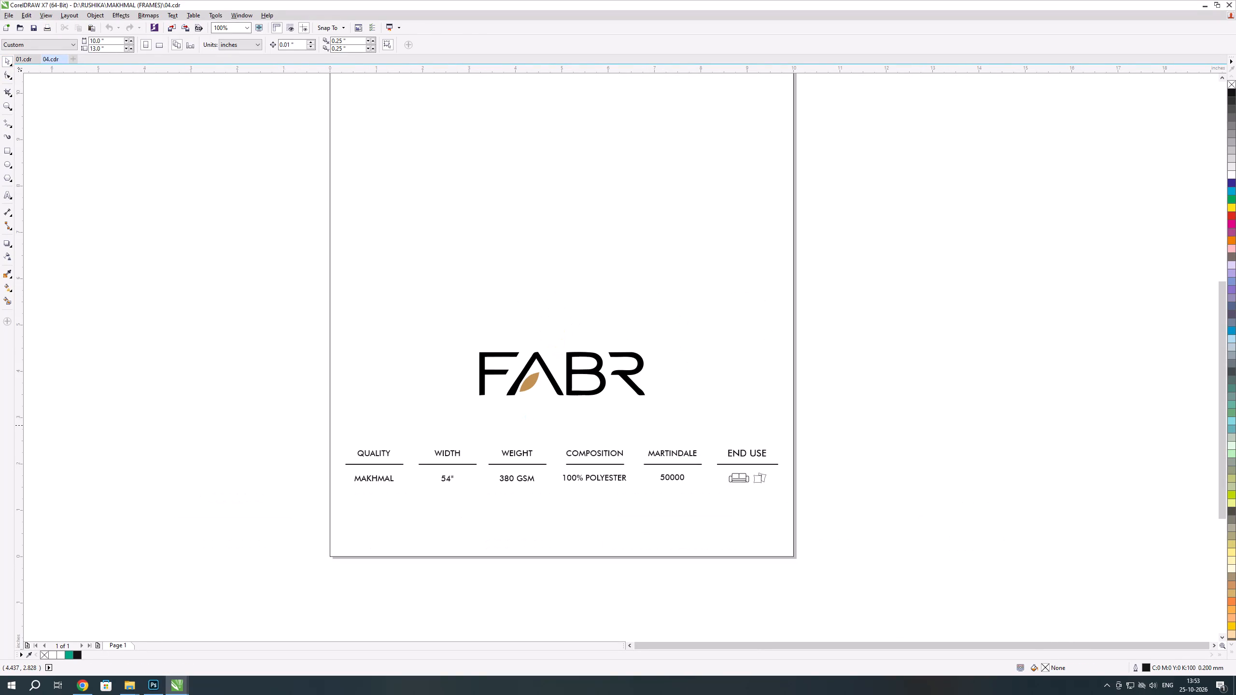
pyautogui.scroll(1, 537, 425)
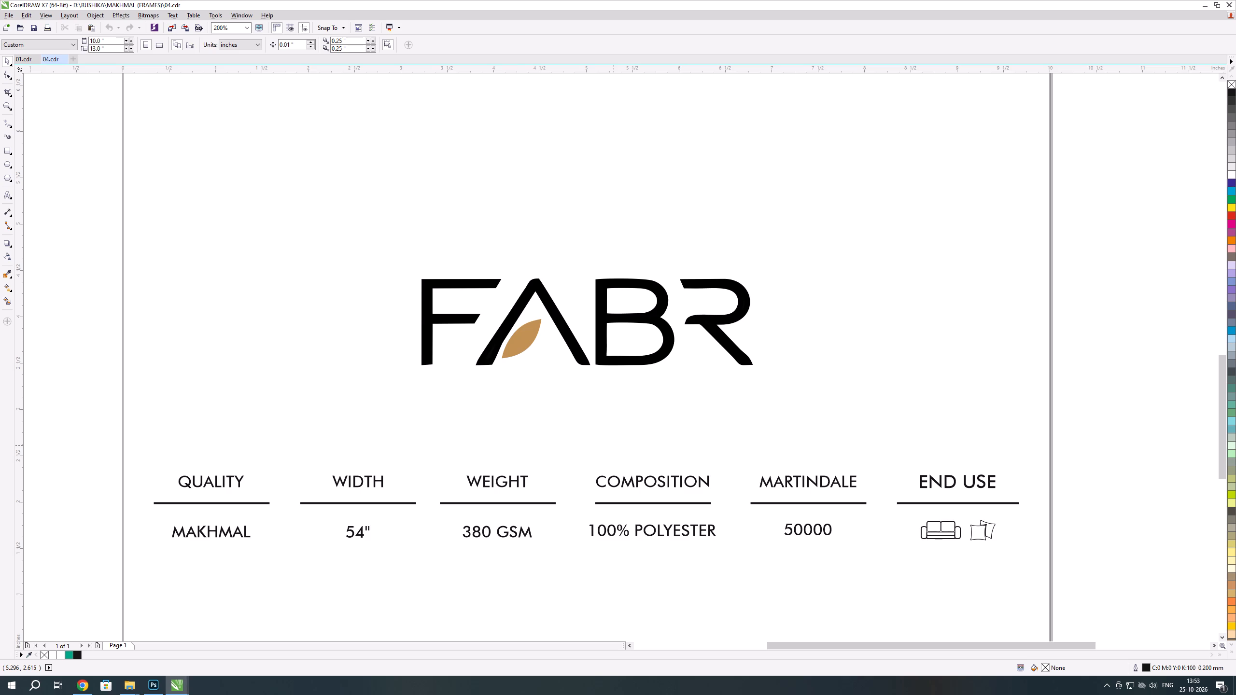
# Switch to the MAKHMAL (FRAMES) folder, view image 003 with the three chairs and close it.
pyautogui.hotkey('alt', 'Tab')
pyautogui.click(571, 428)
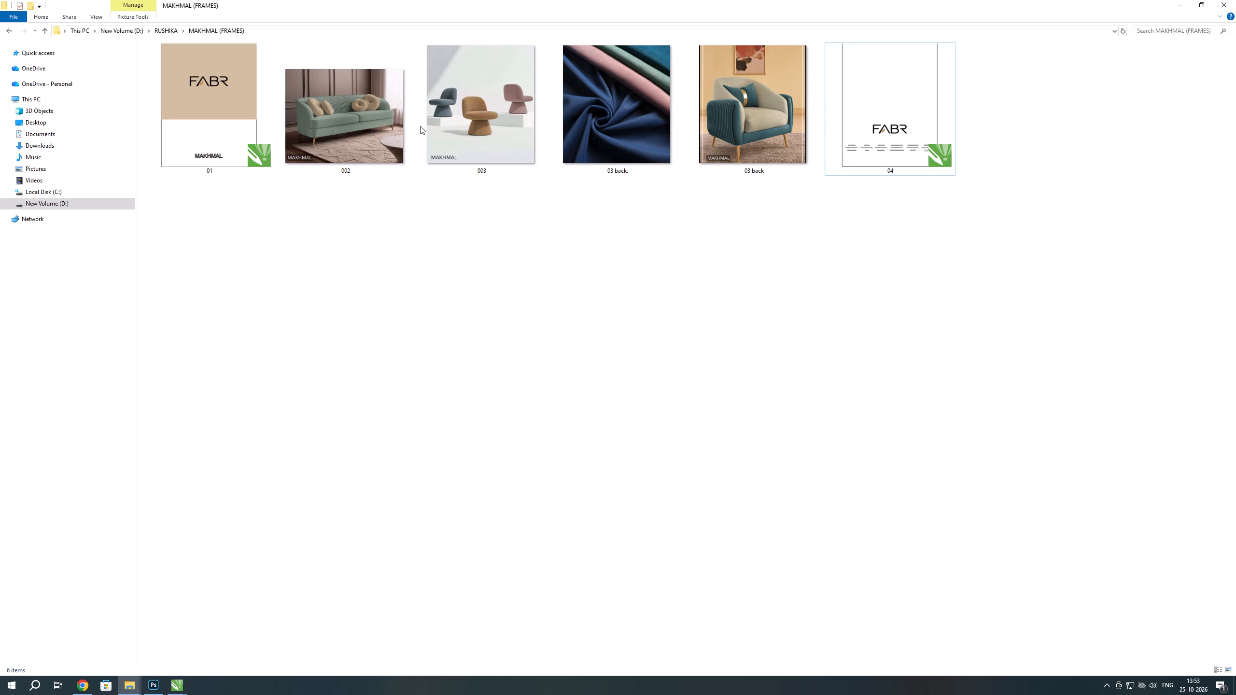
pyautogui.doubleClick(448, 116)
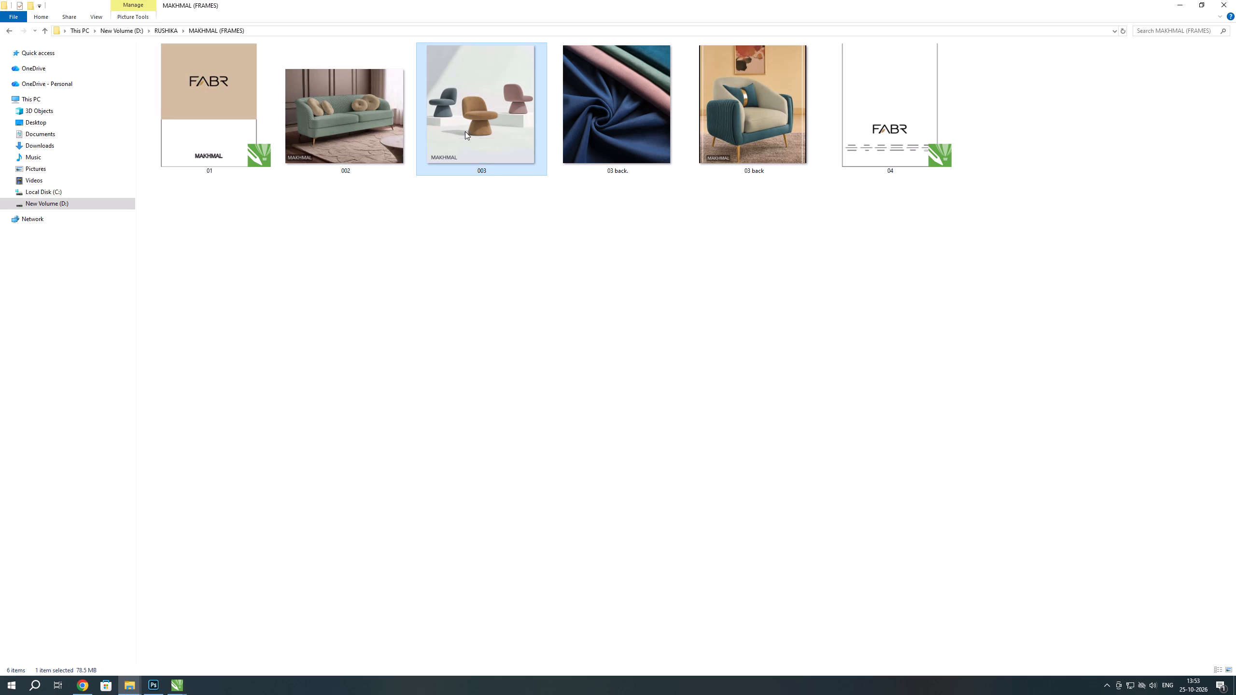
pyautogui.doubleClick(473, 131)
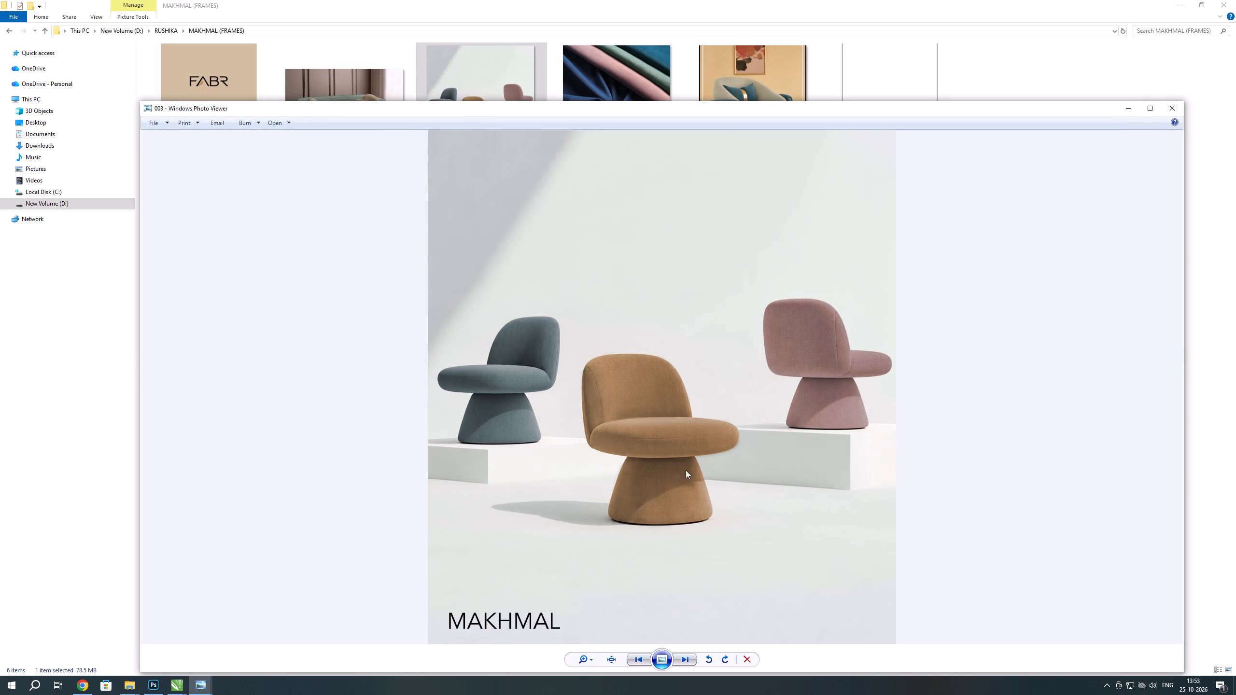
pyautogui.scroll(1, 686, 470)
pyautogui.scroll(-1, 690, 468)
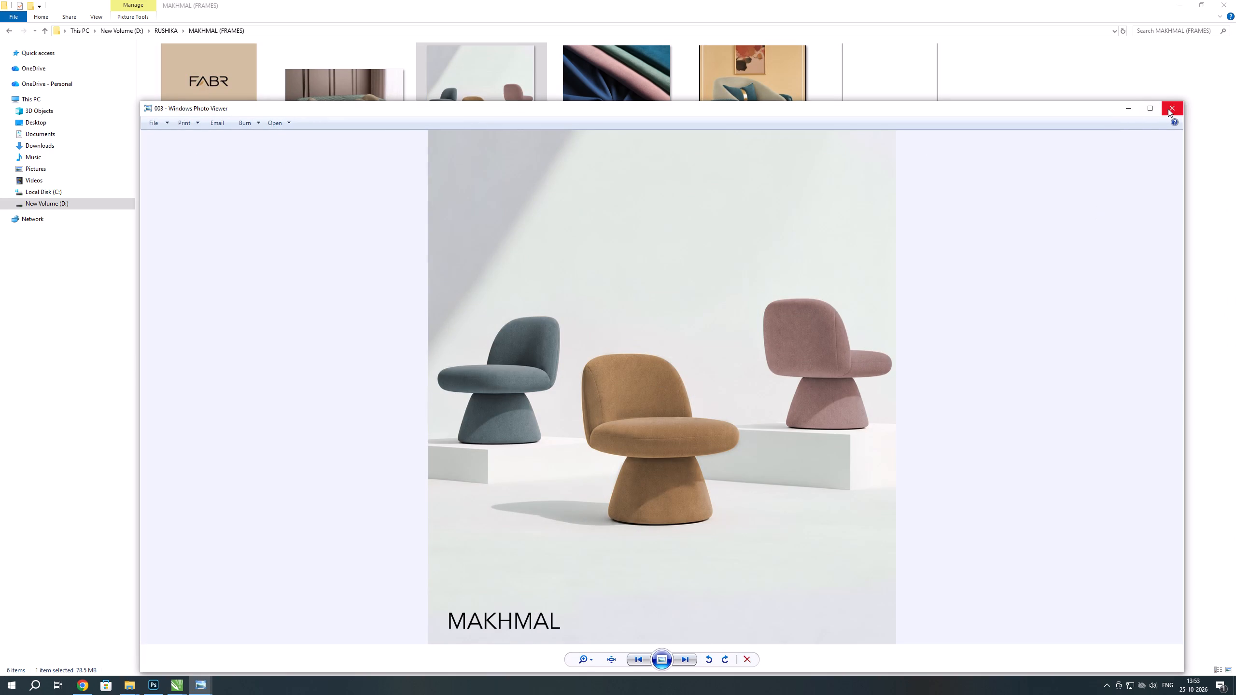
pyautogui.click(1168, 109)
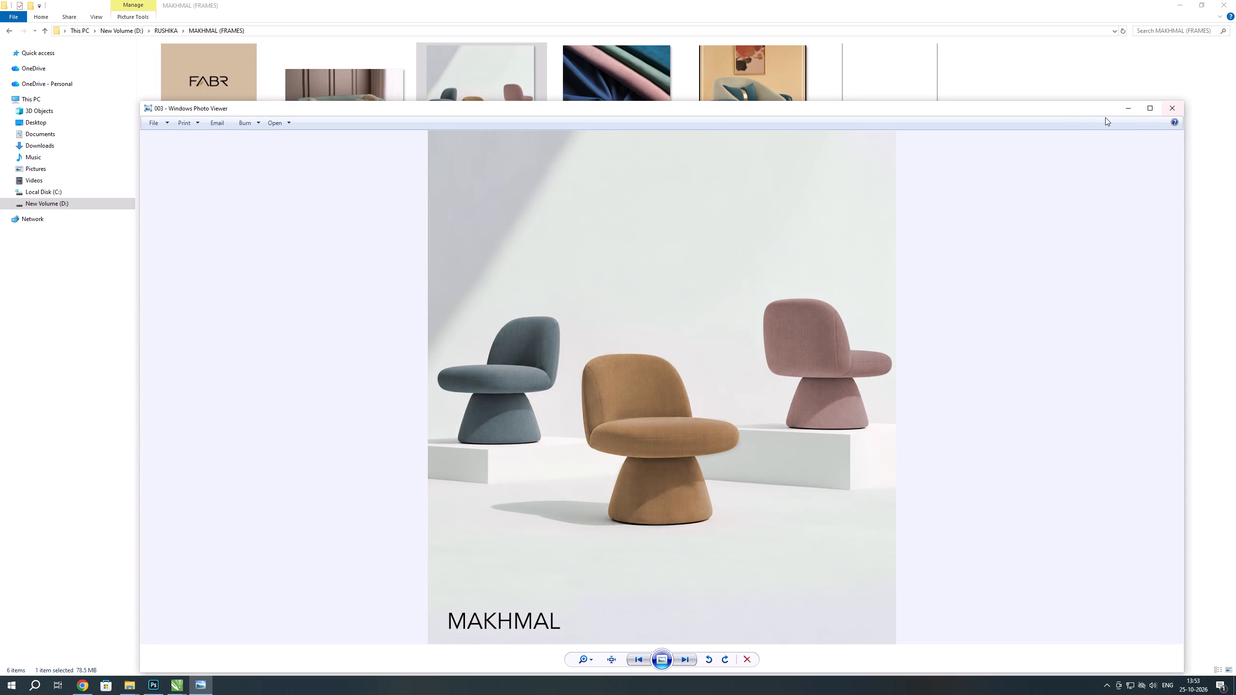
pyautogui.click(1178, 109)
# View the armchair image 03 back from the MAKHMAL (FRAMES) folder and close it.
pyautogui.click(781, 226)
pyautogui.doubleClick(765, 123)
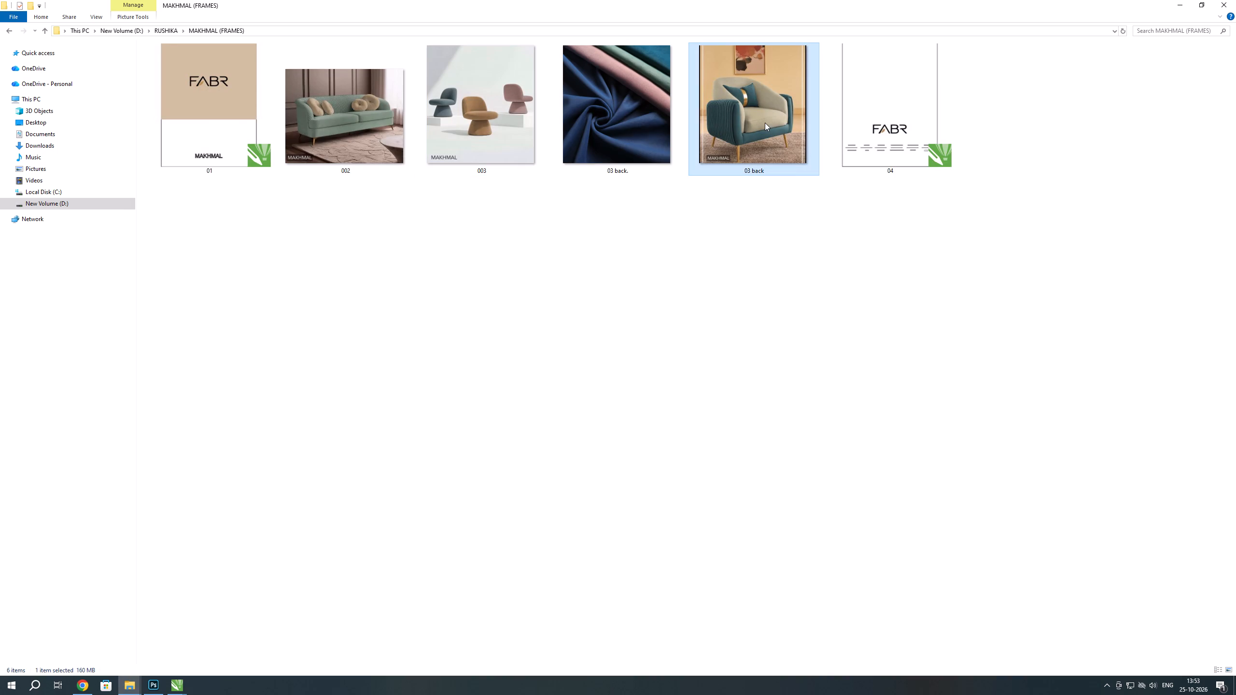
pyautogui.scroll(-3, 626, 400)
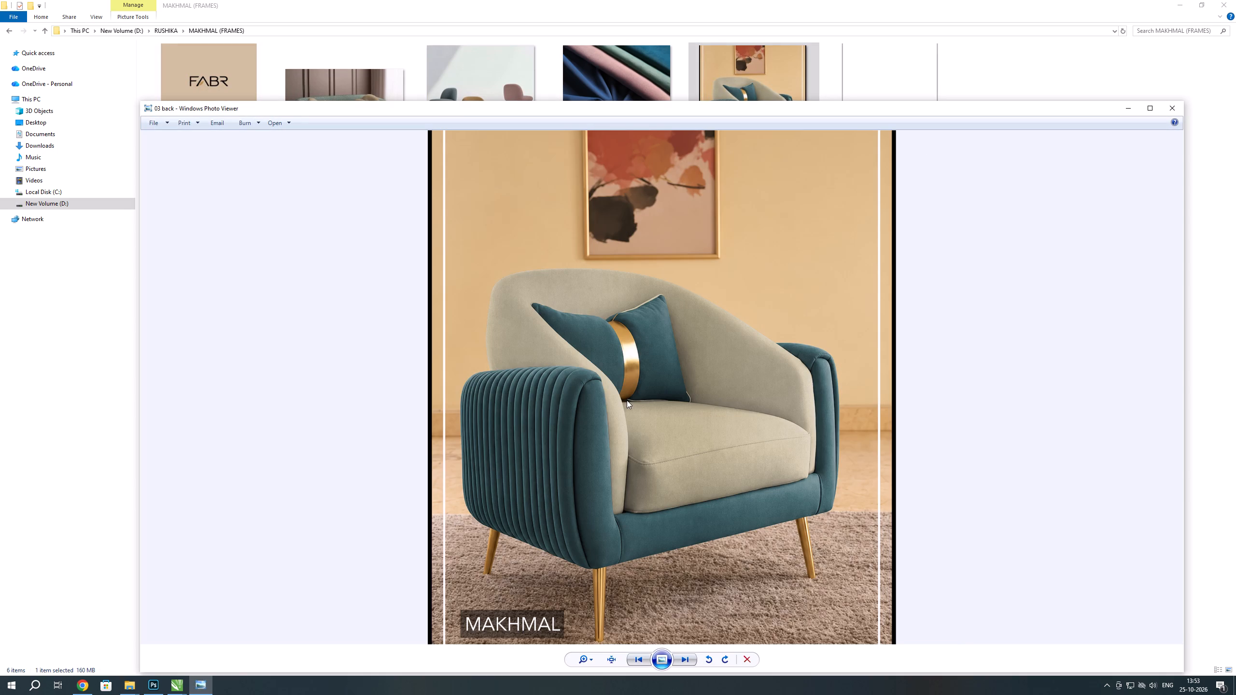
pyautogui.scroll(-1, 627, 400)
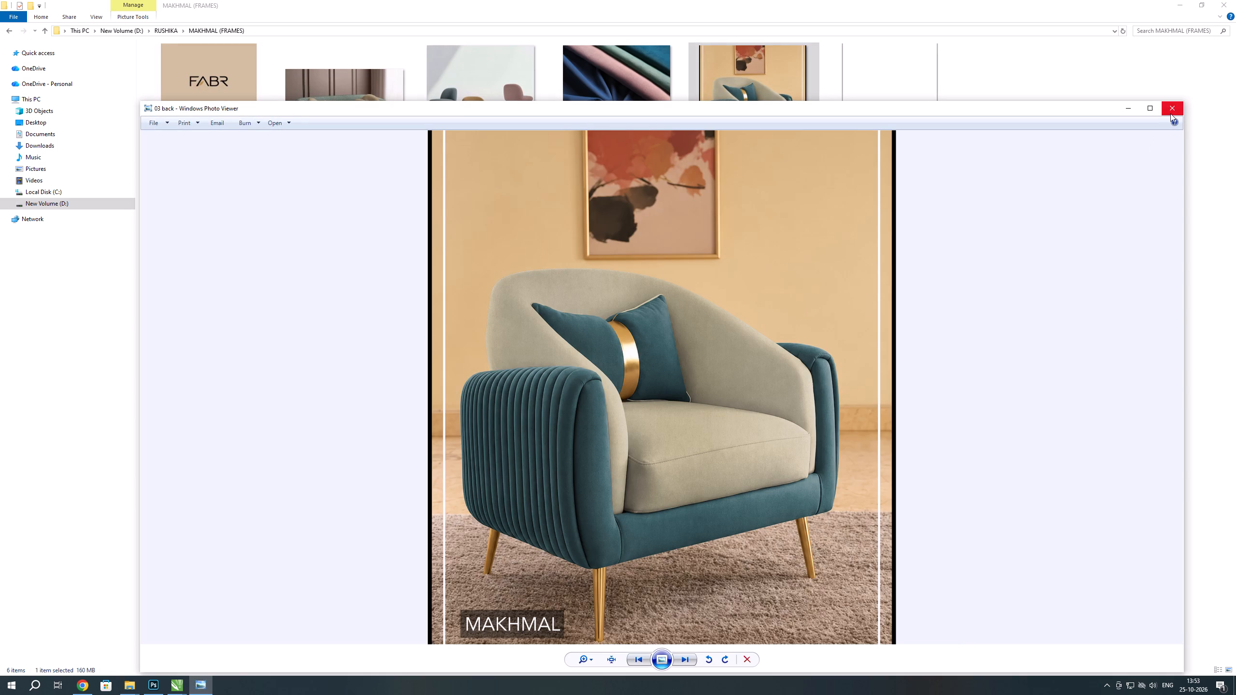
pyautogui.click(1170, 113)
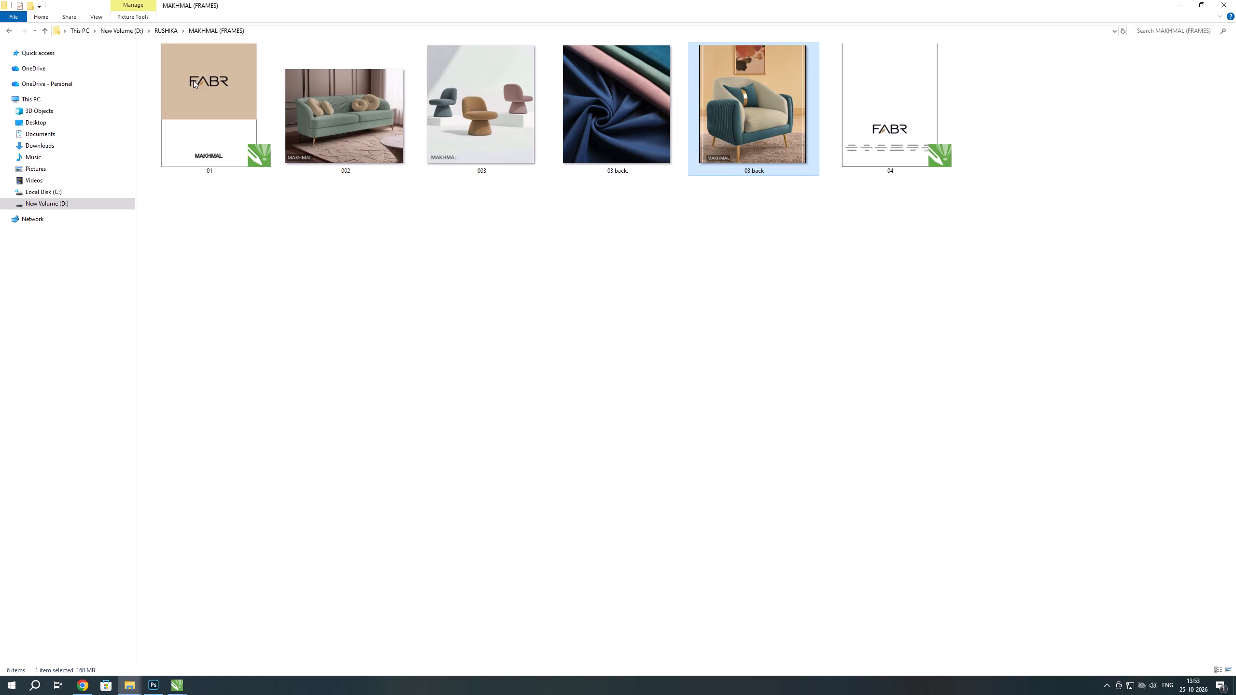
# View the sofa image 002, inspect its fabric up close and close it.
pyautogui.click(326, 141)
pyautogui.click(326, 142)
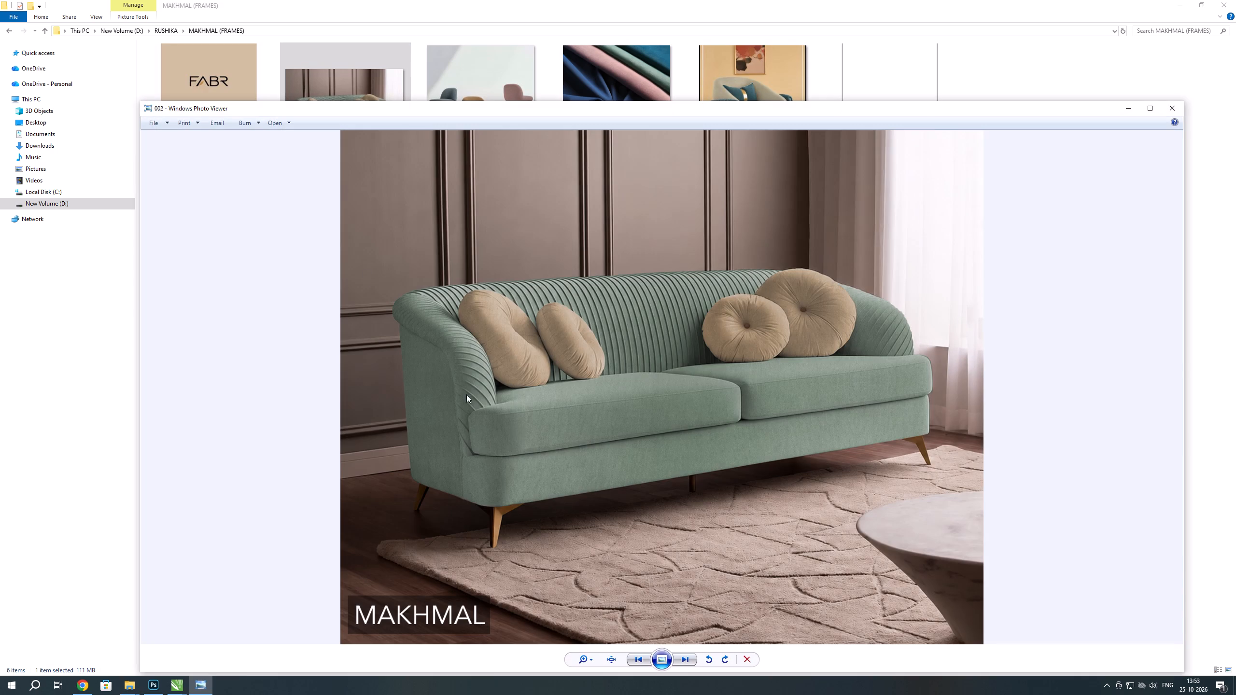
pyautogui.scroll(5, 678, 378)
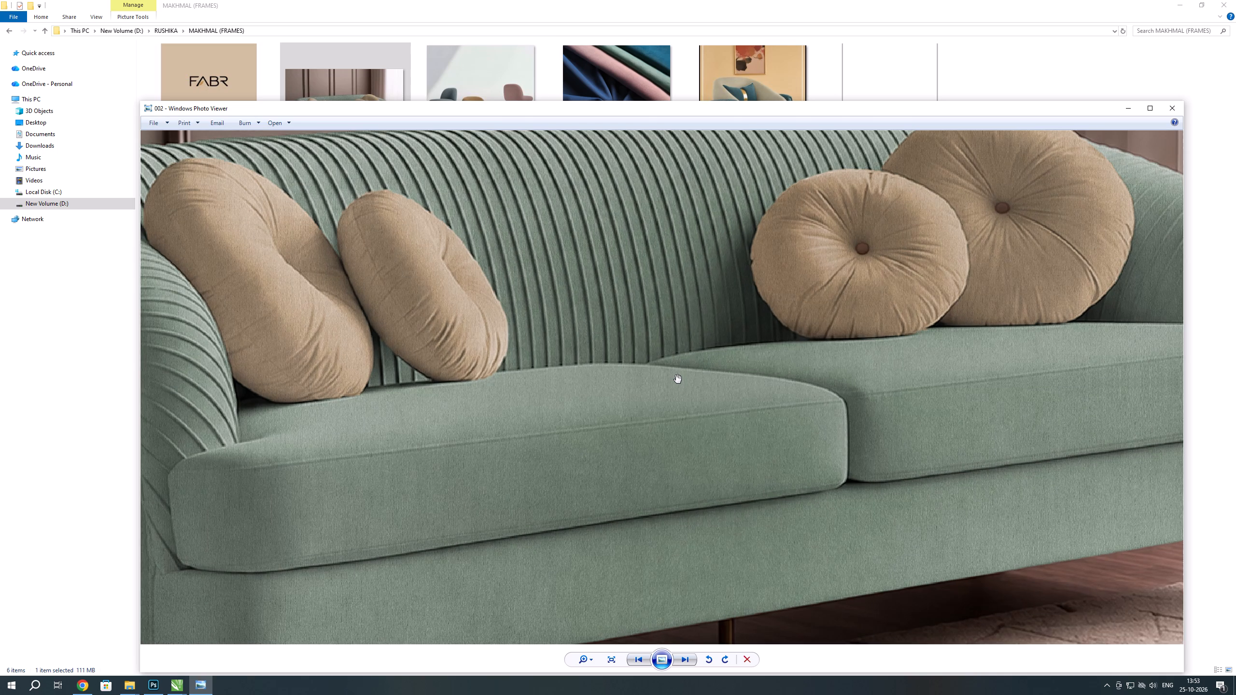
pyautogui.scroll(-7, 678, 378)
pyautogui.click(1168, 108)
pyautogui.click(862, 305)
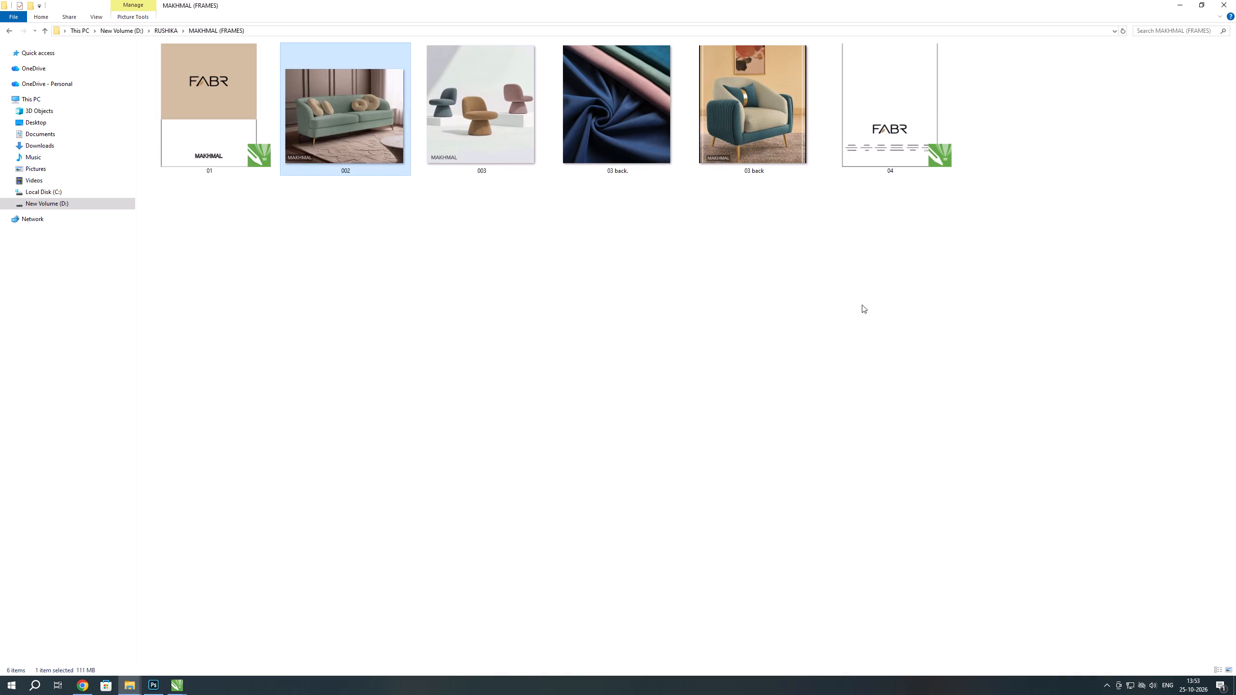
# Switch back to 04.cdr in CorelDRAW, check the specification row and select the 100% POLYESTER text.
pyautogui.hotkey('alt', 'Tab')
pyautogui.scroll(-1, 634, 406)
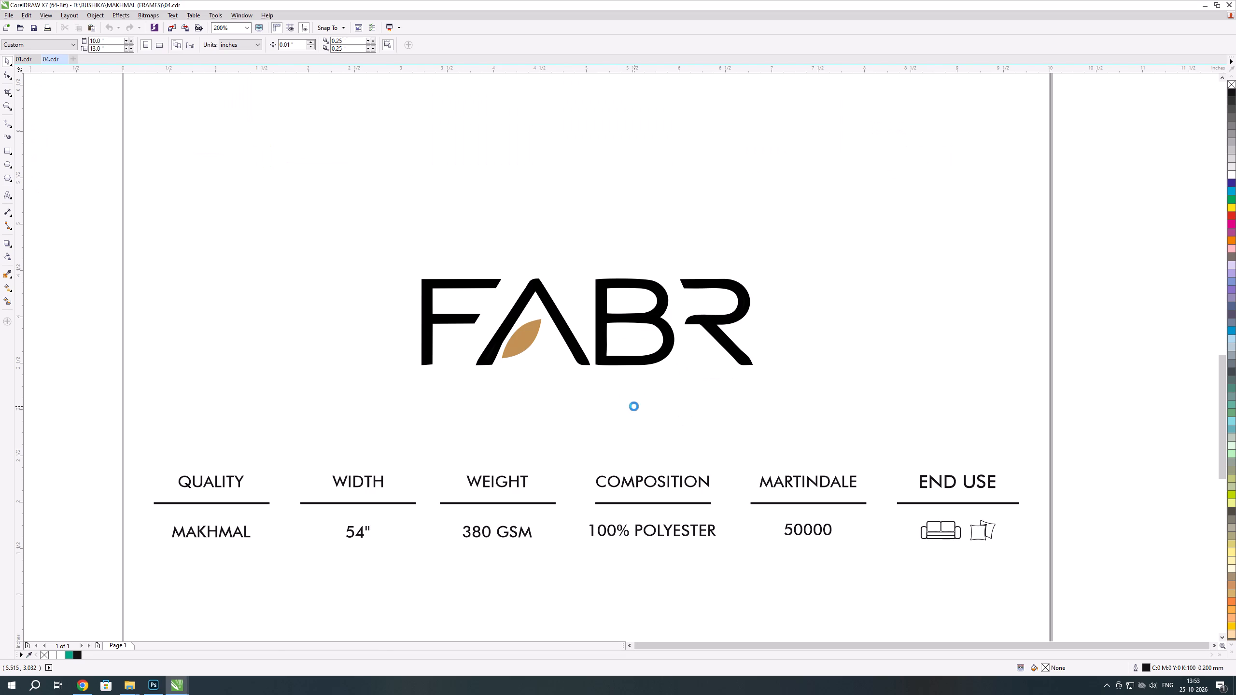
pyautogui.scroll(1, 606, 463)
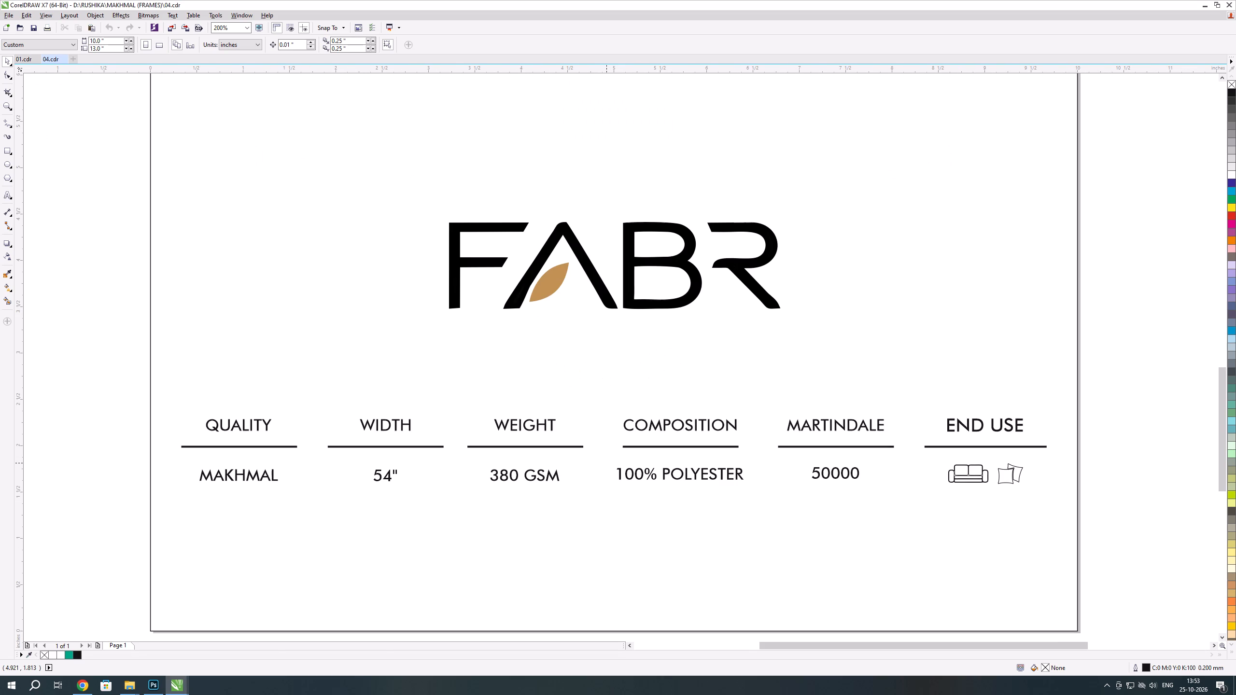
pyautogui.scroll(-1, 606, 463)
pyautogui.scroll(1, 608, 463)
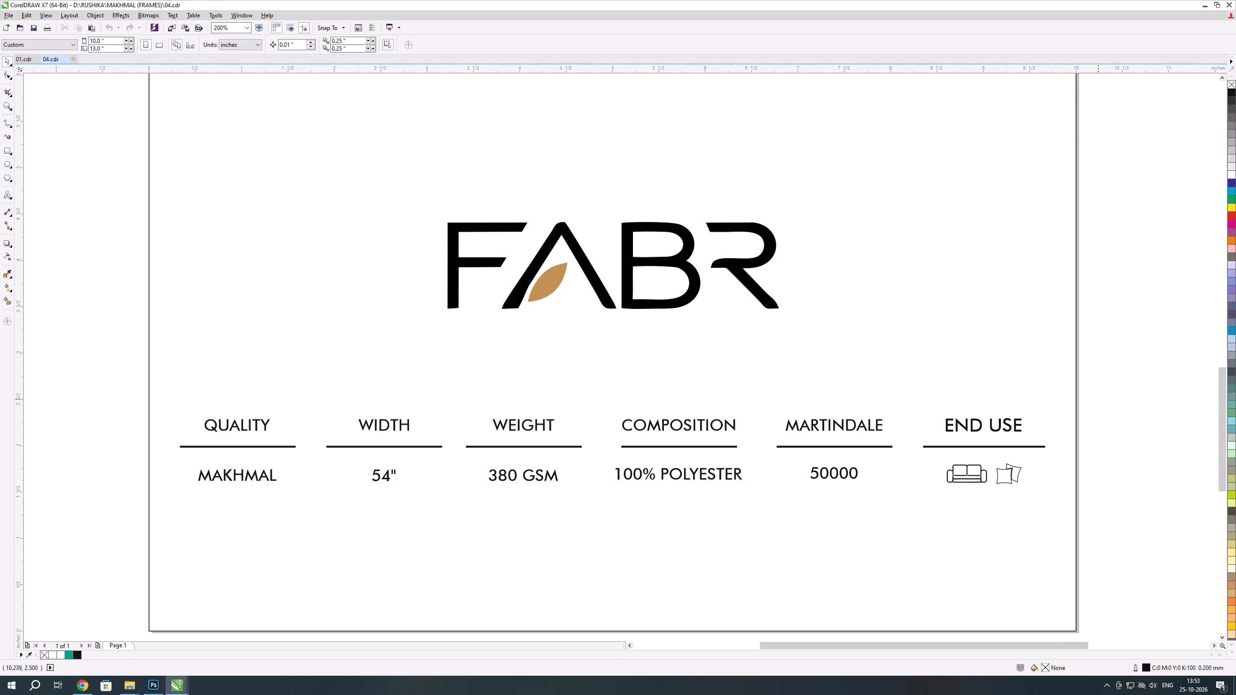
pyautogui.moveTo(1222, 408); pyautogui.dragTo(1222, 414)
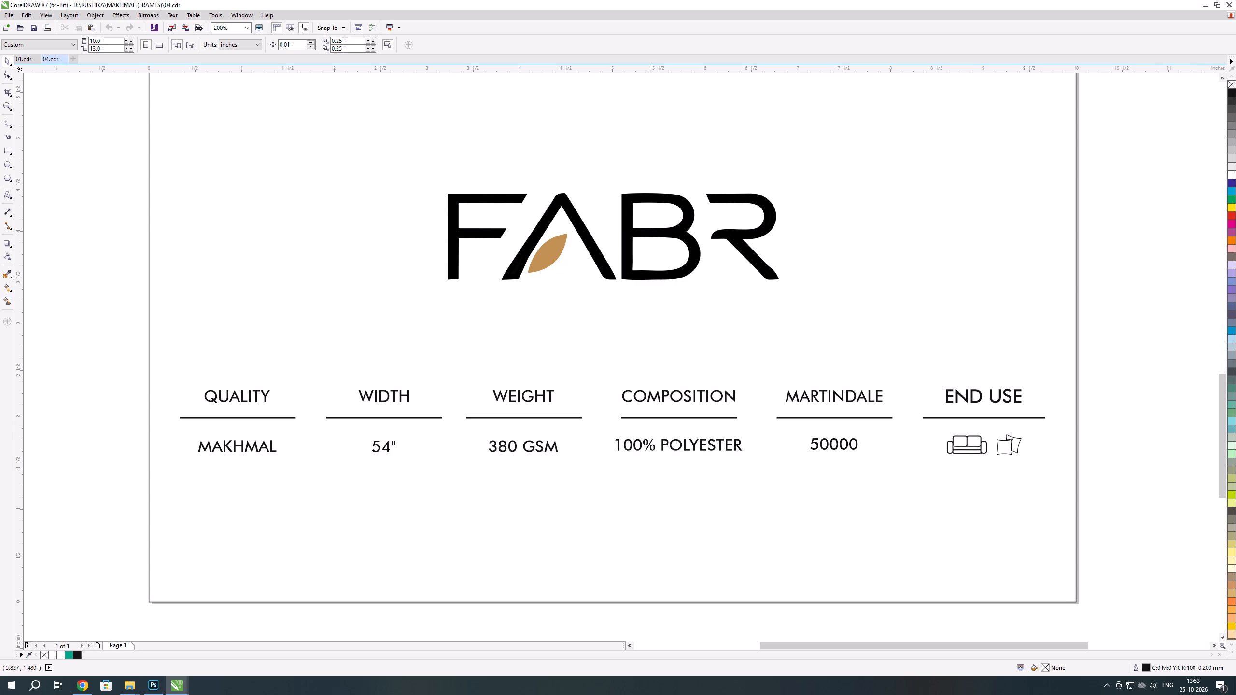
pyautogui.click(631, 444)
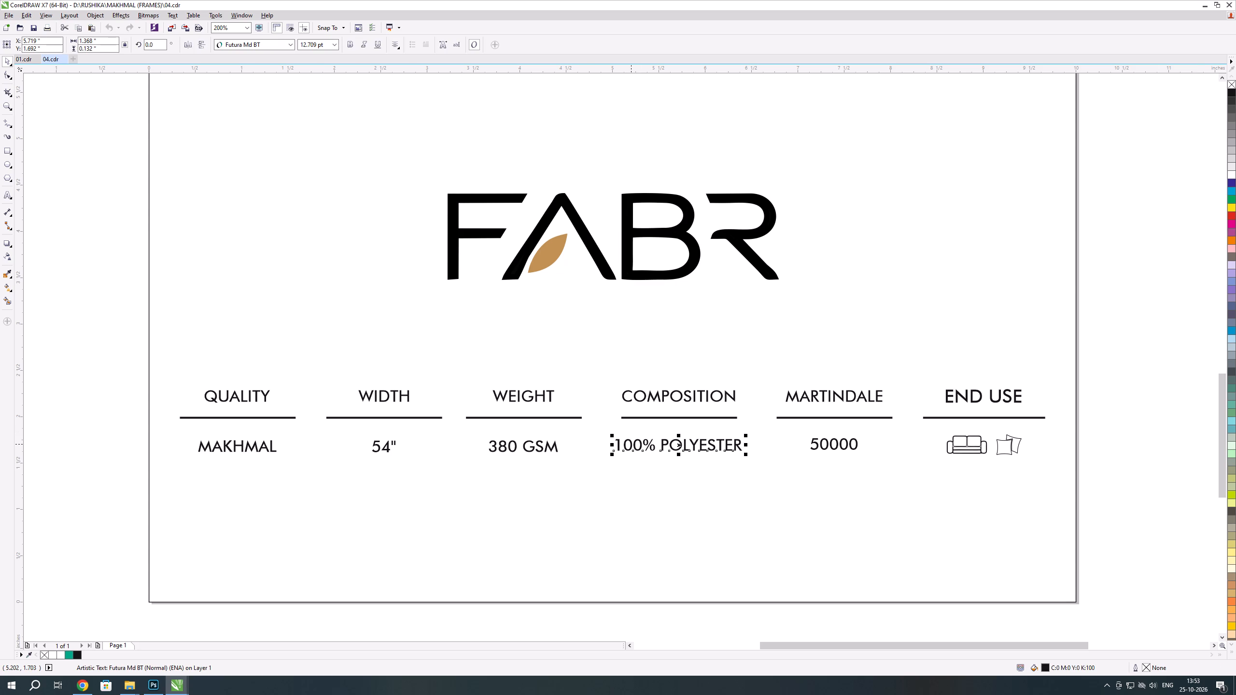
# Switch to the Raj Sampler ERP and start work on MAKHMAL order RS013094, size 5 X 7 H, on machine DESIGN - 3.
pyautogui.hotkey('alt', 'Tab')
pyautogui.hotkey('alt', 'Tab')
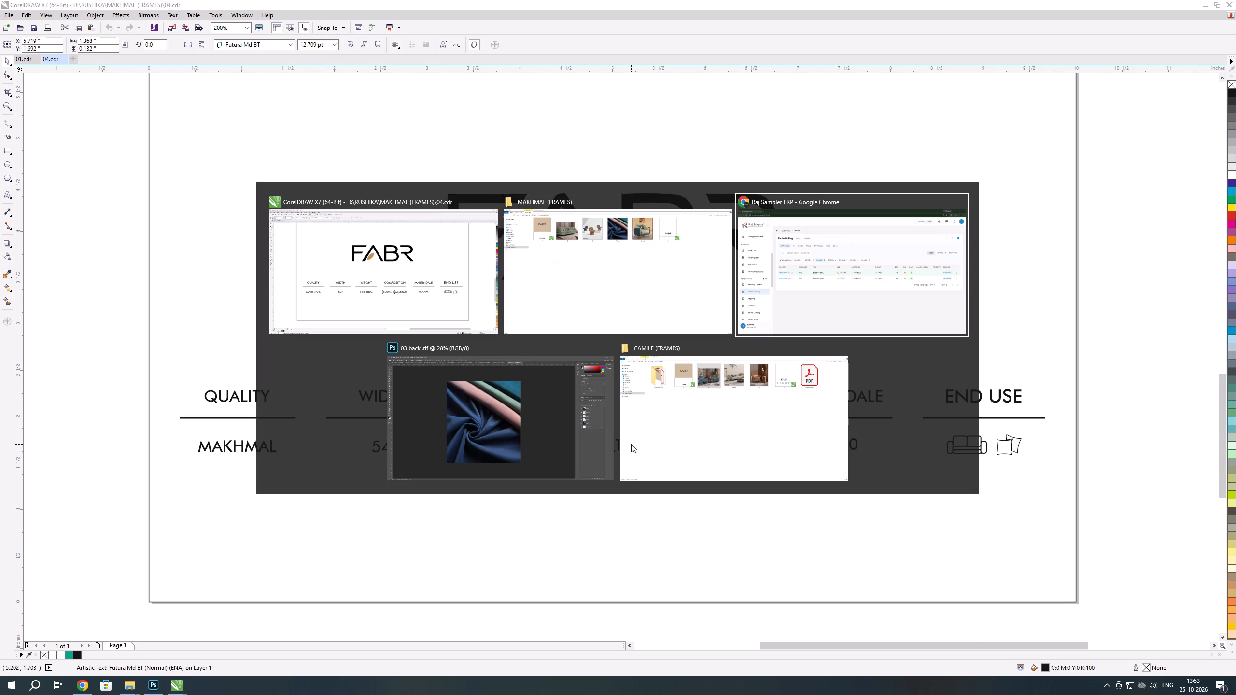
pyautogui.click(517, 439)
pyautogui.click(1192, 372)
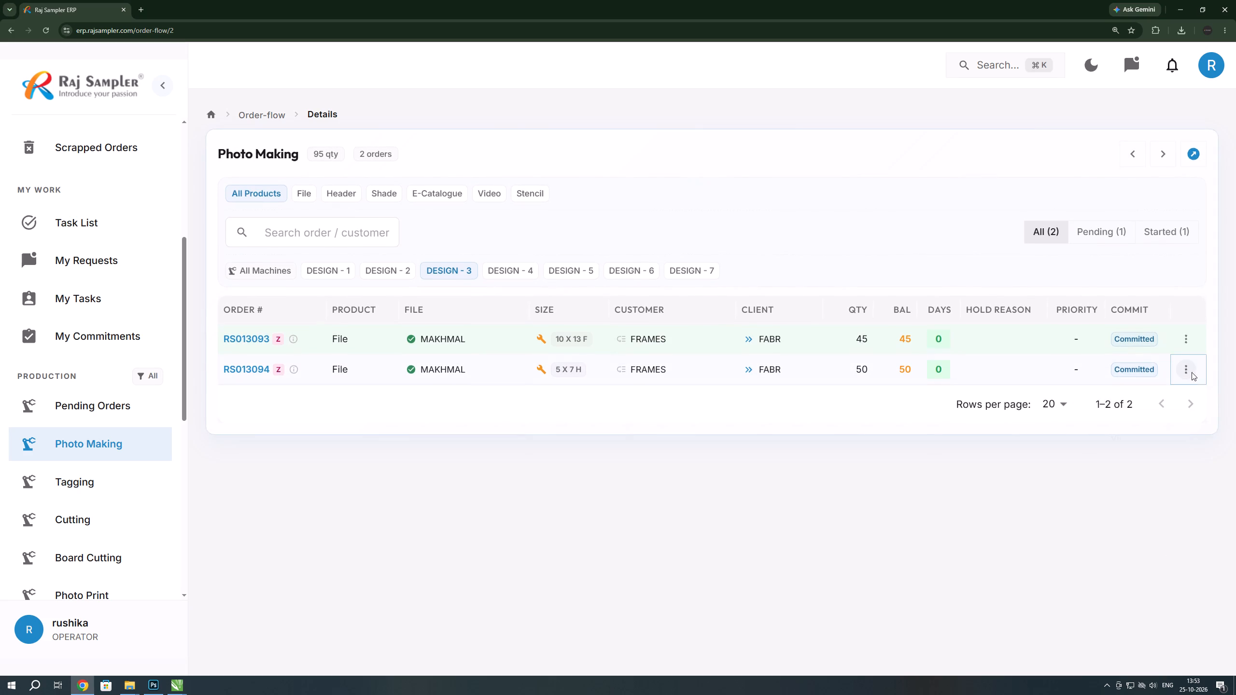
pyautogui.click(1132, 308)
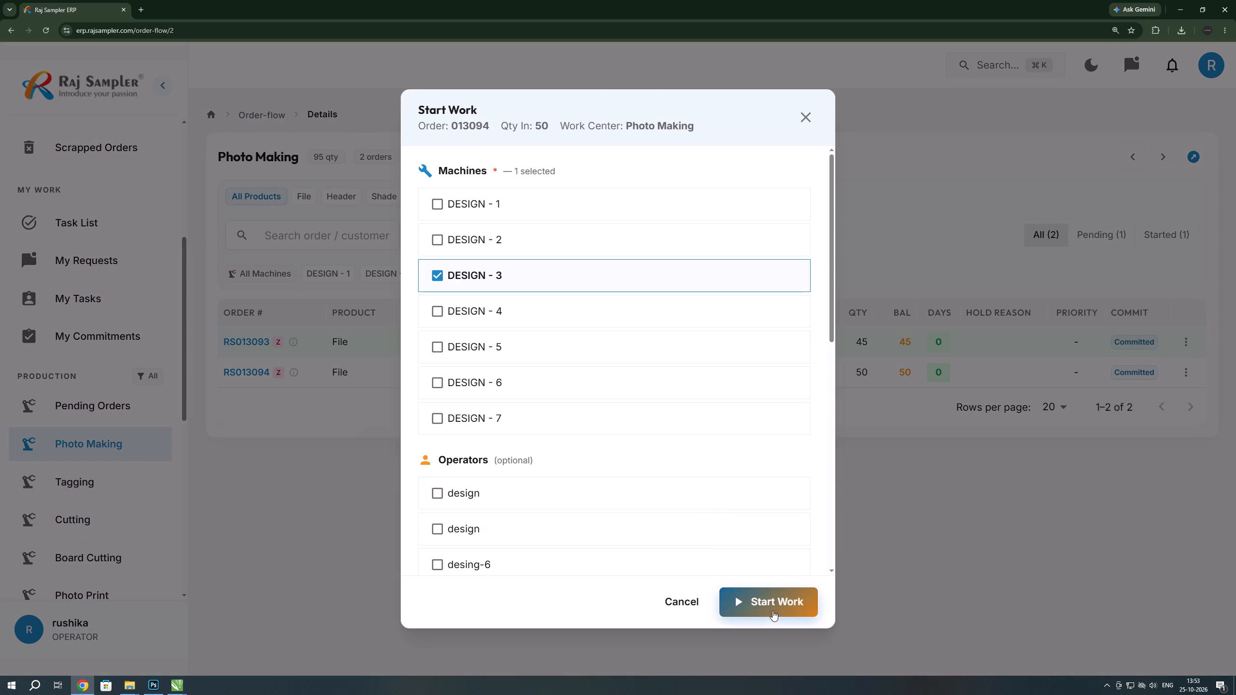
pyautogui.click(772, 611)
pyautogui.click(1189, 340)
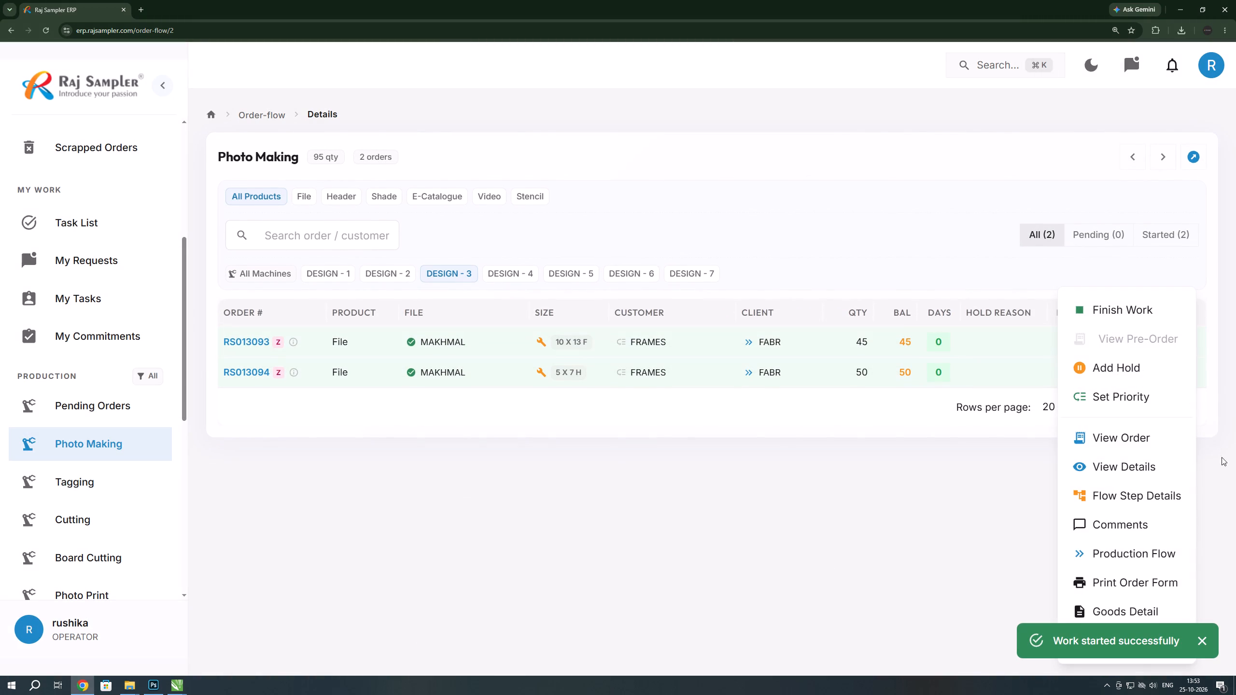
pyautogui.click(1124, 575)
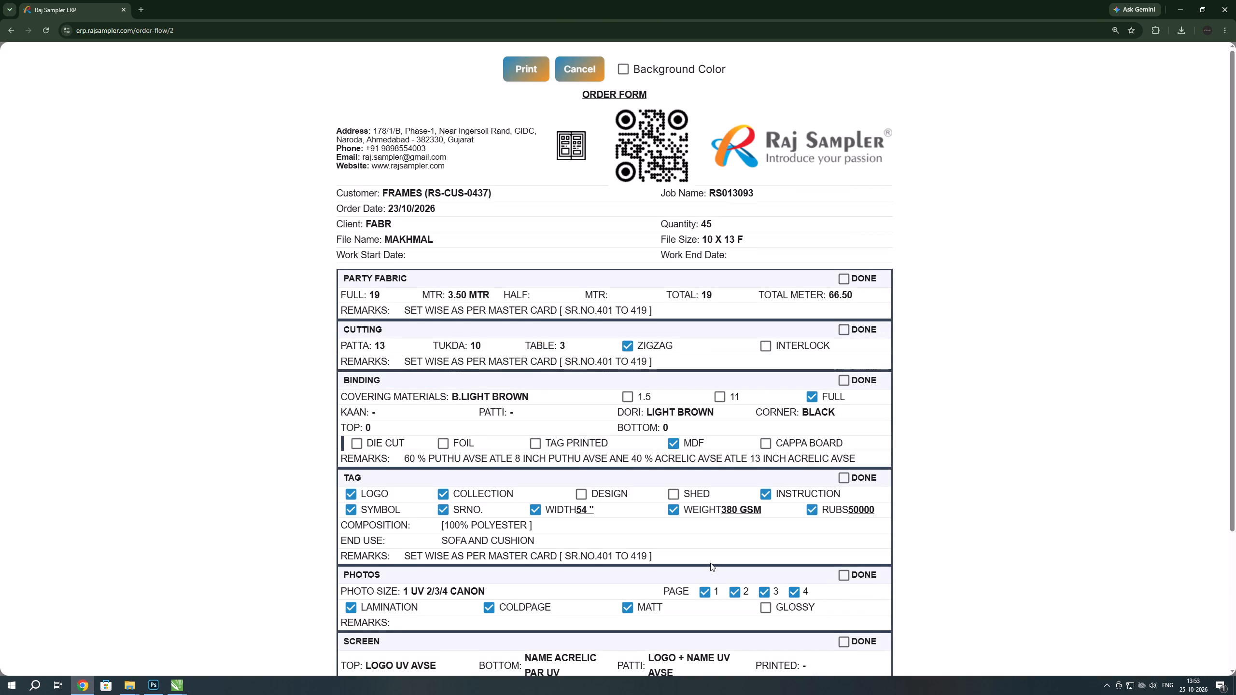
pyautogui.scroll(-1, 667, 529)
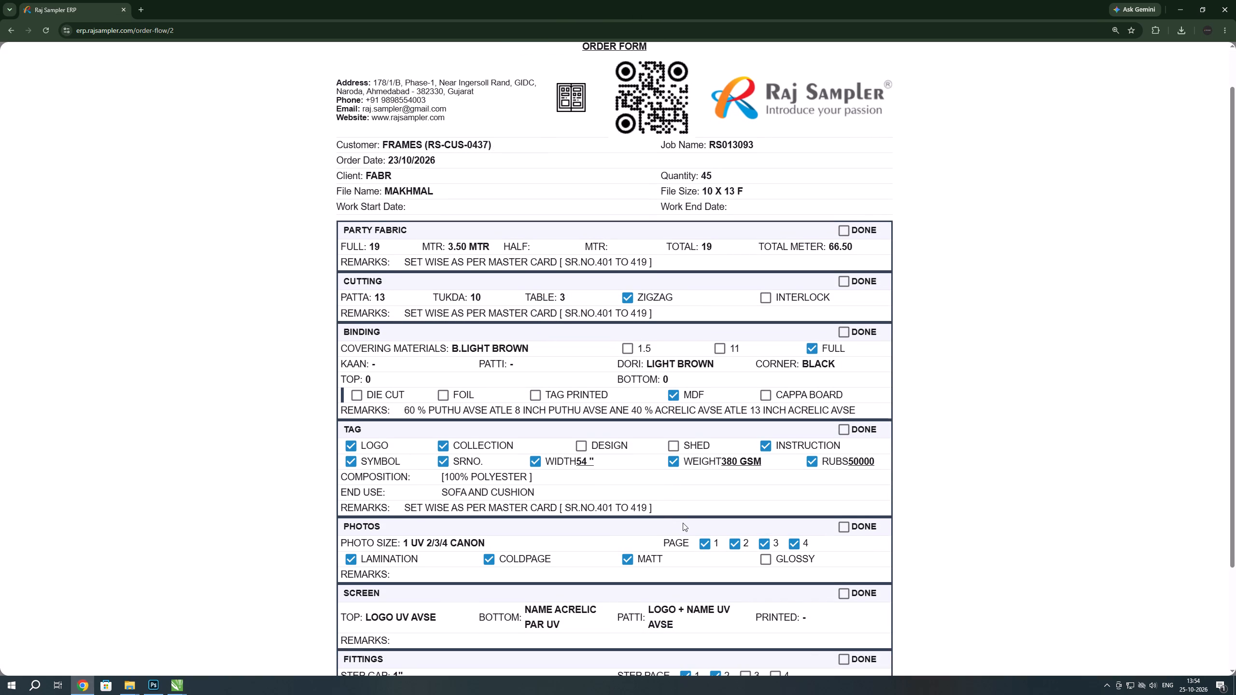
pyautogui.scroll(-1, 721, 399)
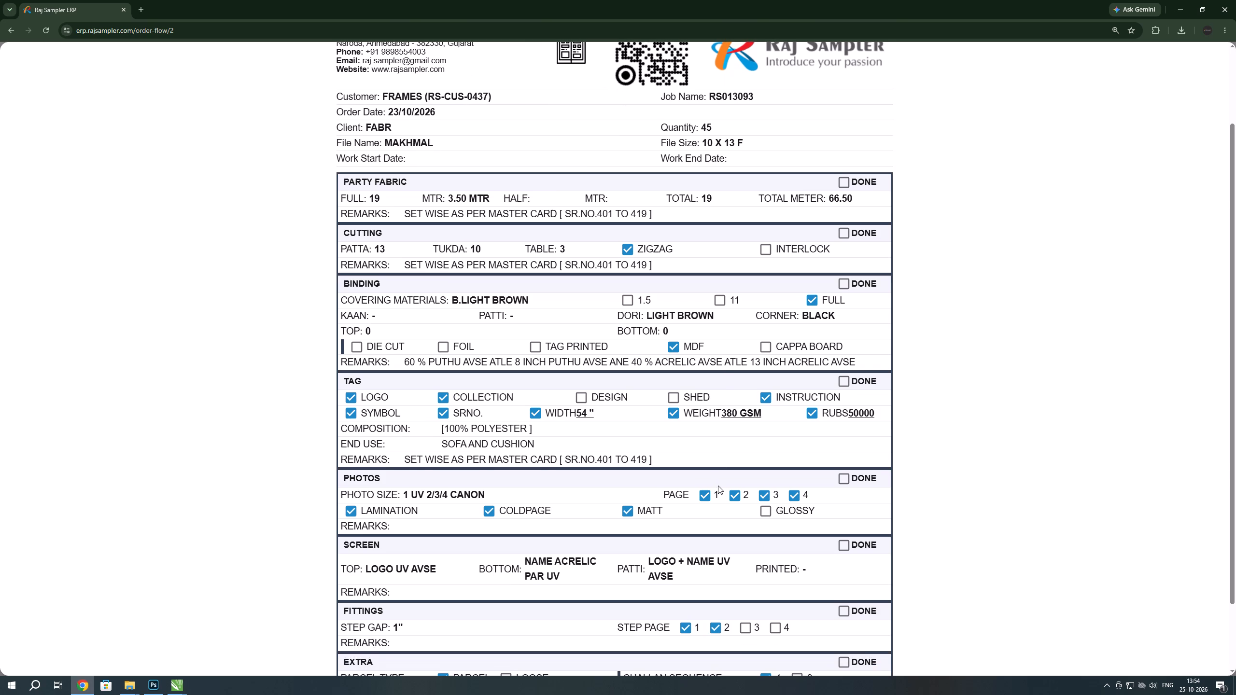
pyautogui.scroll(-5, 731, 462)
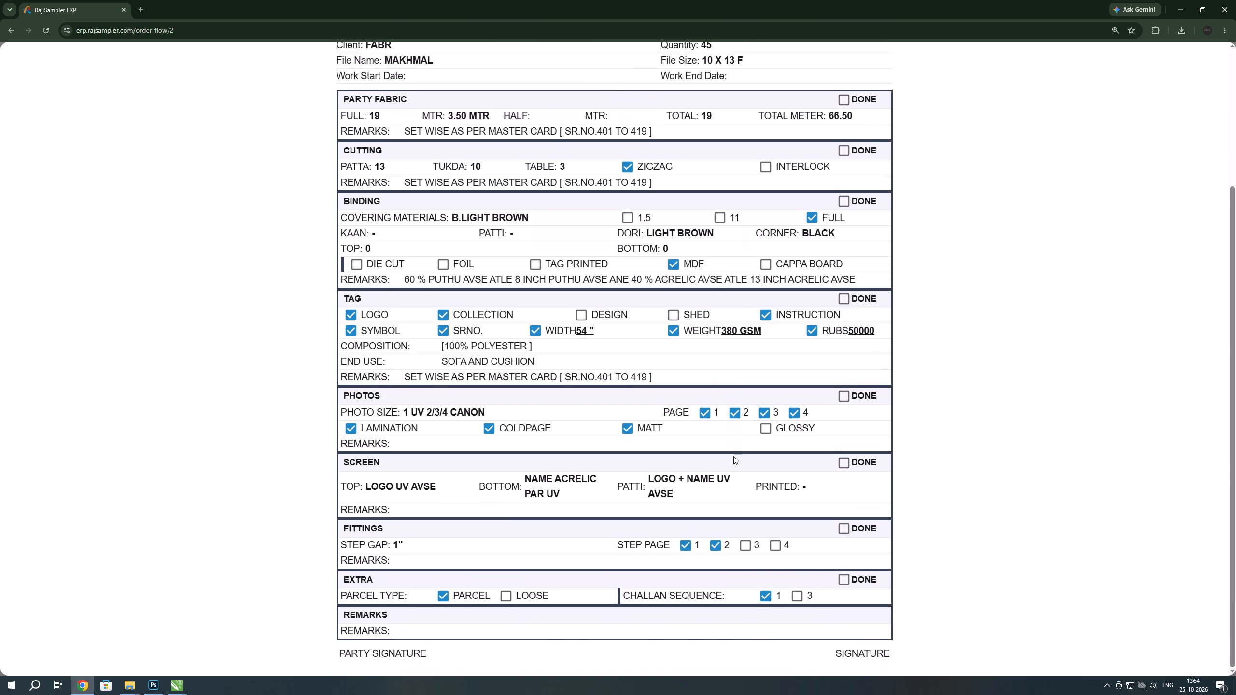
pyautogui.scroll(3, 733, 456)
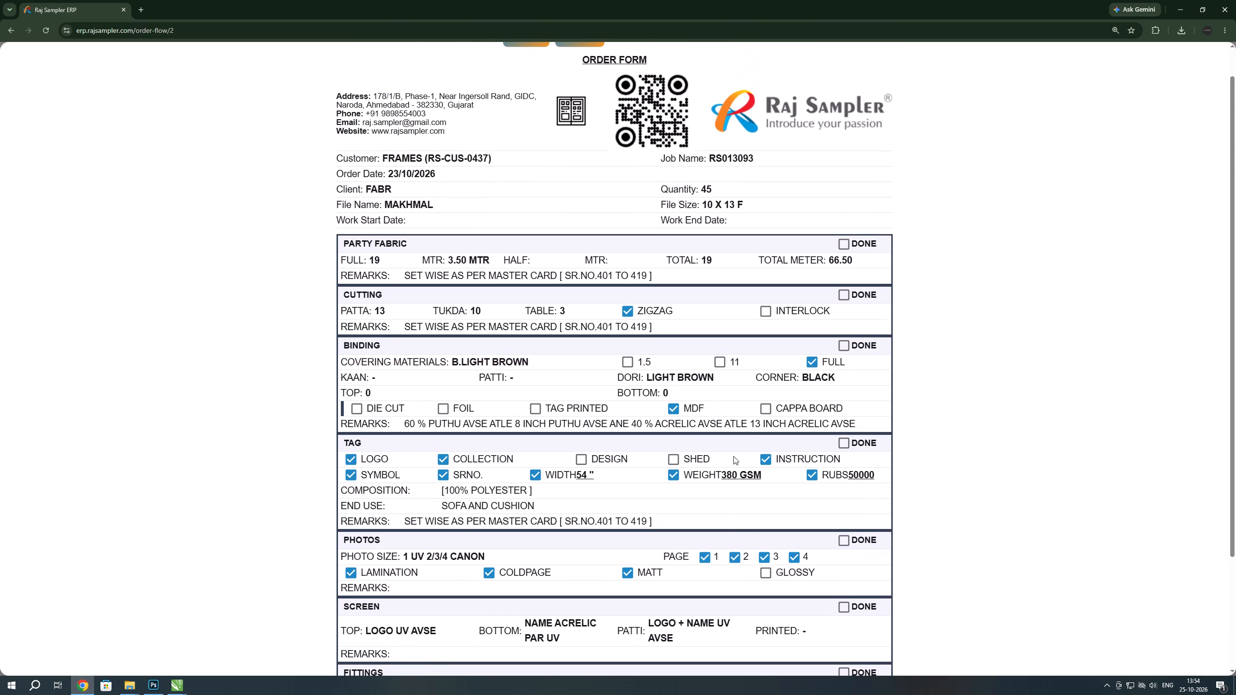
pyautogui.scroll(1, 733, 456)
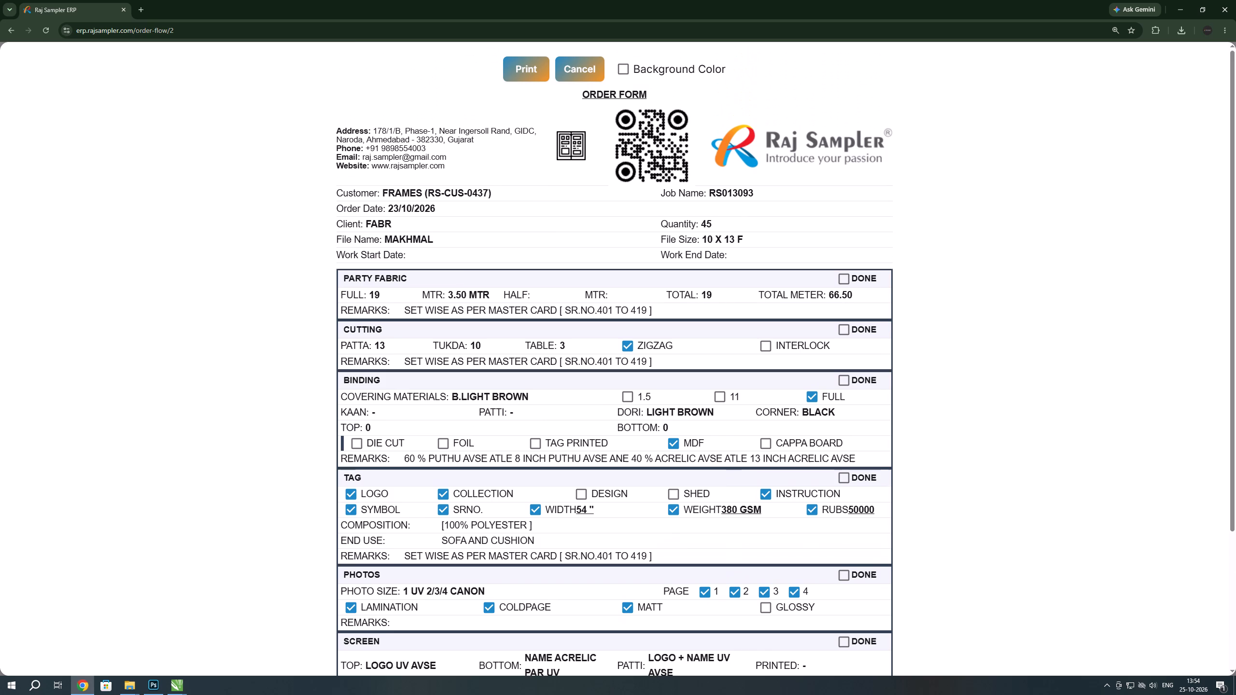
pyautogui.scroll(1, 735, 444)
pyautogui.click(572, 64)
pyautogui.hotkey('alt', 'Tab')
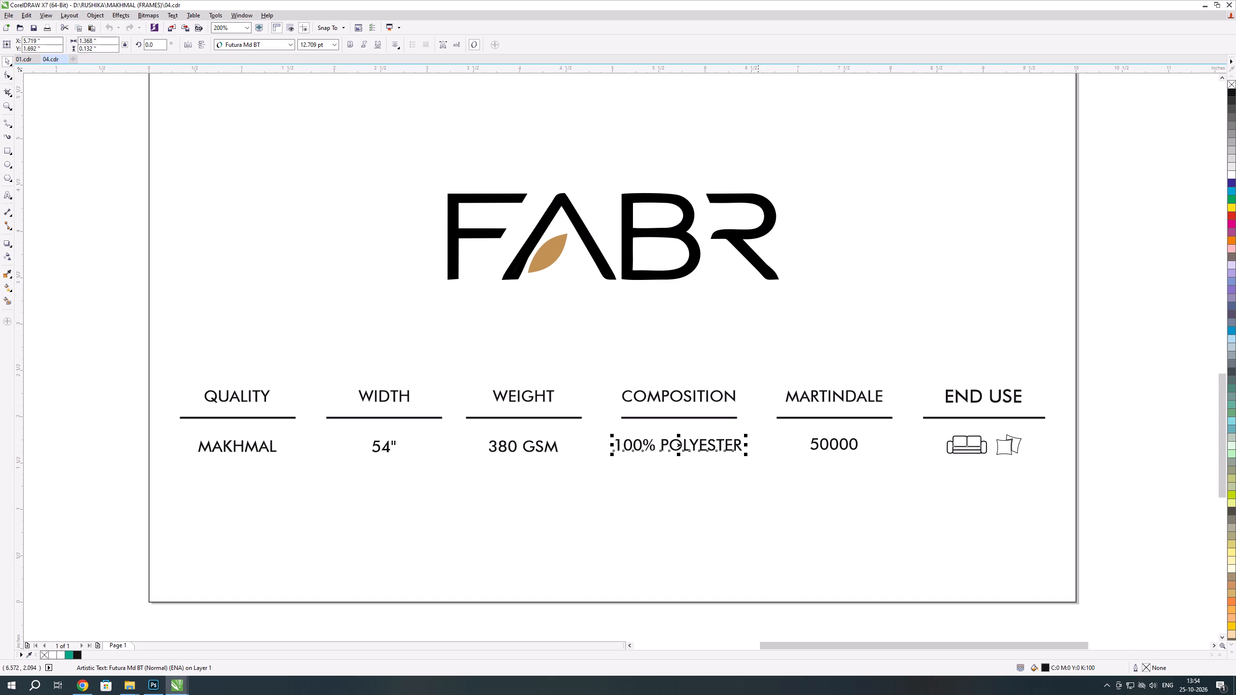
pyautogui.scroll(-1, 753, 445)
pyautogui.scroll(1, 753, 445)
pyautogui.hotkey('alt', 'Tab')
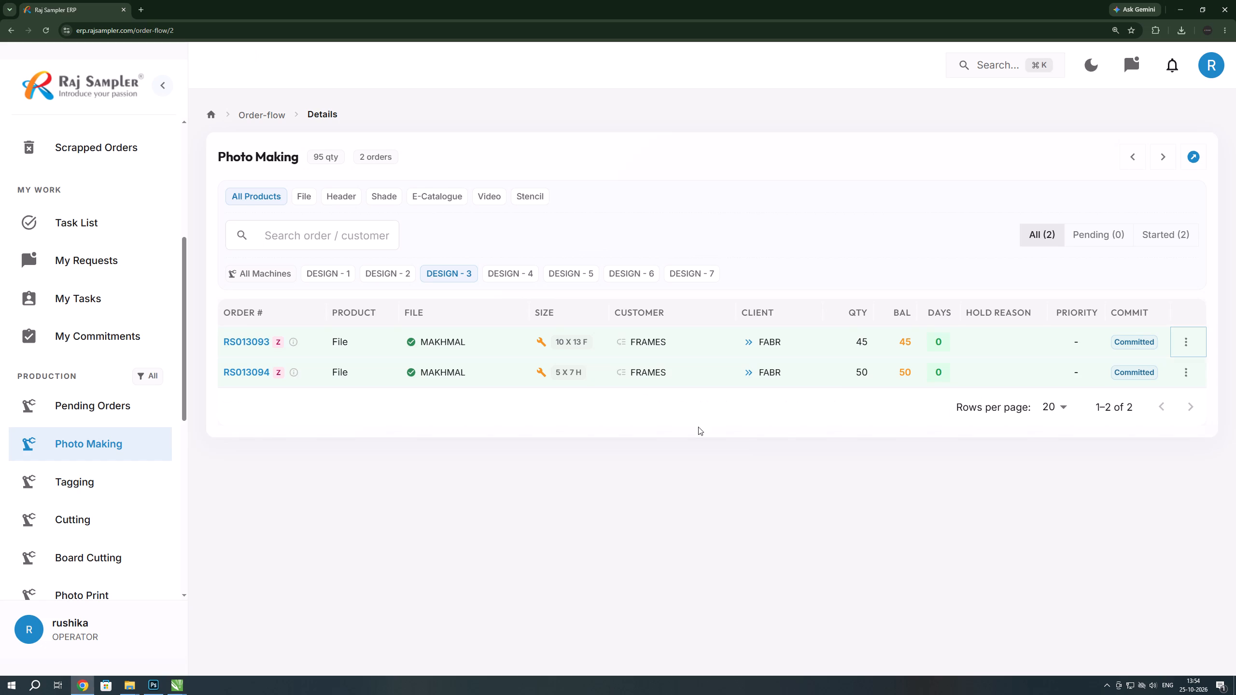
pyautogui.click(1185, 335)
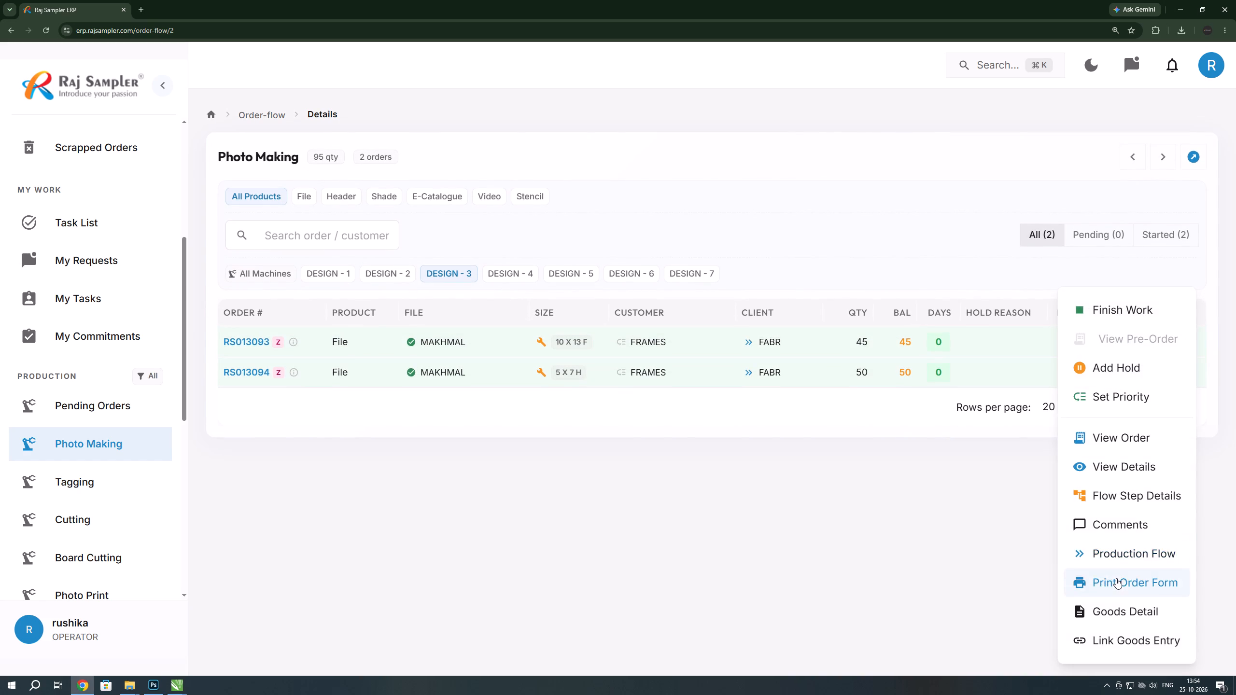
pyautogui.click(1116, 578)
pyautogui.scroll(-1, 774, 489)
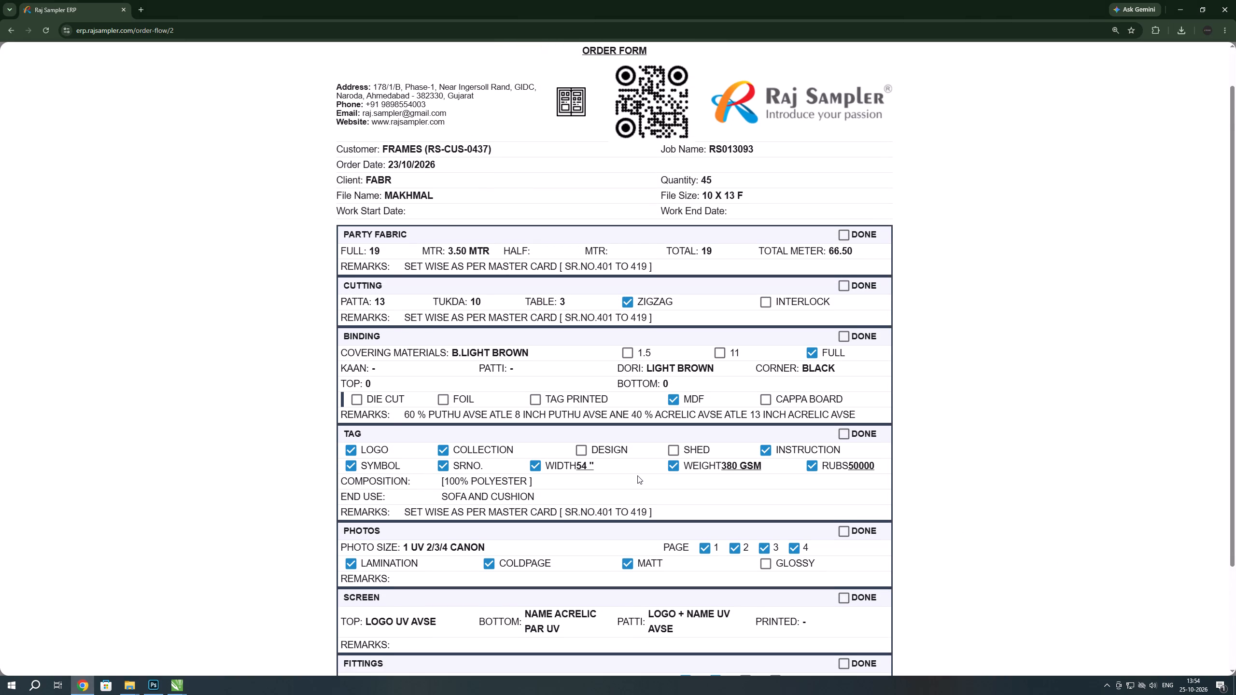
pyautogui.scroll(-1, 637, 475)
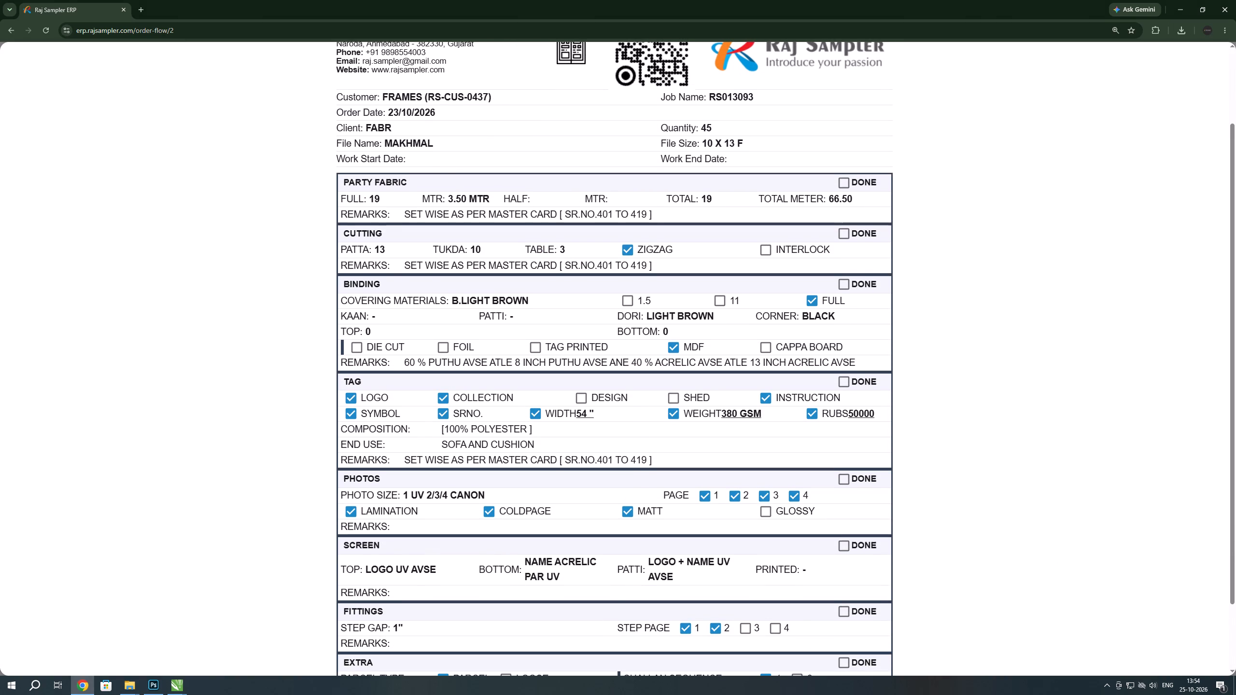
pyautogui.hotkey('alt', 'Tab')
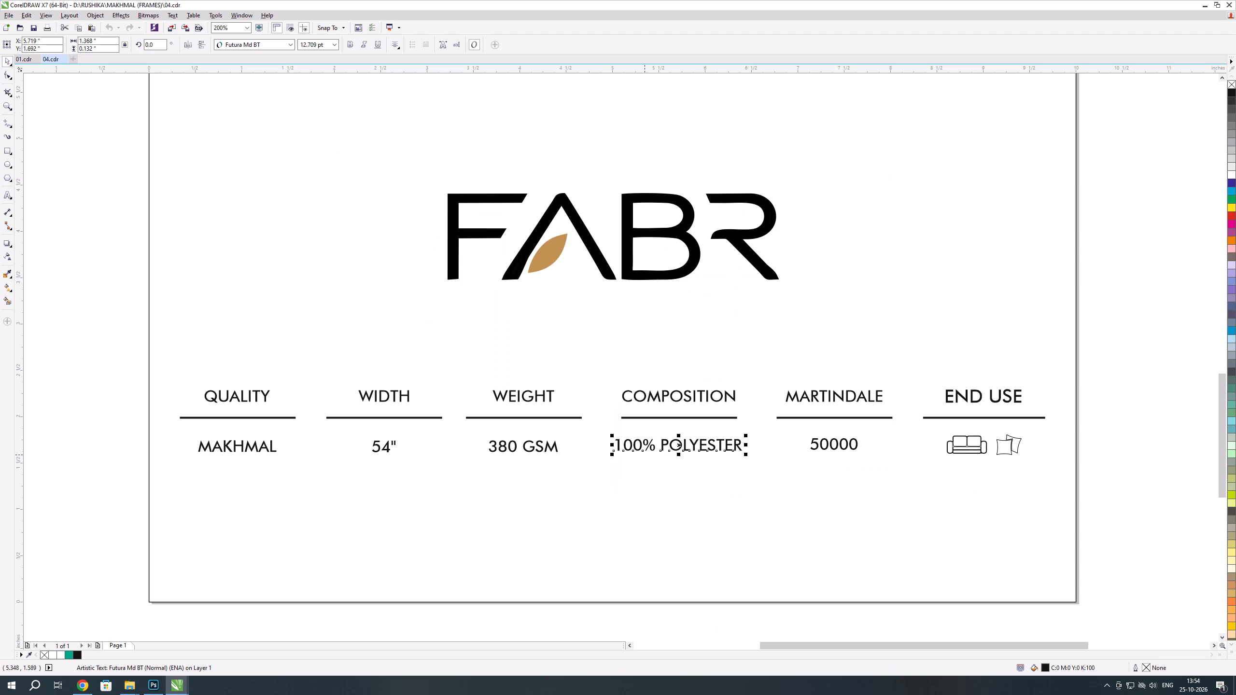
pyautogui.click(8, 65)
pyautogui.click(73, 142)
# Copy the width 54 " from the ERP order form and paste it over the WIDTH value in 04.cdr in CorelDRAW.
pyautogui.hotkey('alt', 'Tab')
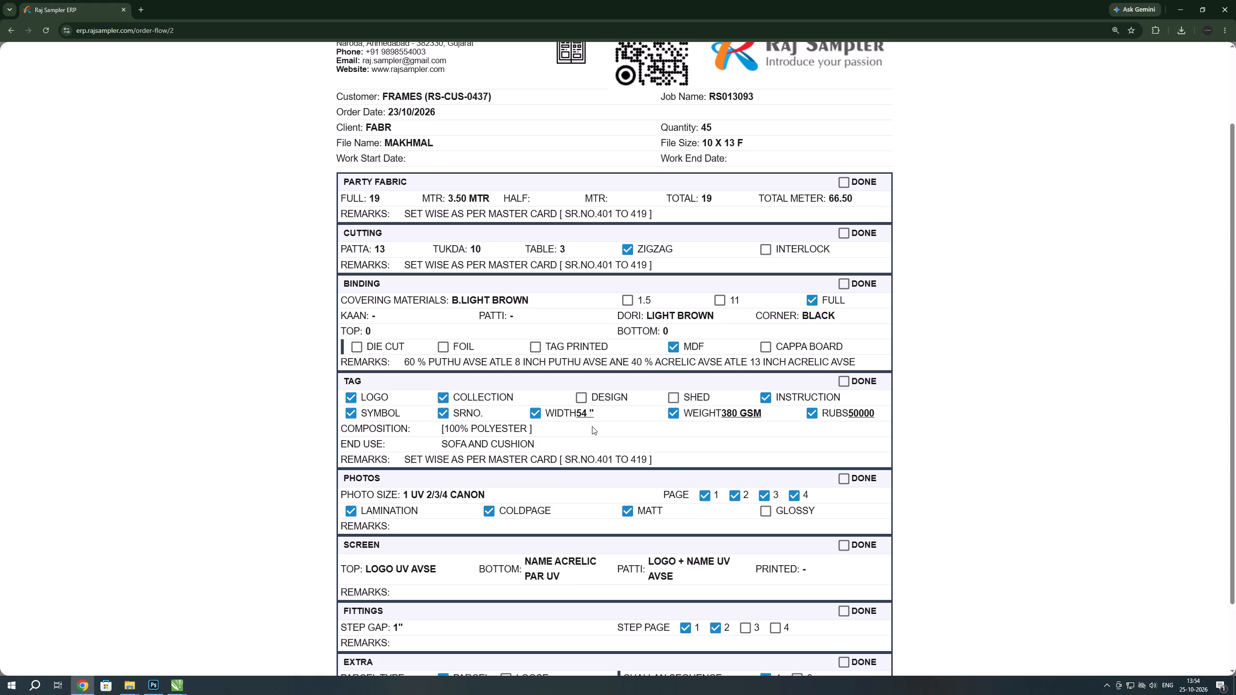
pyautogui.moveTo(577, 415); pyautogui.dragTo(595, 415)
pyautogui.hotkey('ctrl', 'c')
pyautogui.hotkey('ctrl', 'c')
pyautogui.hotkey('ctrl', 'c')
pyautogui.hotkey('ctrl', 'c')
pyautogui.hotkey('ctrl', 'c')
pyautogui.hotkey('ctrl', 'c')
pyautogui.hotkey('alt', 'Tab')
pyautogui.tripleClick(378, 450)
pyautogui.click(378, 450)
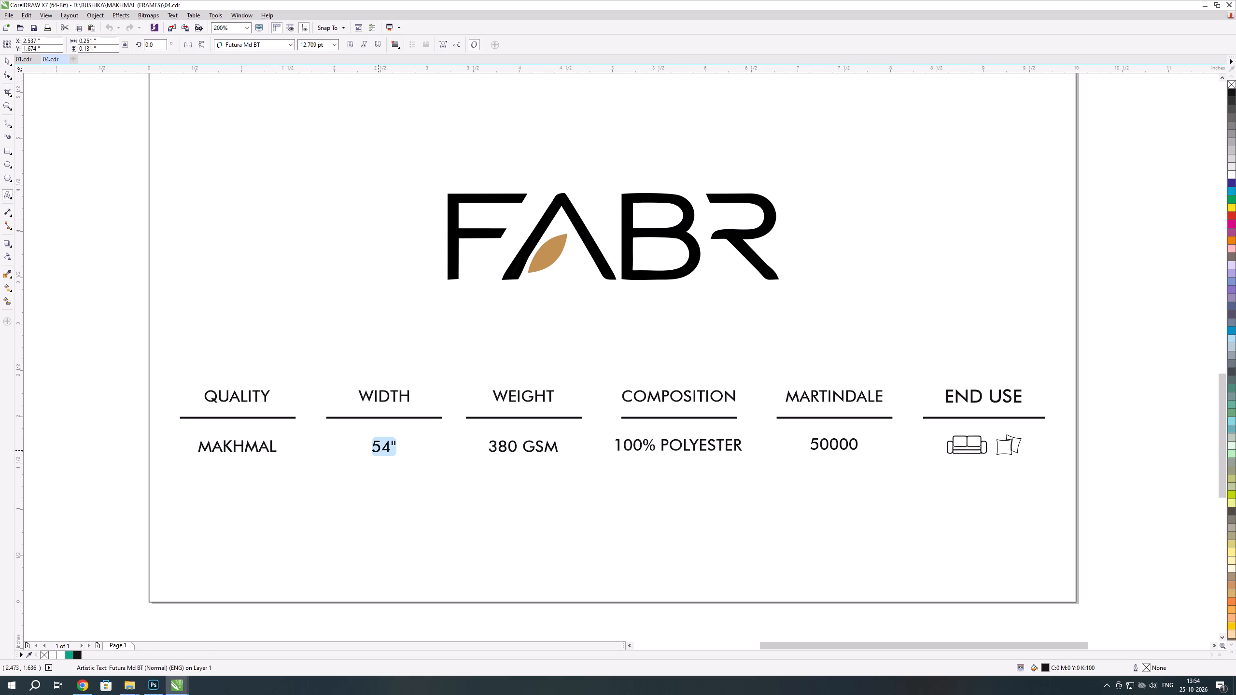
pyautogui.hotkey('ctrl', 'v')
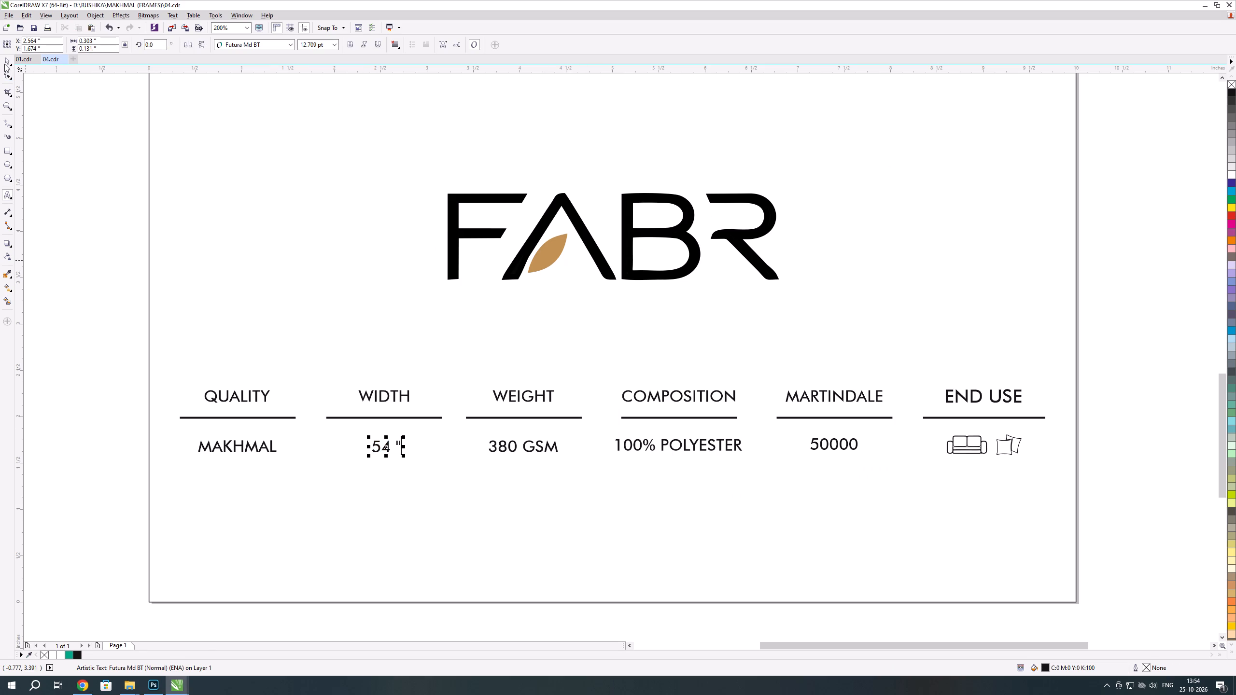
pyautogui.click(4, 64)
# Centre-align the 54 " value with the WIDTH heading and clear the selection.
pyautogui.keyDown('shift'); pyautogui.click(380, 402); pyautogui.keyUp('shift')
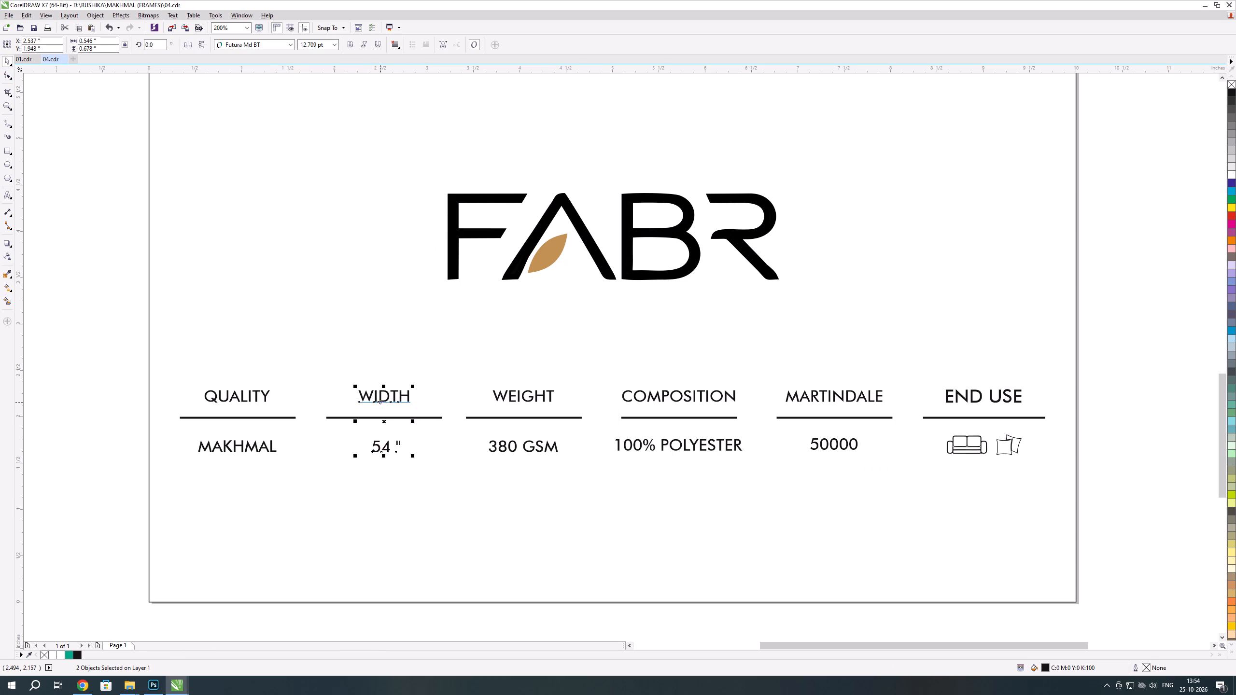
pyautogui.press('c')
pyautogui.click(85, 381)
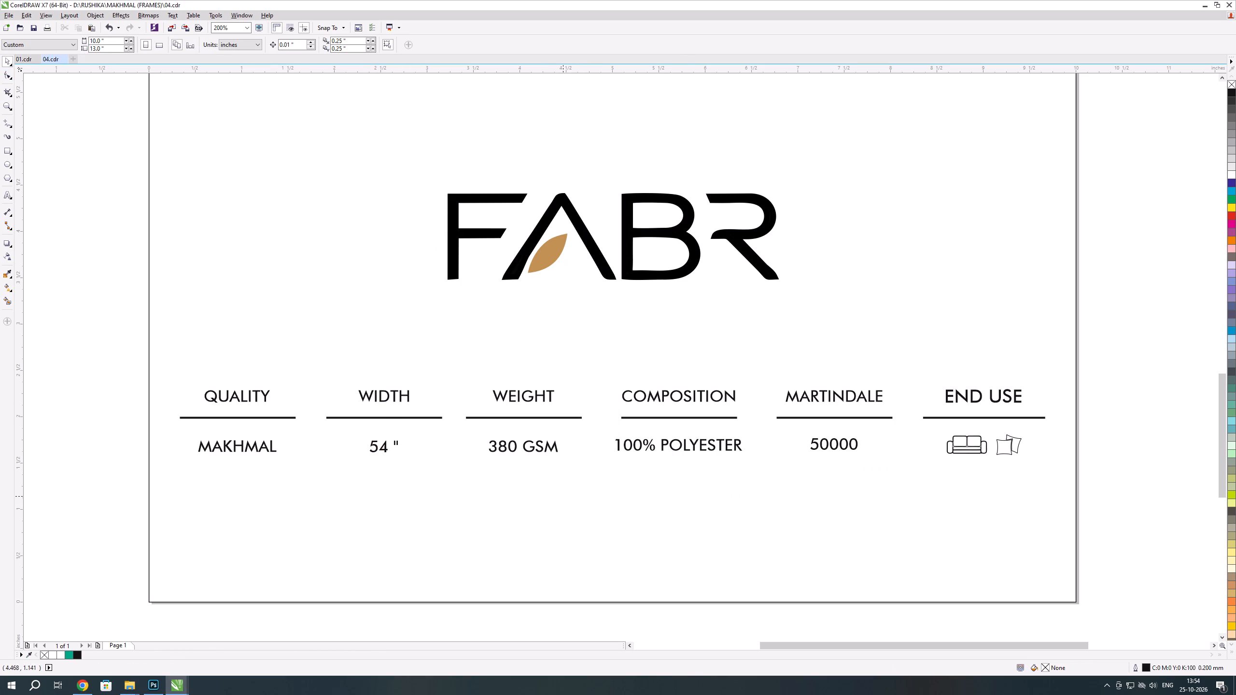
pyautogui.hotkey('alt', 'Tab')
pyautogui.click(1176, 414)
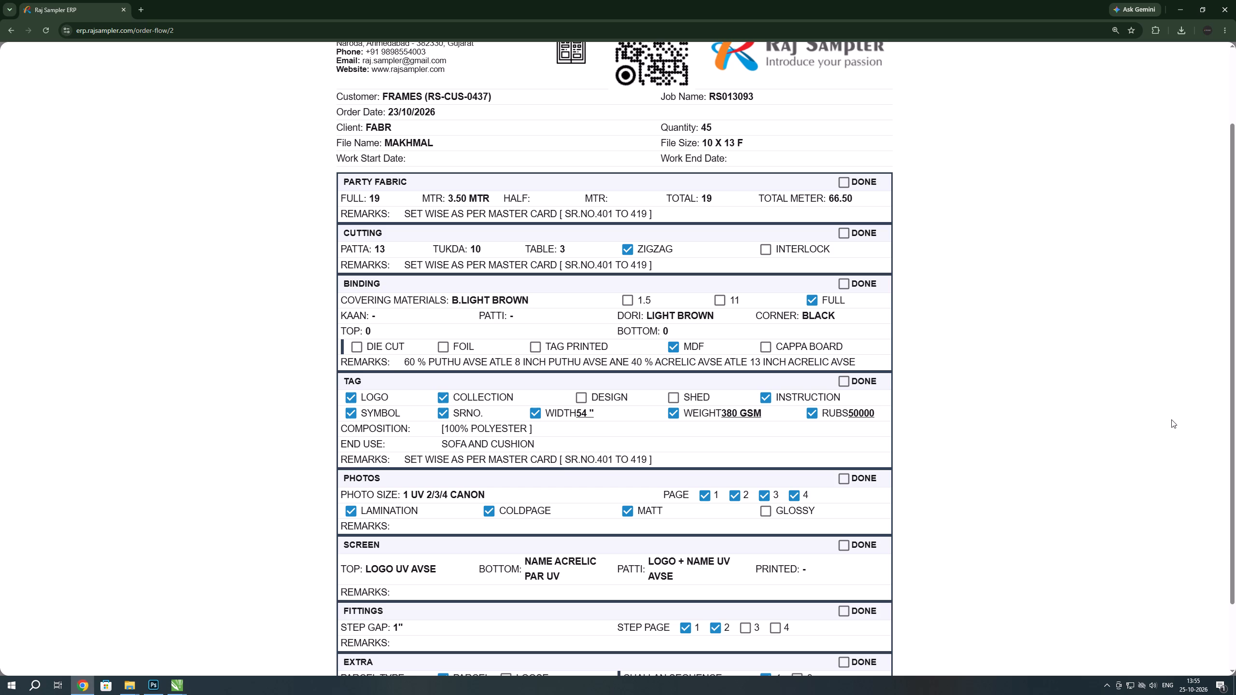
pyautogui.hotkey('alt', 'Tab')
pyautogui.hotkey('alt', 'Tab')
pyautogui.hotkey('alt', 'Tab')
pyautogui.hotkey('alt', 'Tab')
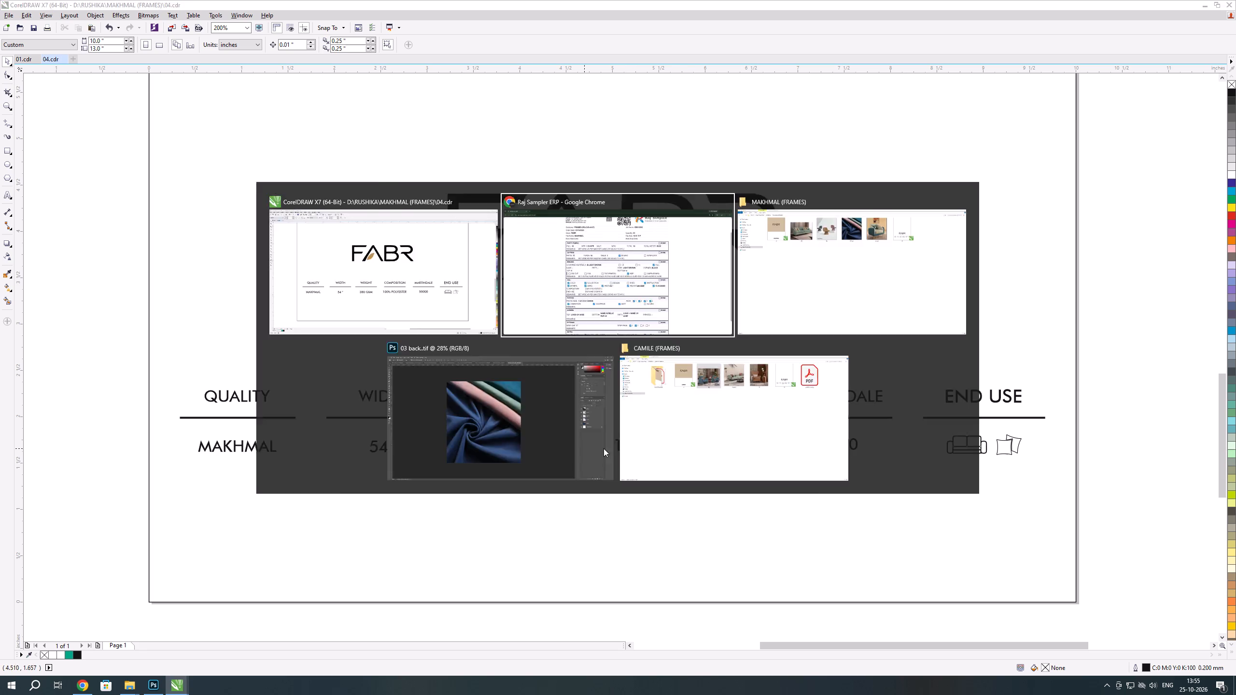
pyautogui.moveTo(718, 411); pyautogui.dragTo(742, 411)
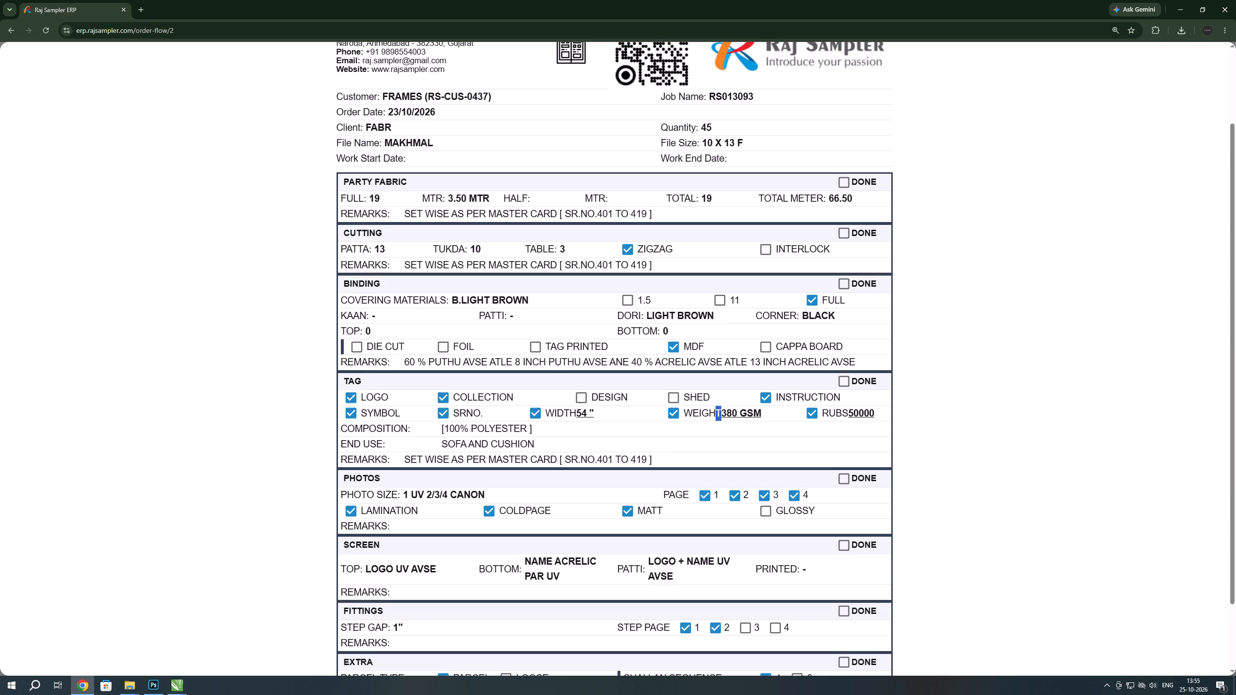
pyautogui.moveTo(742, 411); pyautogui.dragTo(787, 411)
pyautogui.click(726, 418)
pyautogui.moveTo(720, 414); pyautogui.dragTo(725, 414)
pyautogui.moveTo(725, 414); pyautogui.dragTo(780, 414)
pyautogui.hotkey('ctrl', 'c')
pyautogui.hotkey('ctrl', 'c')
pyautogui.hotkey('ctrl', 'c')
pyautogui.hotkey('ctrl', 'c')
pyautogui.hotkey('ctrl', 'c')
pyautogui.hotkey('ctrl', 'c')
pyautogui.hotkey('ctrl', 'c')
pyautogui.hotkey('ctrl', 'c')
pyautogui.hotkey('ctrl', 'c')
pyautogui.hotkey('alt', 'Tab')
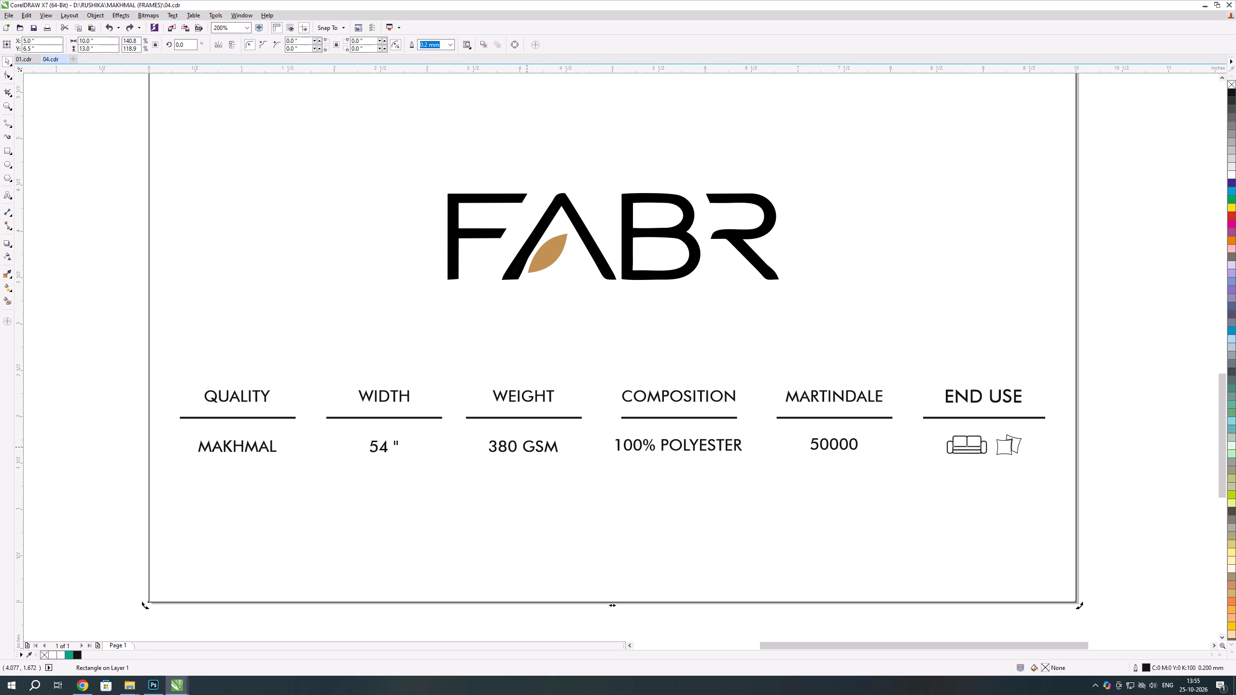
pyautogui.tripleClick(527, 449)
pyautogui.click(527, 449)
pyautogui.click(527, 449)
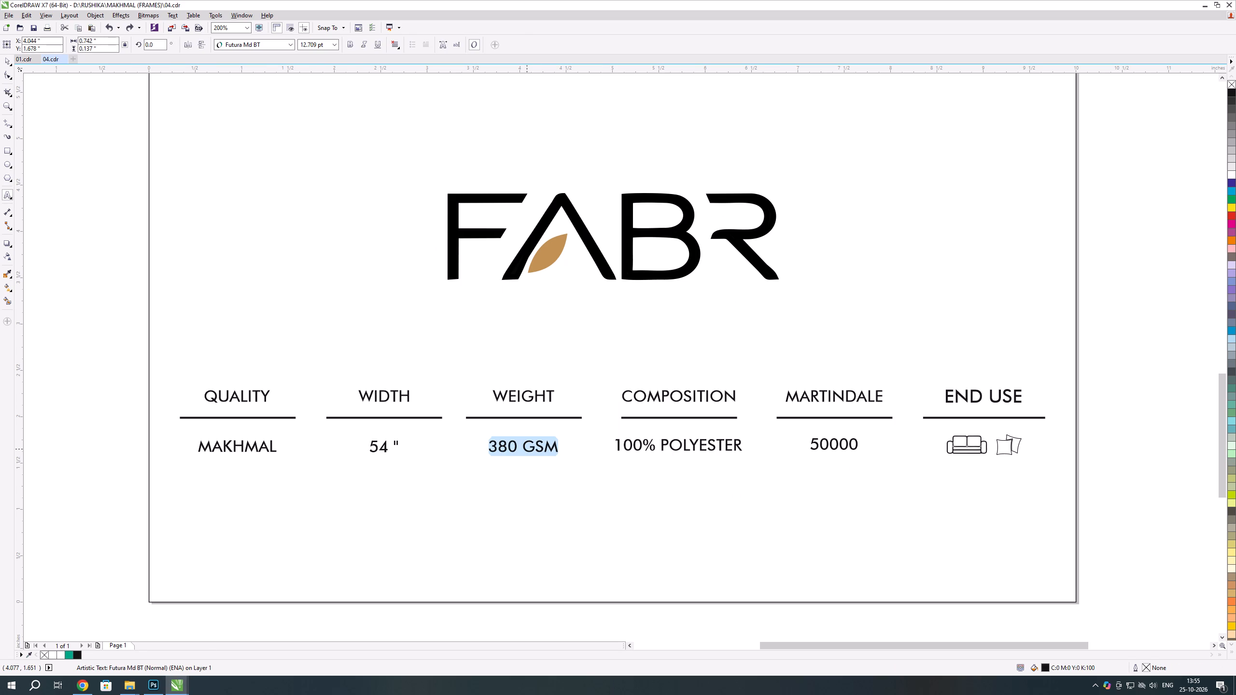
pyautogui.hotkey('ctrl', 'v')
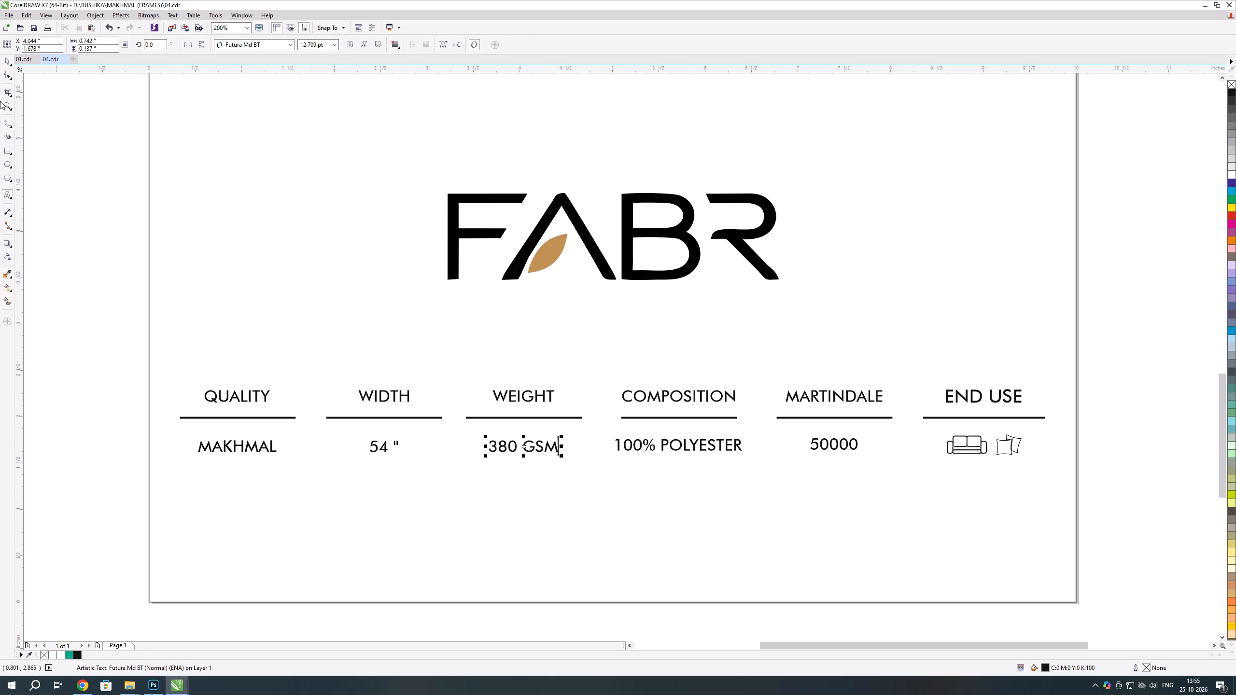
pyautogui.click(12, 60)
pyautogui.click(97, 244)
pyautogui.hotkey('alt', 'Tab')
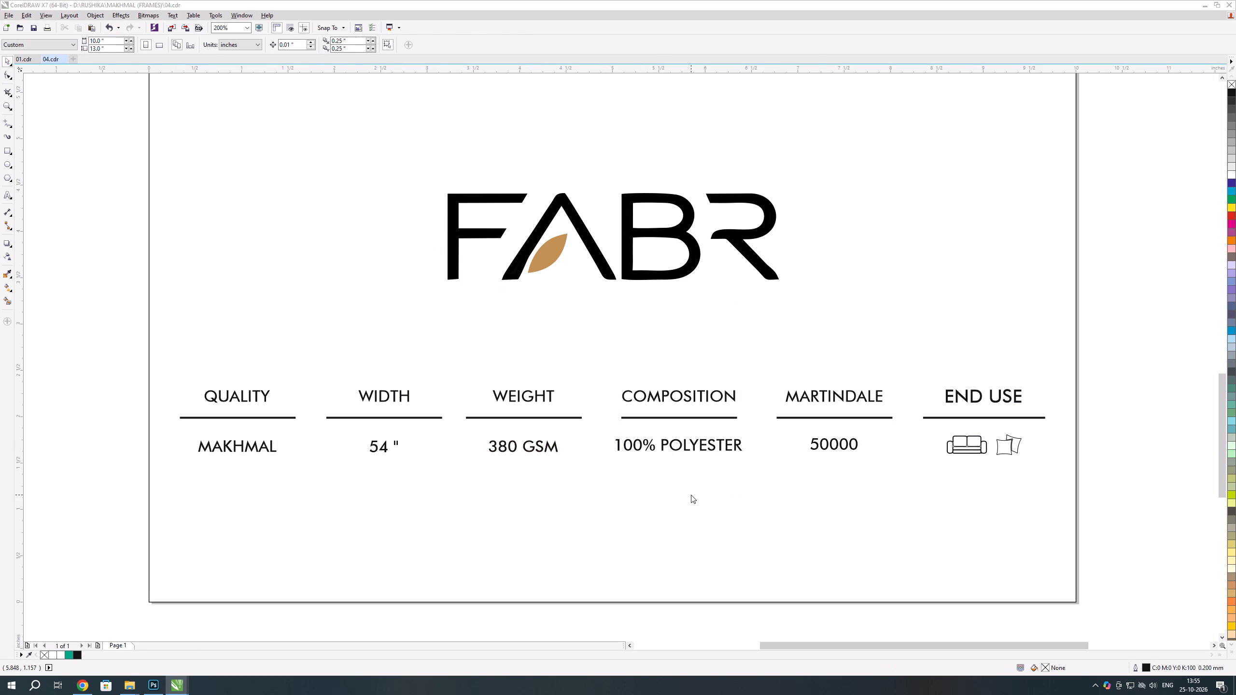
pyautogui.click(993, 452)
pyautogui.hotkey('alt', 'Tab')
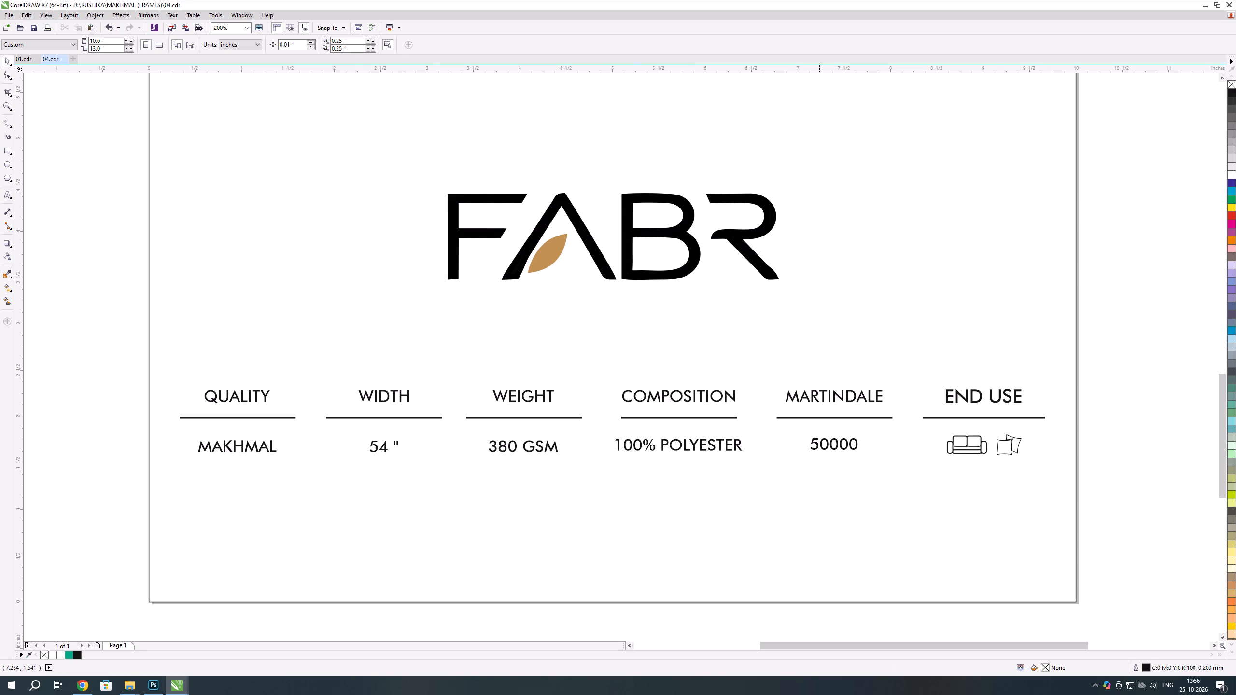
# Check the specification row in 04.cdr against the values on the ERP order form.
pyautogui.hotkey('alt', 'Tab')
pyautogui.hotkey('alt', 'Tab')
pyautogui.scroll(-1, 773, 474)
pyautogui.scroll(1, 865, 460)
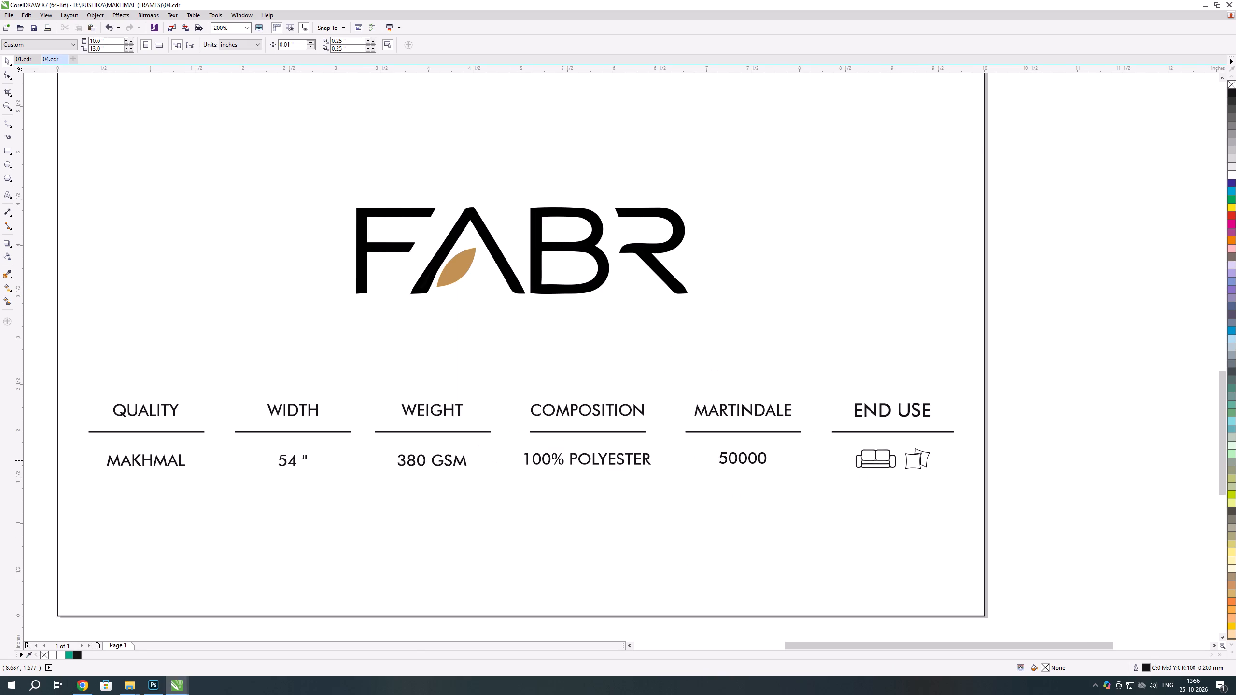
pyautogui.scroll(-1, 828, 465)
pyautogui.scroll(1, 826, 465)
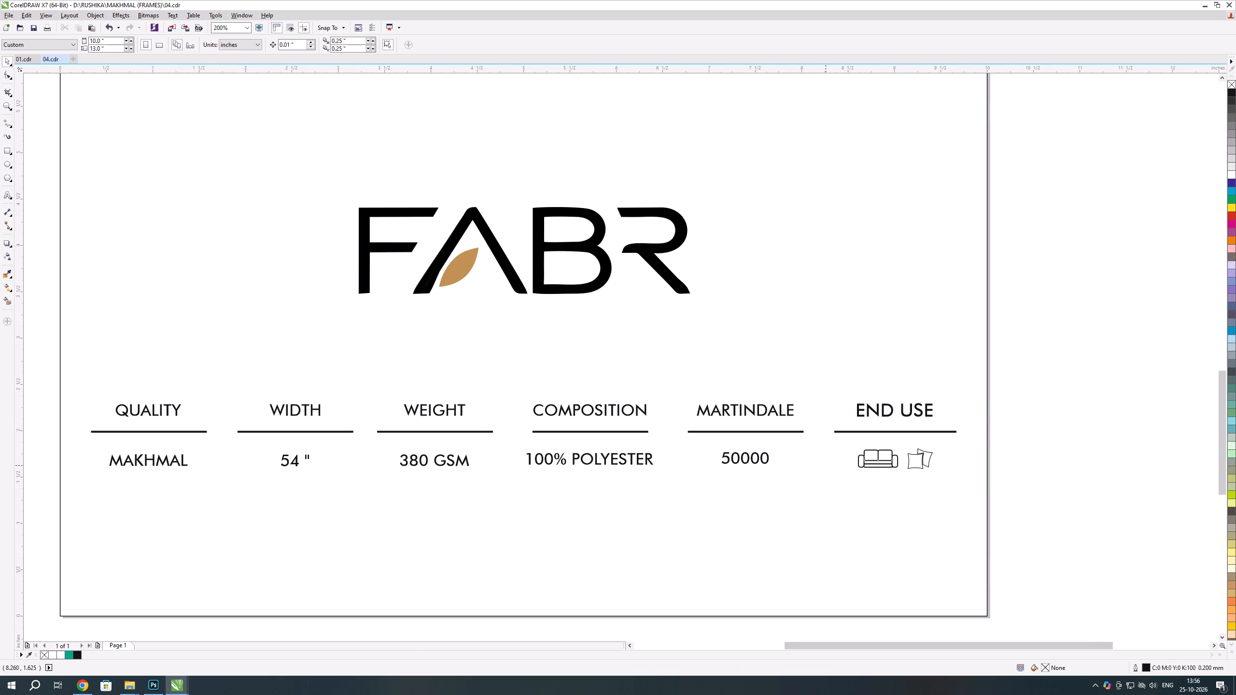
pyautogui.scroll(-1, 826, 465)
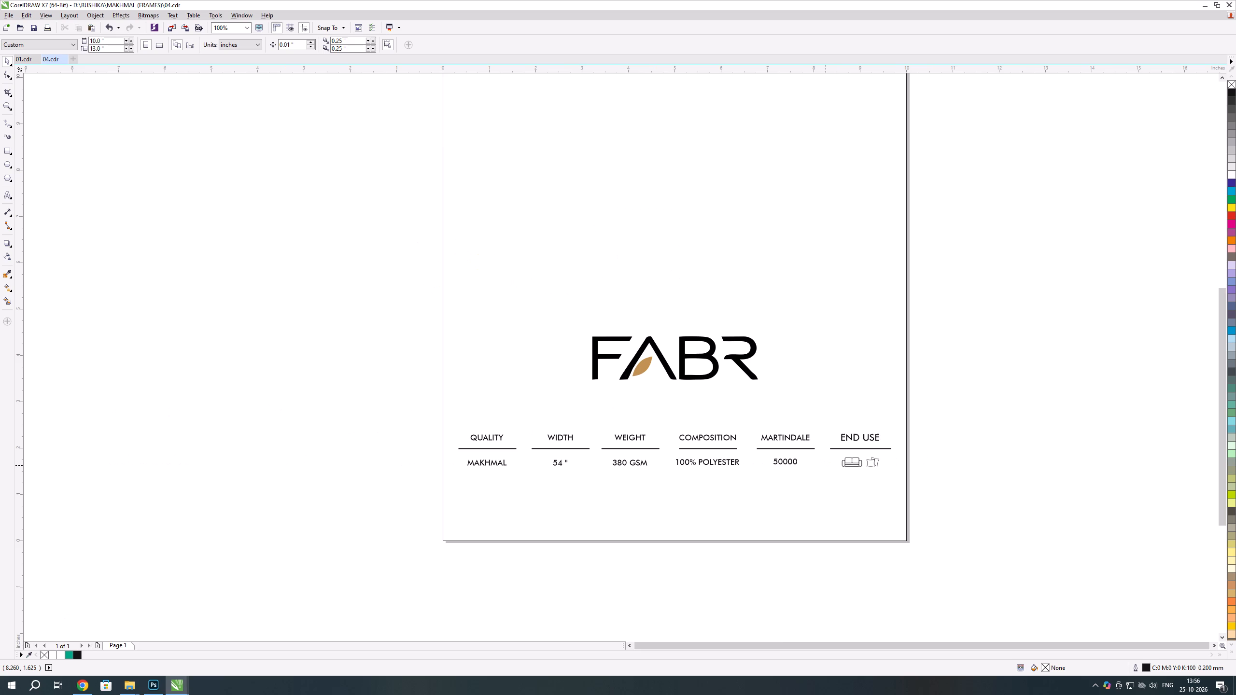
pyautogui.scroll(1, 826, 465)
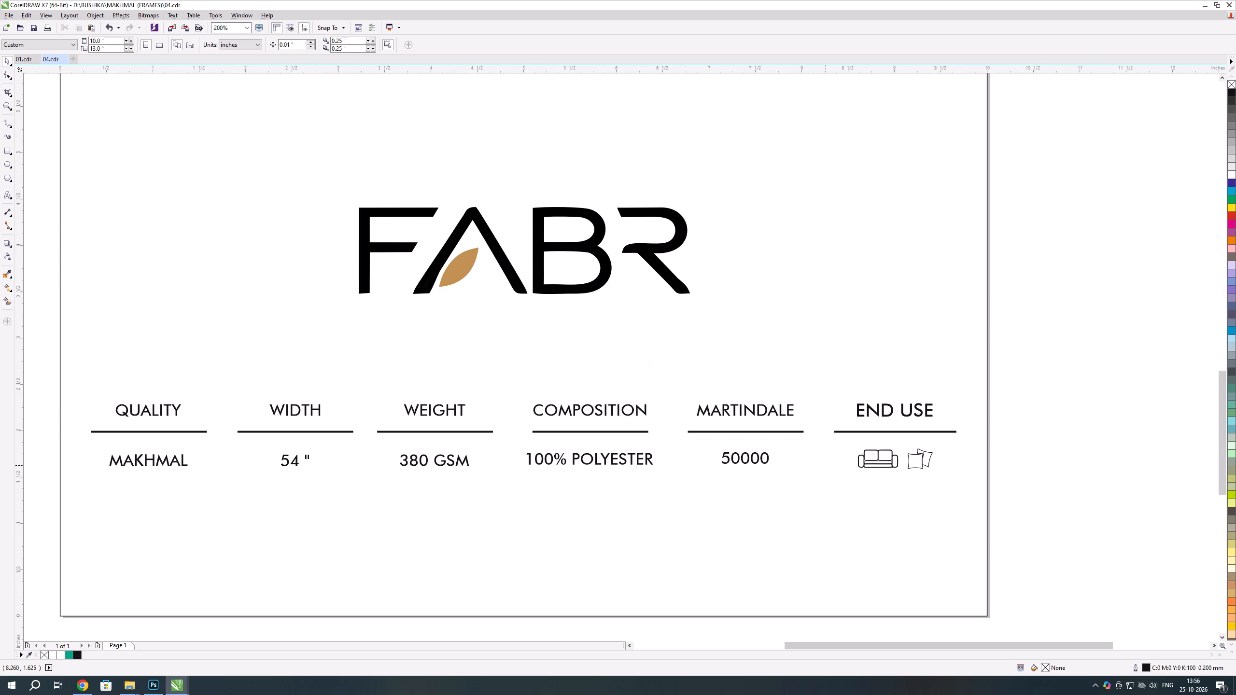
pyautogui.scroll(-1, 826, 465)
pyautogui.scroll(1, 772, 462)
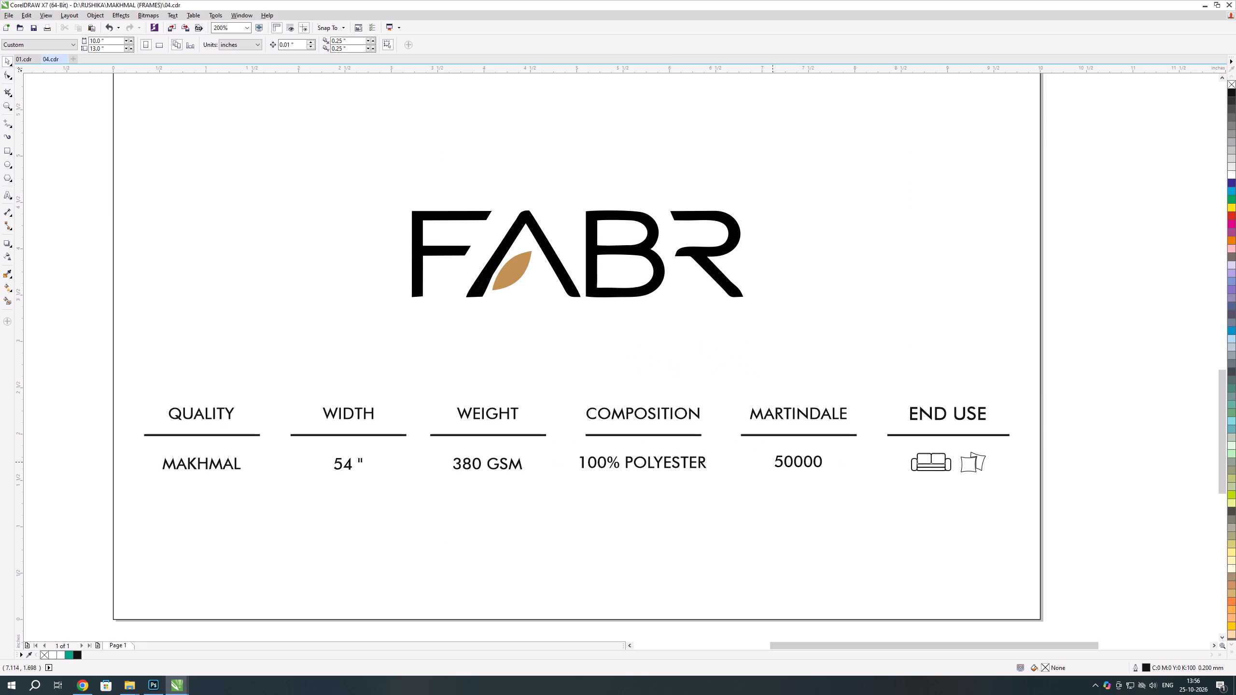
# Switch to File Explorer and open the PHOTO folder inside Downloads.
pyautogui.hotkey('alt', 'Tab')
pyautogui.hotkey('alt', 'Tab')
pyautogui.hotkey('alt', 'Tab')
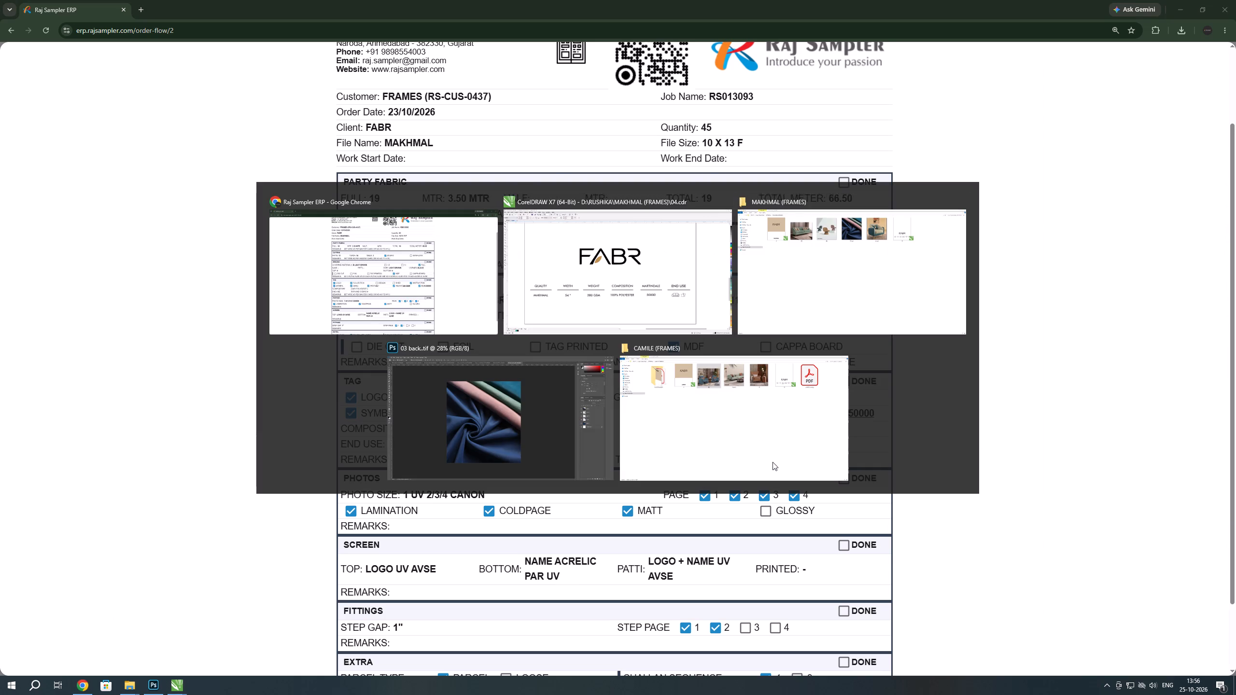
pyautogui.click(28, 150)
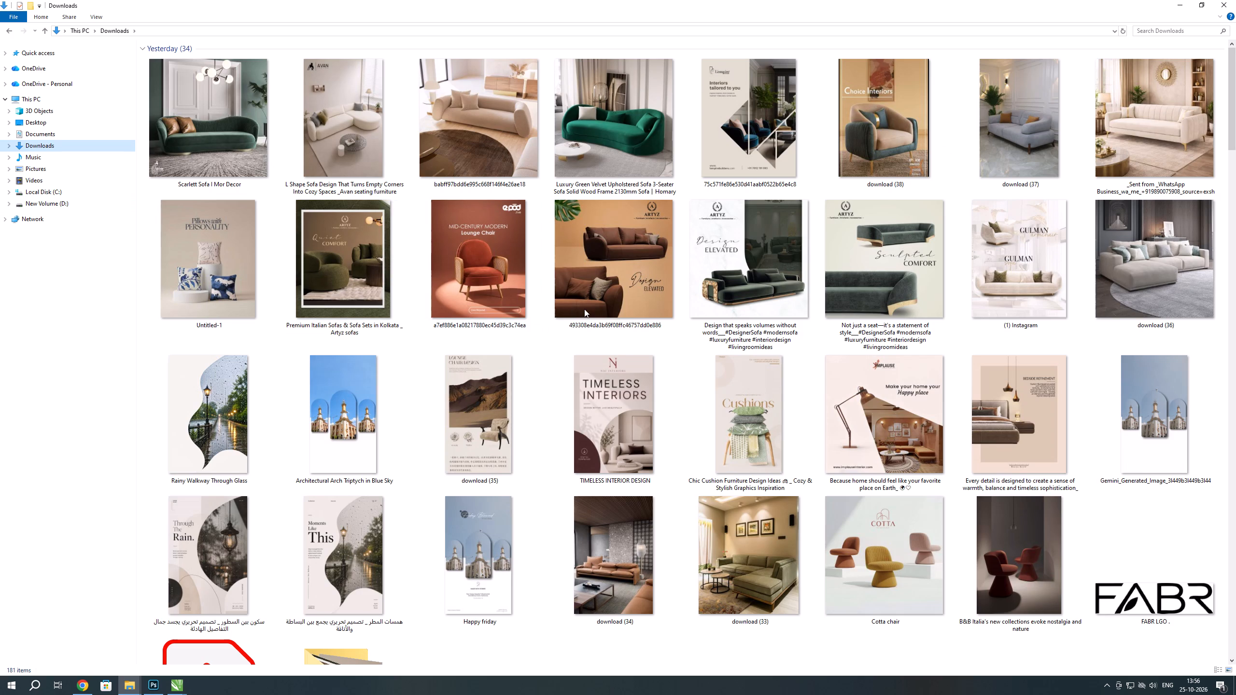
pyautogui.scroll(-1, 584, 309)
pyautogui.click(351, 462)
pyautogui.click(351, 462)
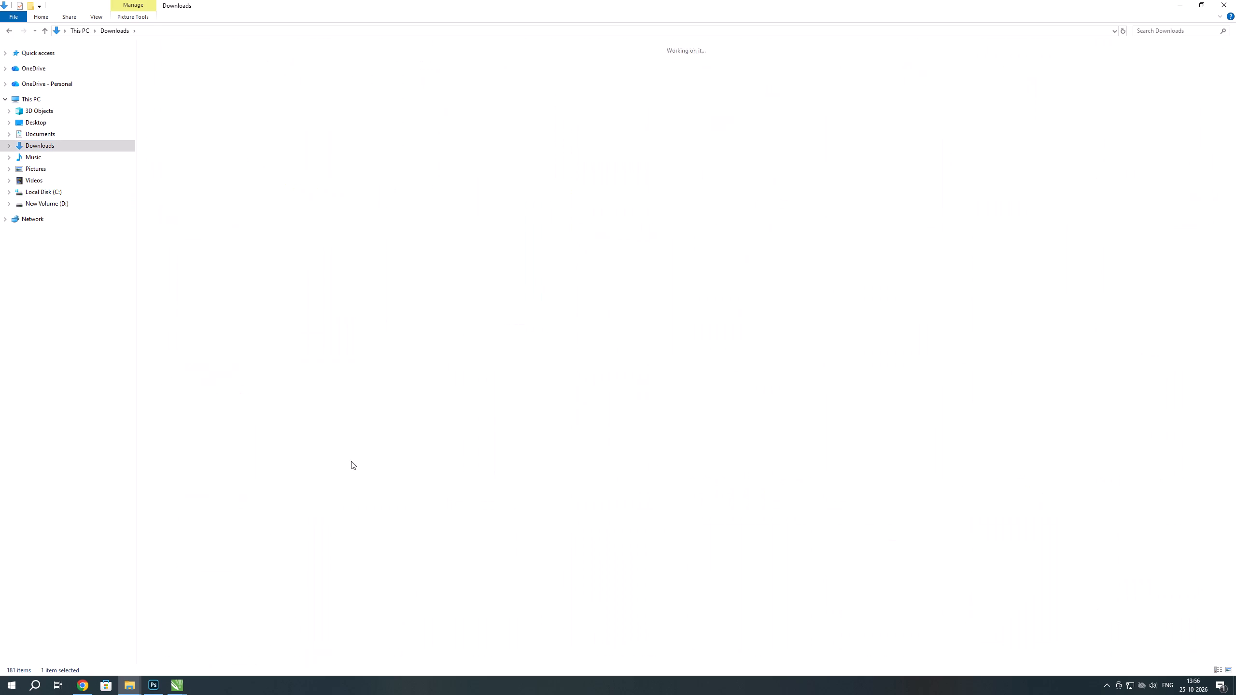
# Preview the mid-century lounge chair image and the "Sculpted Comfort" sofa image, closing each viewer.
pyautogui.doubleClick(606, 138)
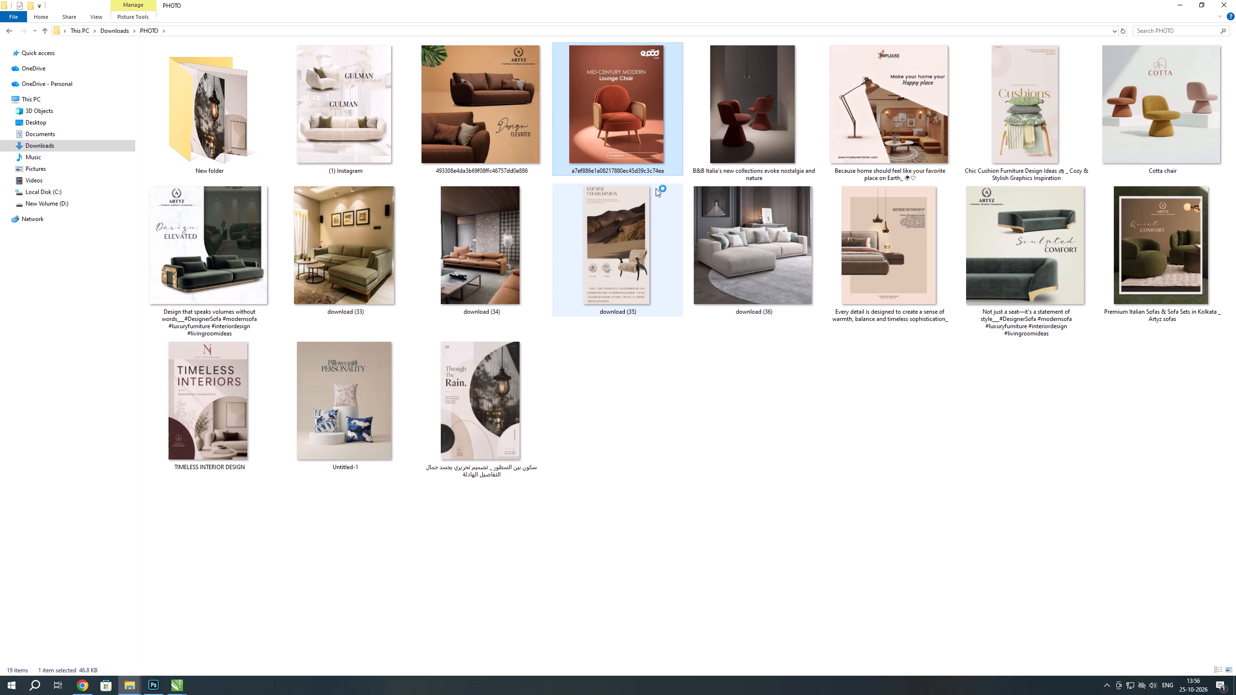
pyautogui.doubleClick(617, 140)
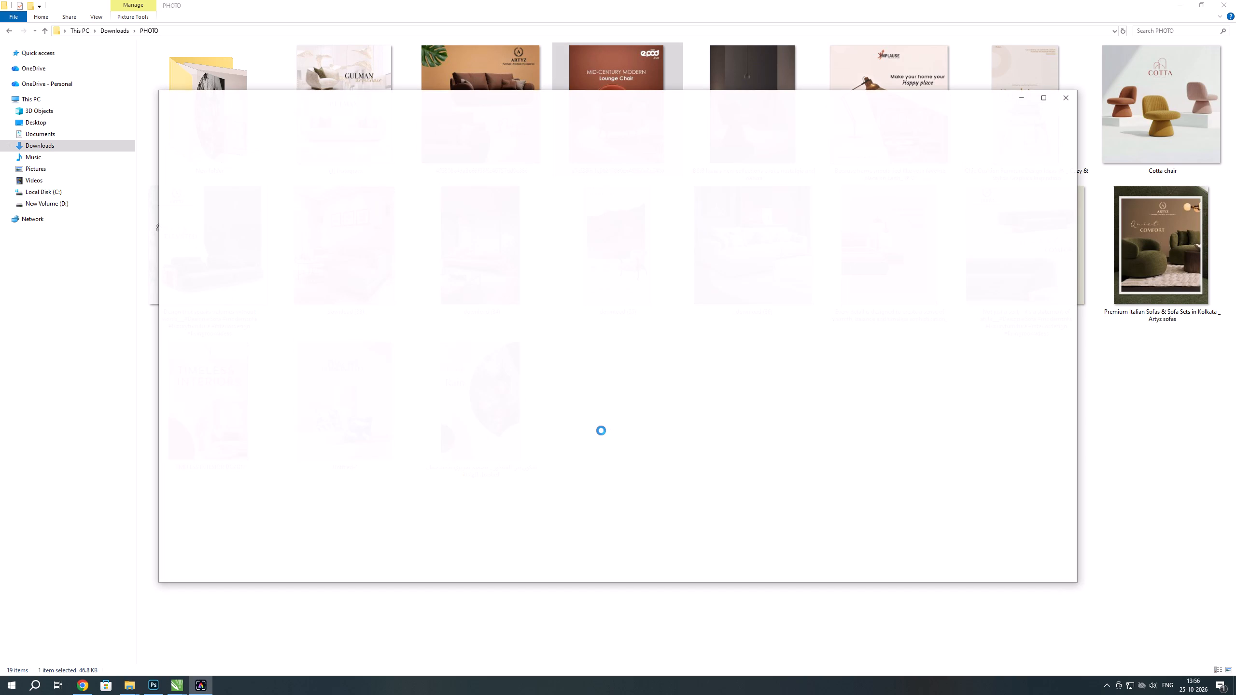
pyautogui.scroll(2, 609, 434)
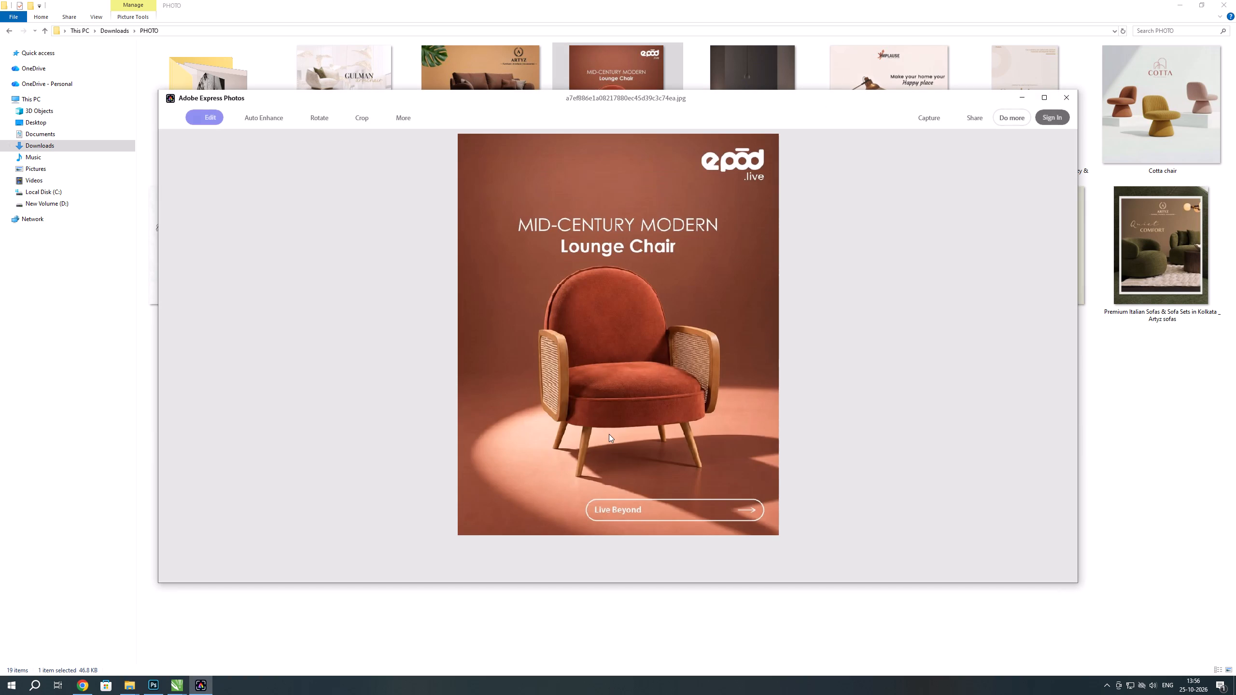
pyautogui.scroll(5, 609, 434)
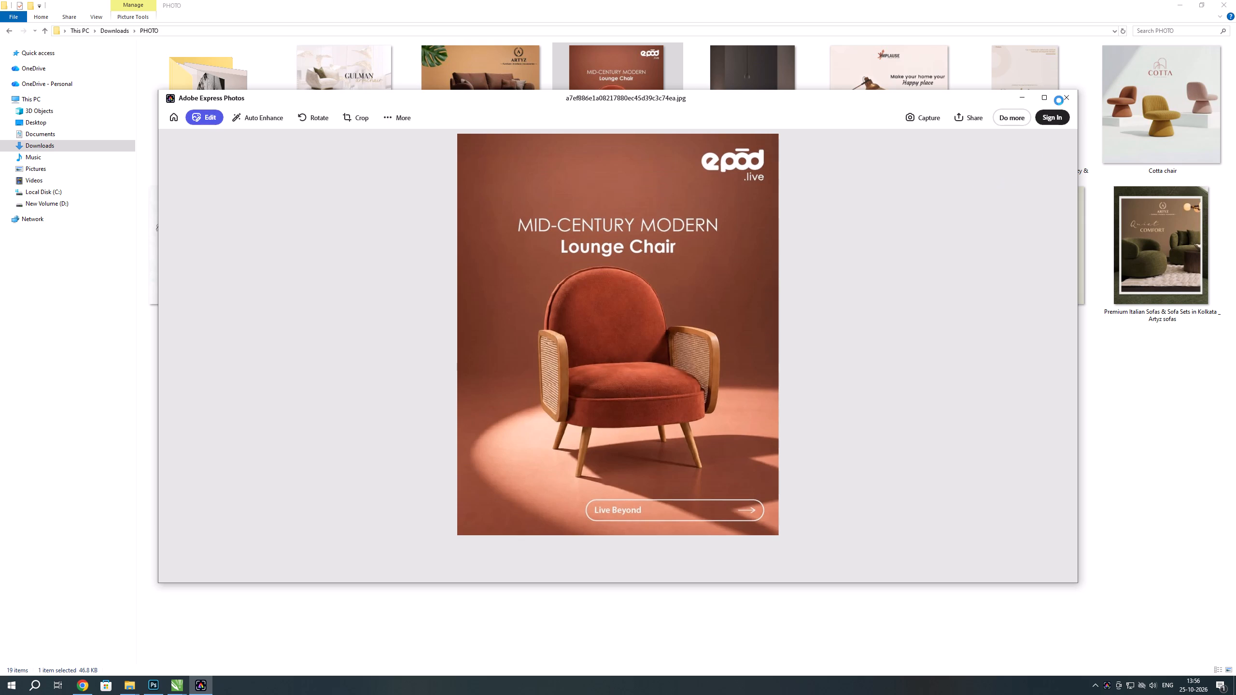
pyautogui.click(1070, 100)
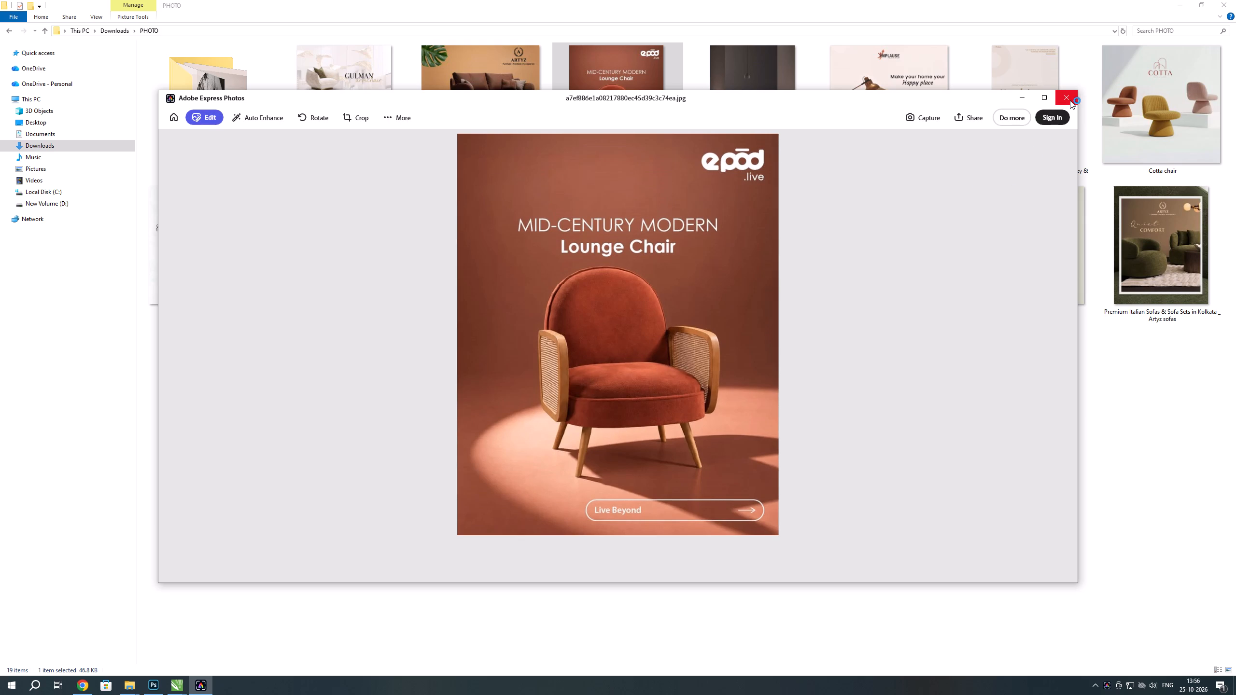
pyautogui.click(1069, 100)
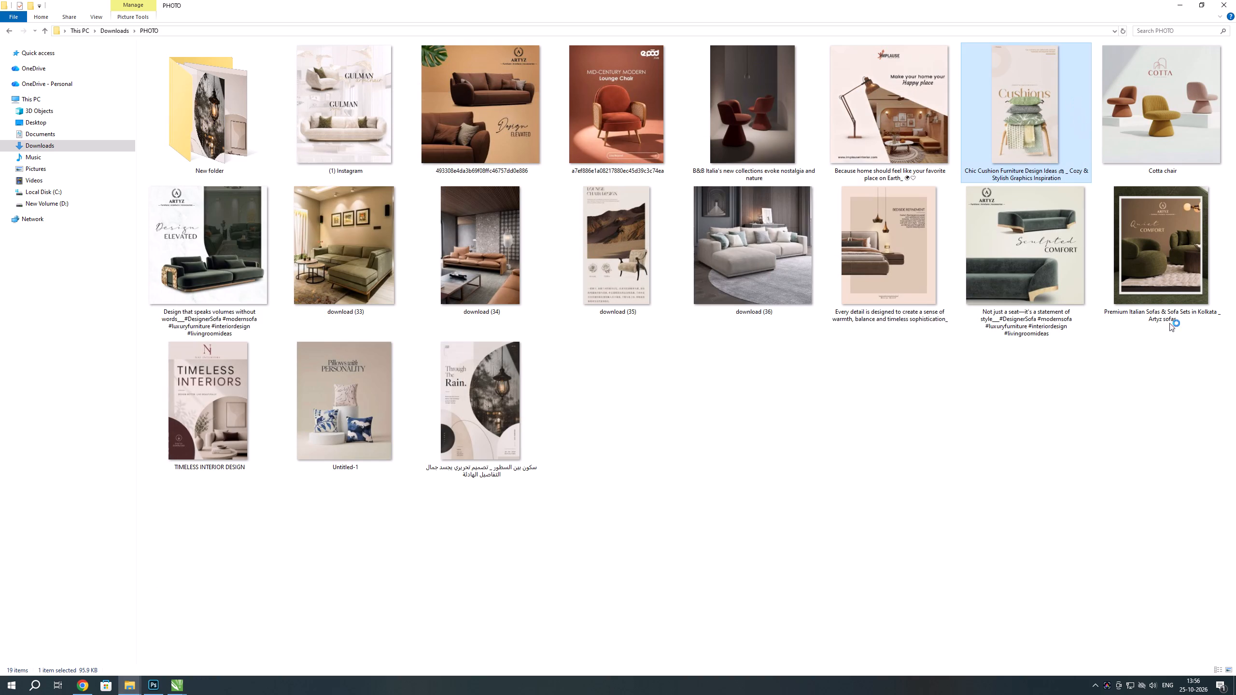
pyautogui.click(1082, 386)
pyautogui.doubleClick(1047, 279)
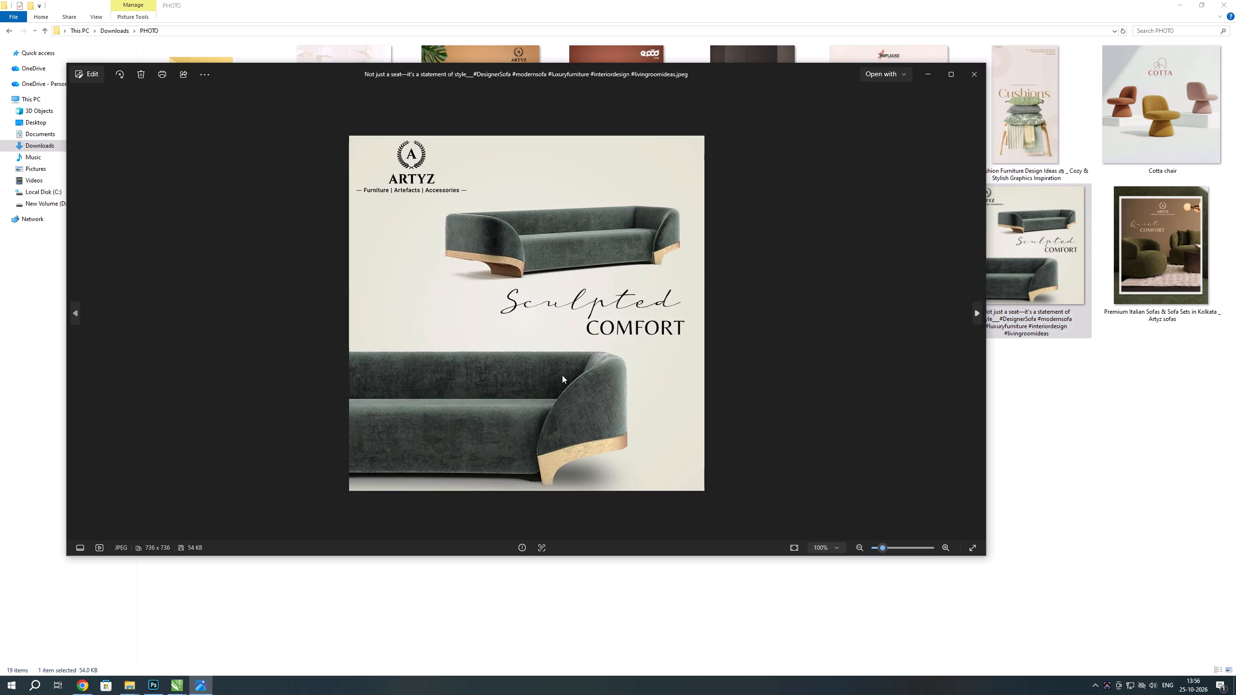
pyautogui.click(974, 75)
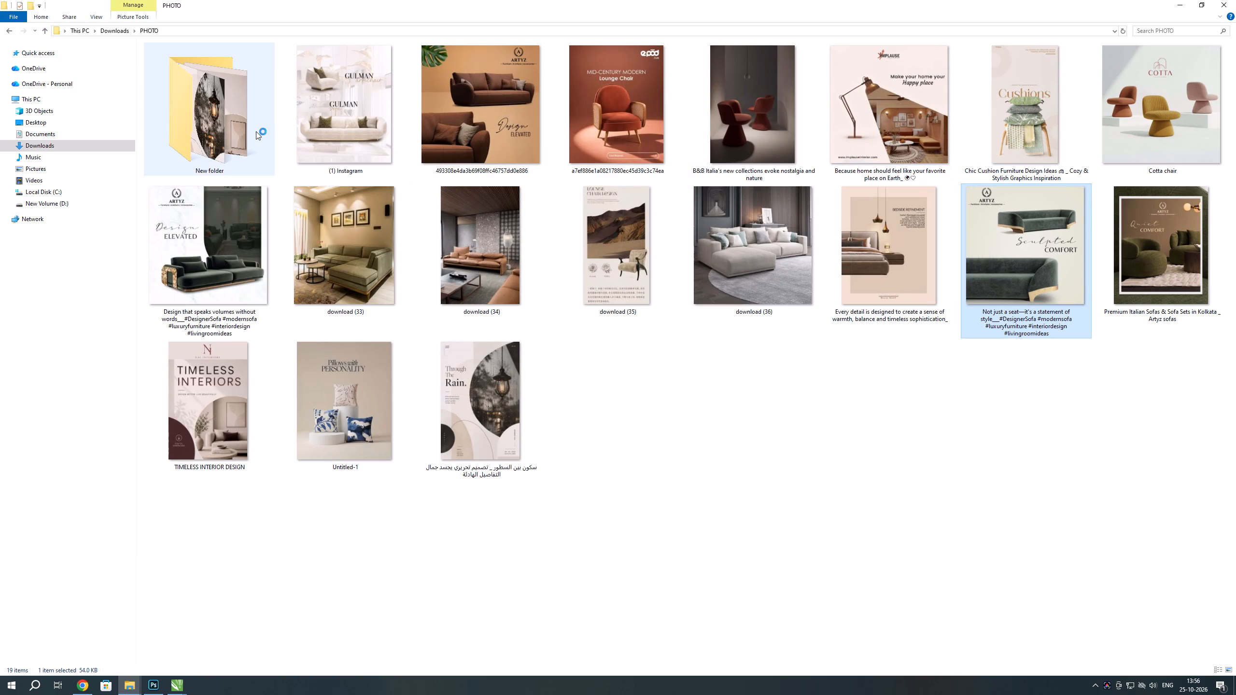
# Open the image "Bronze Lamp, Caramel Sofa Showcase" from PHOTO's New folder as a document in Photoshop.
pyautogui.doubleClick(256, 131)
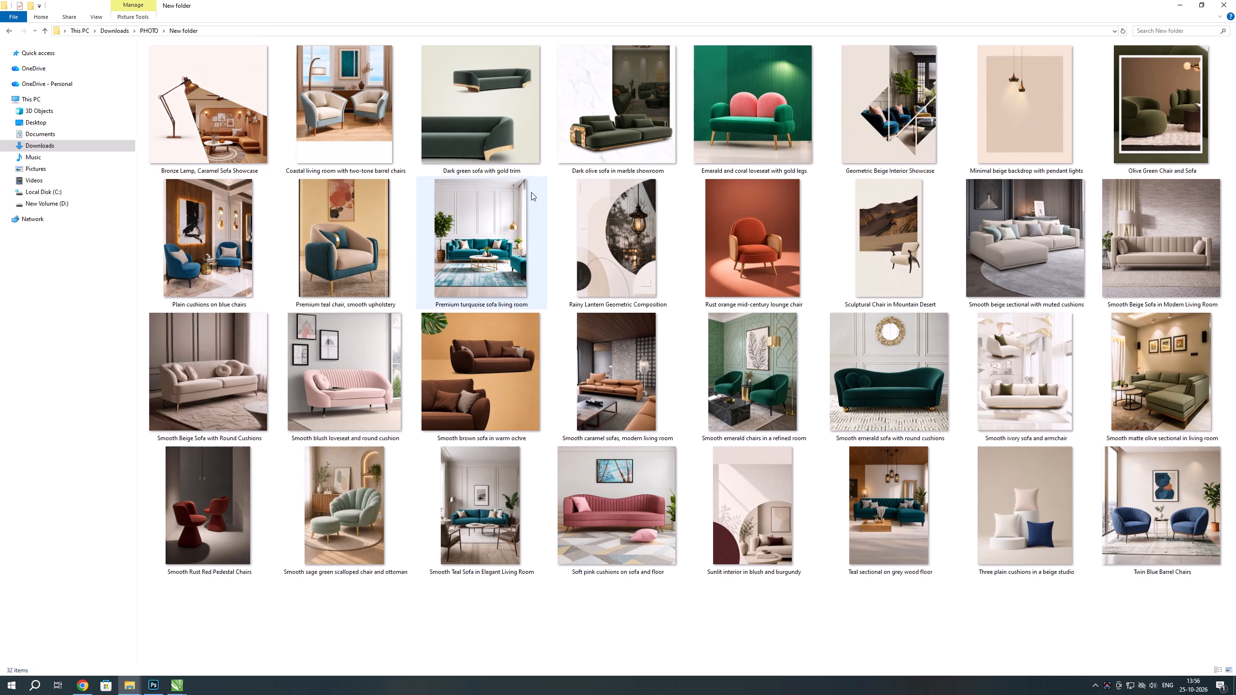
pyautogui.click(478, 225)
pyautogui.click(624, 245)
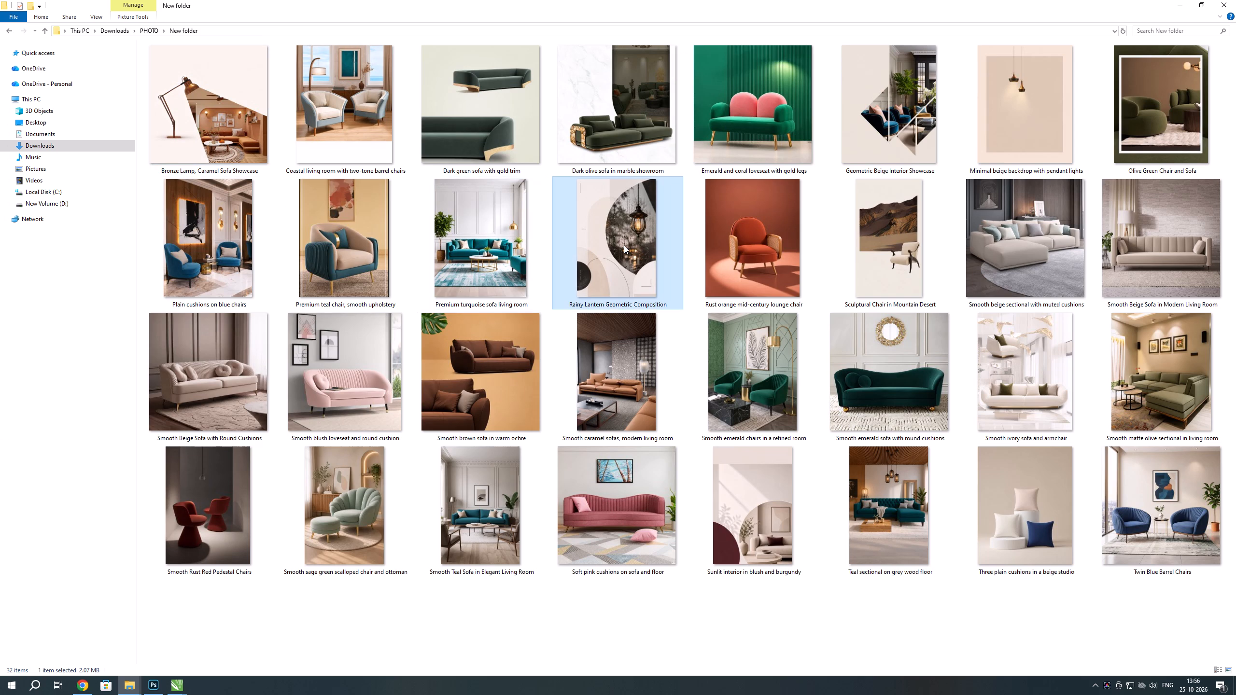
pyautogui.click(195, 88)
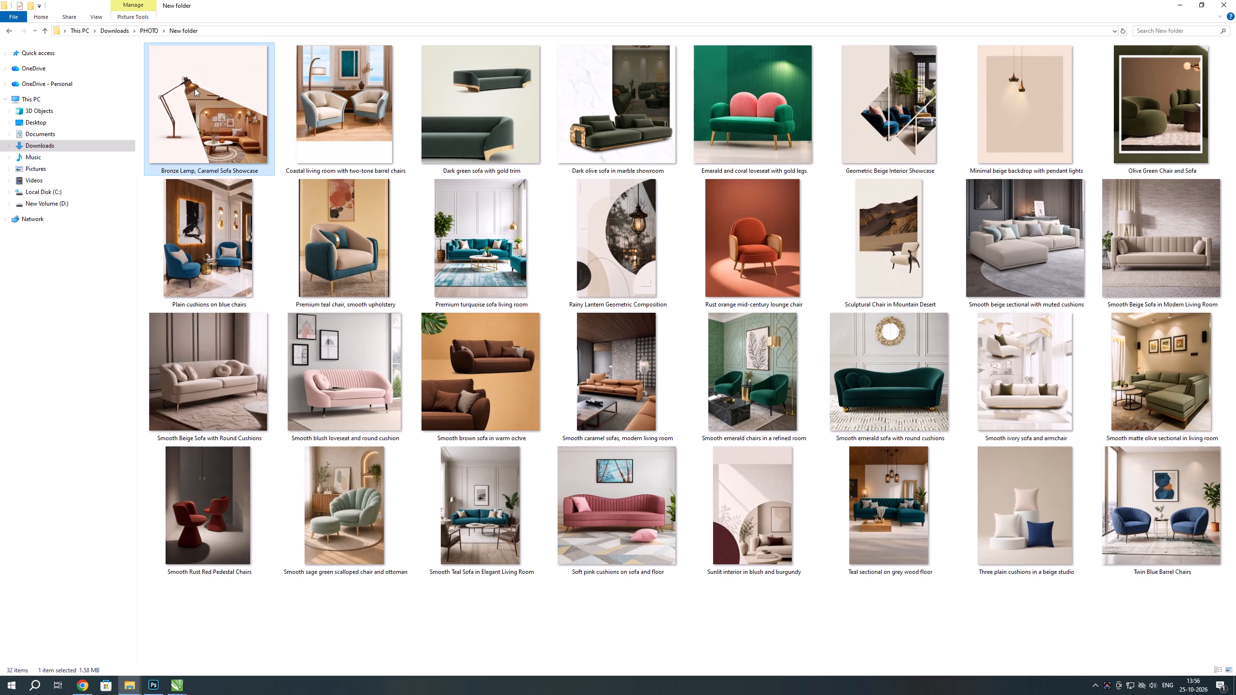
pyautogui.moveTo(216, 70); pyautogui.dragTo(671, 296)
pyautogui.hotkey('alt', 'Tab')
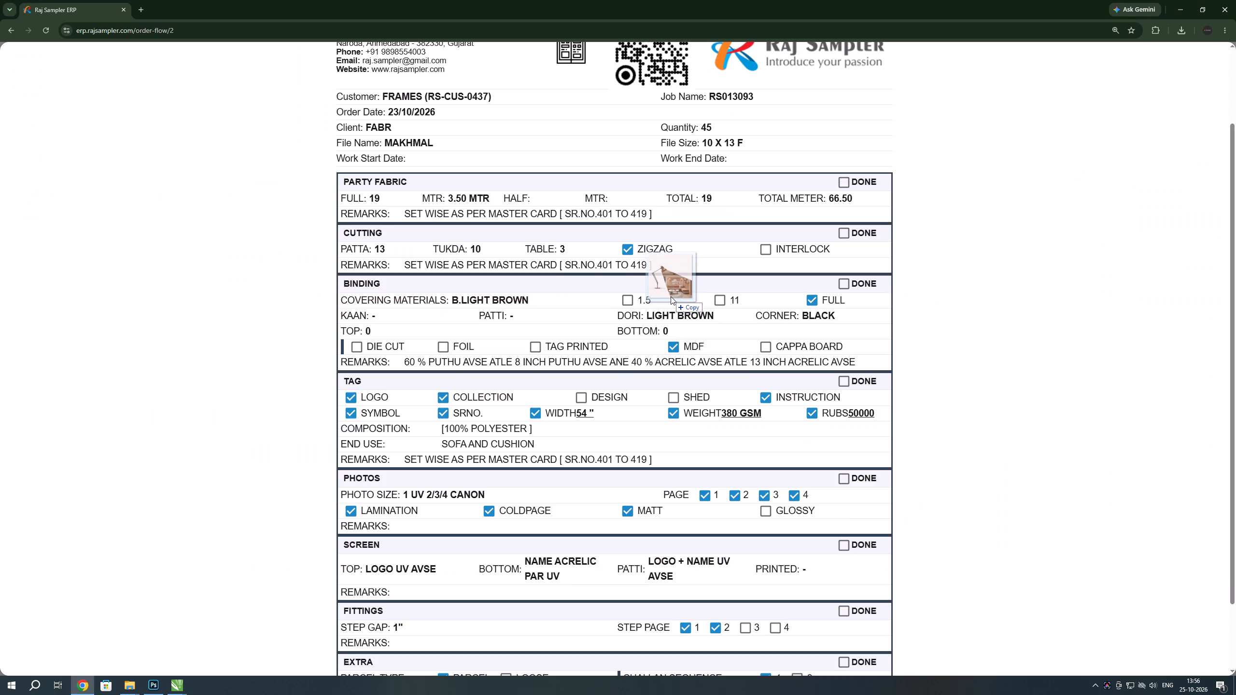
pyautogui.moveTo(671, 296); pyautogui.dragTo(836, 35)
pyautogui.hotkey('alt', 'Tab')
pyautogui.hotkey('alt', 'Tab')
pyautogui.hotkey('alt', 'Tab')
pyautogui.scroll(-3, 676, 332)
# Copy the whole lamp and sofa image and paste it into a new 9 x 12 inch, 300 ppi RGB document.
pyautogui.hotkey('ctrl', 'a')
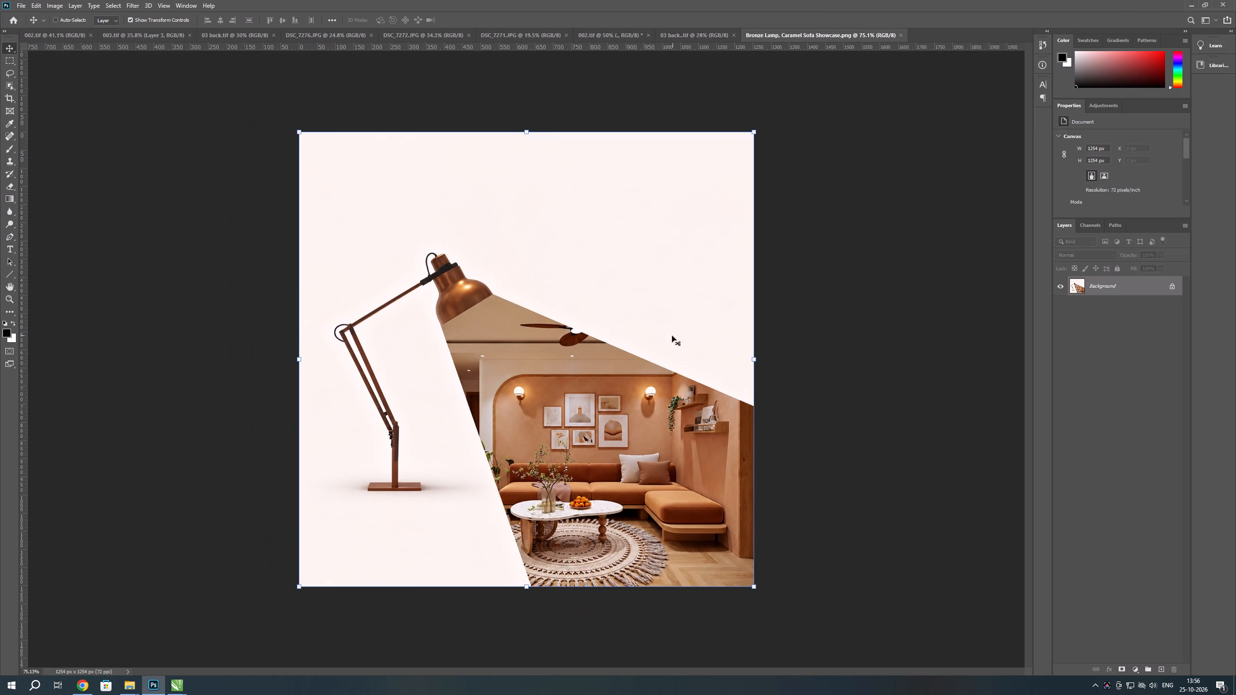
pyautogui.hotkey('ctrl', 'c')
pyautogui.hotkey('ctrl', 'n')
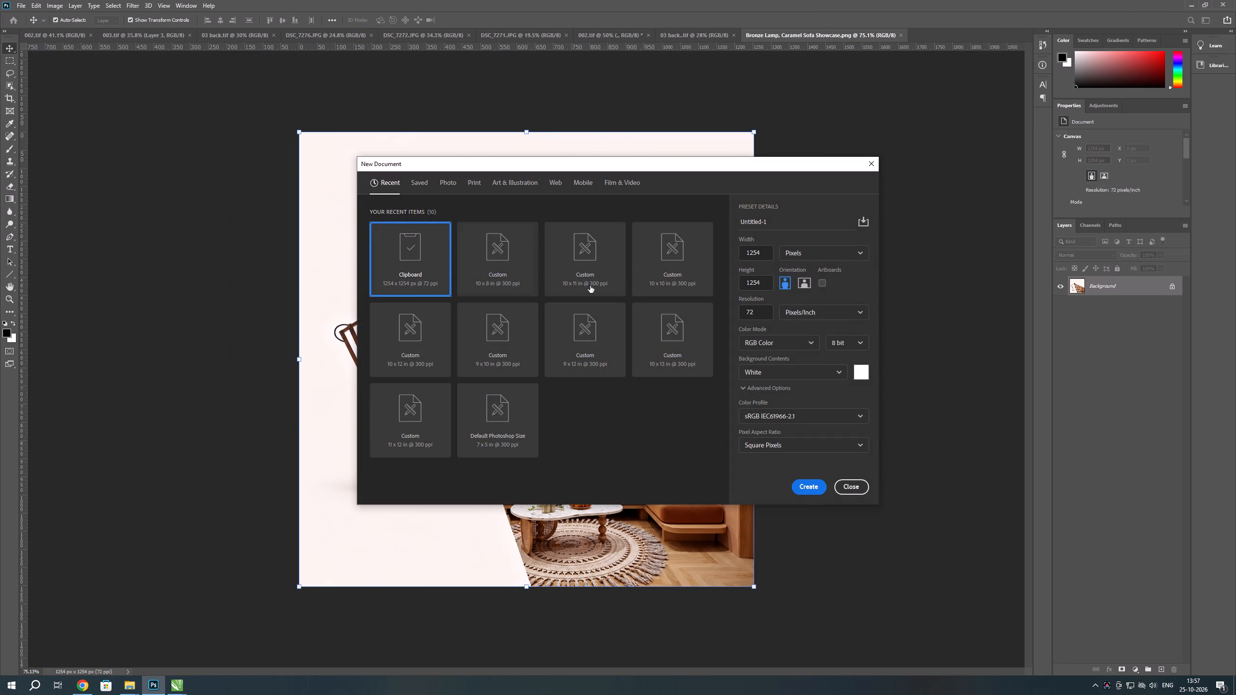
pyautogui.click(595, 344)
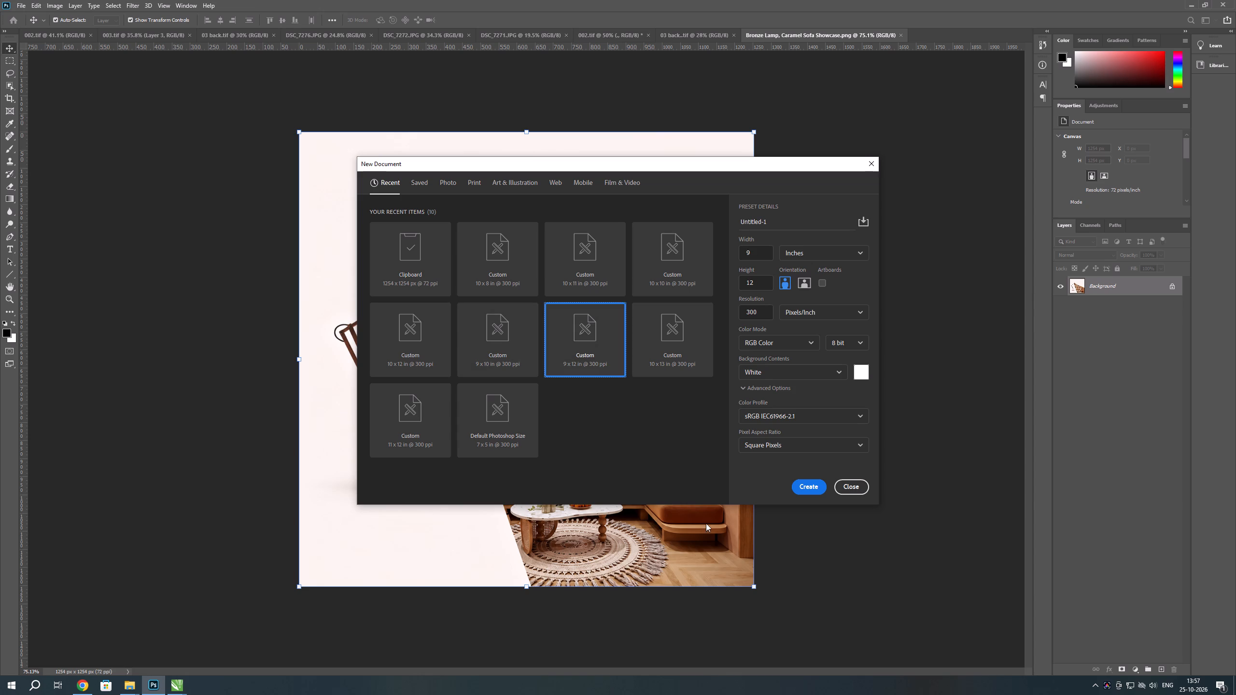
pyautogui.click(803, 485)
pyautogui.hotkey('ctrl', 'v')
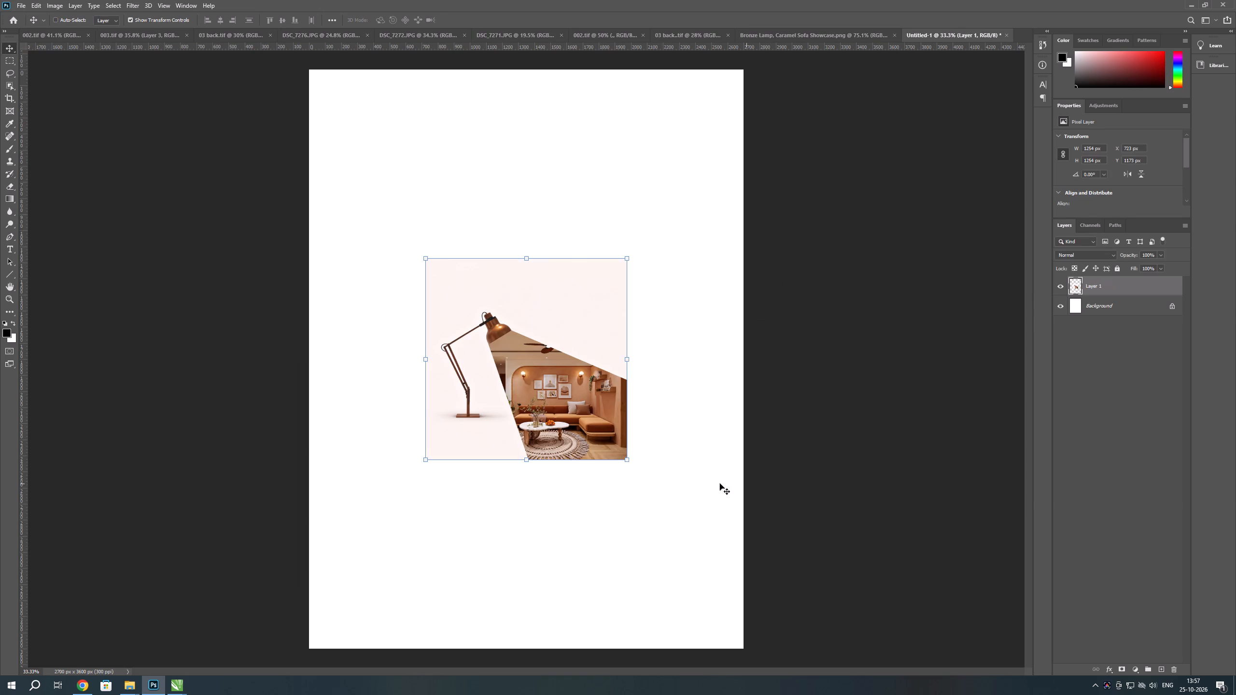
# Align the pasted image to the page's upper-left corner and scale it proportionally to about 215% to span the full page width.
pyautogui.hotkey('ctrl', 't')
pyautogui.moveTo(566, 360); pyautogui.dragTo(447, 171)
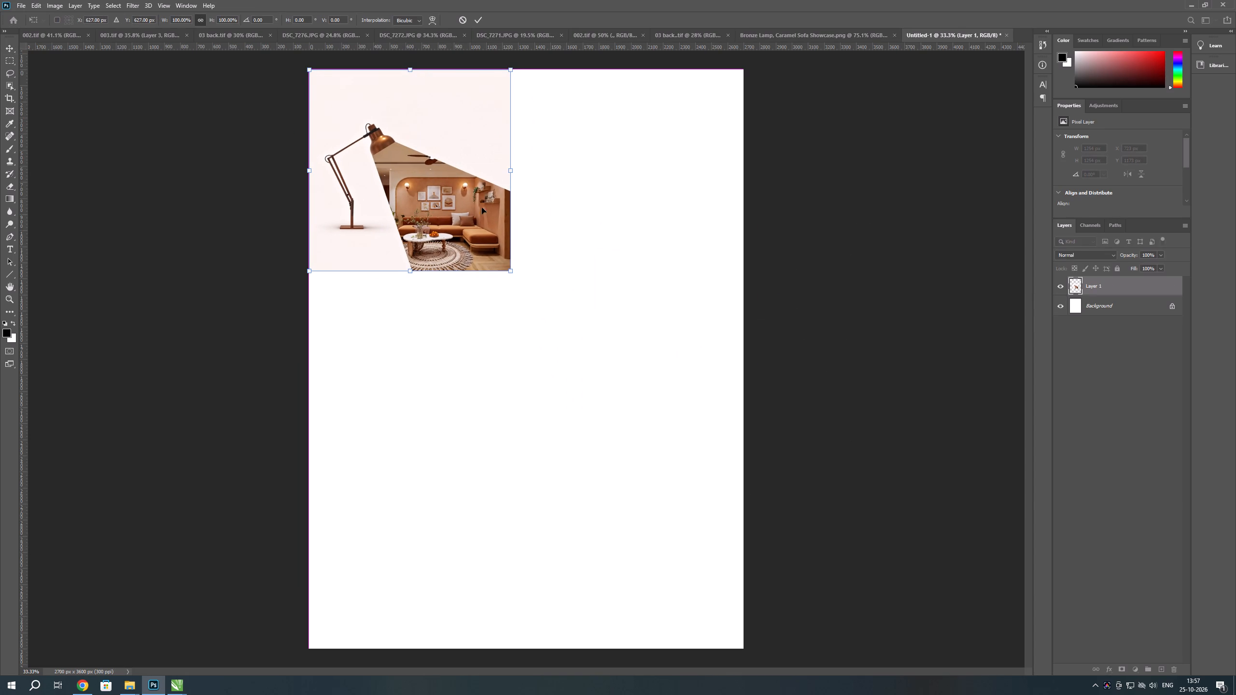
pyautogui.moveTo(513, 271); pyautogui.dragTo(690, 565)
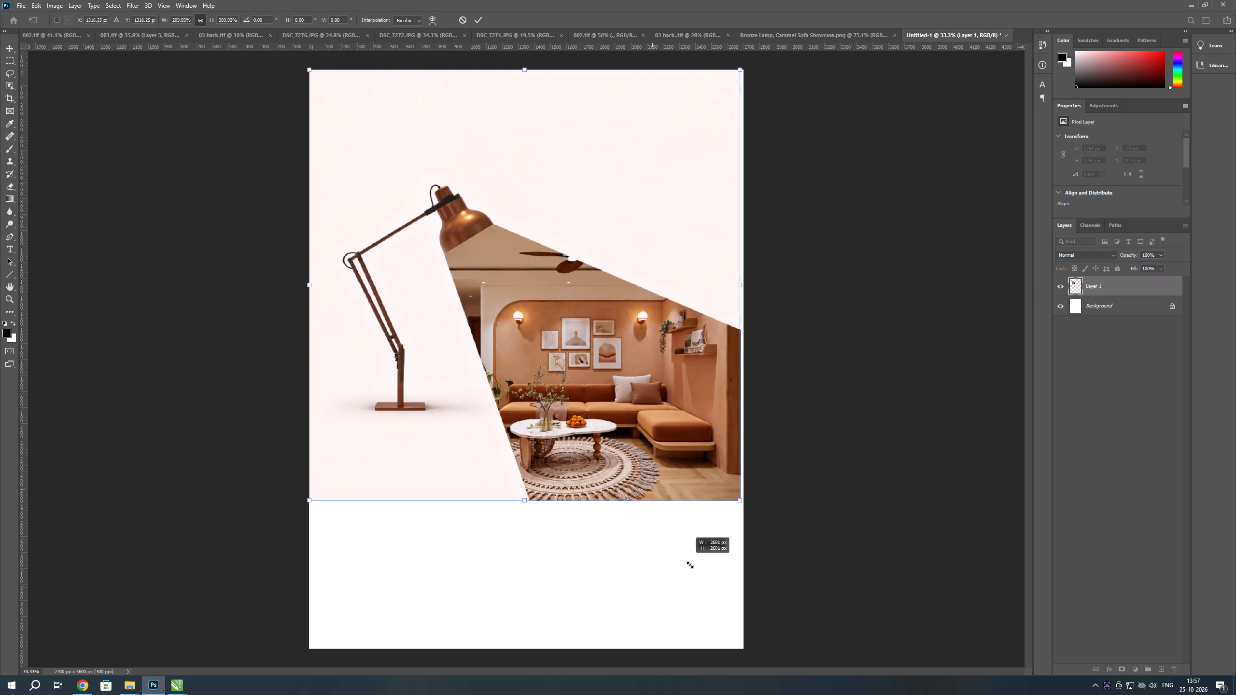
pyautogui.moveTo(690, 565); pyautogui.dragTo(683, 568)
pyautogui.moveTo(529, 507); pyautogui.dragTo(530, 517)
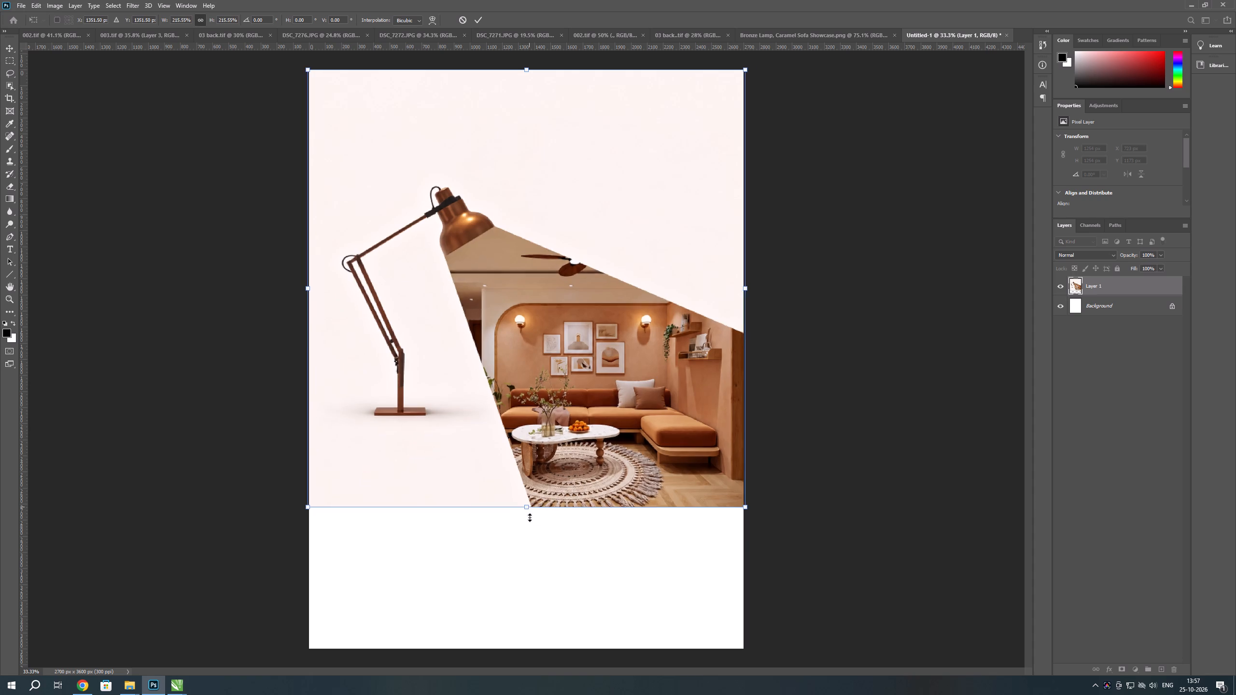
pyautogui.moveTo(530, 517); pyautogui.dragTo(503, 651)
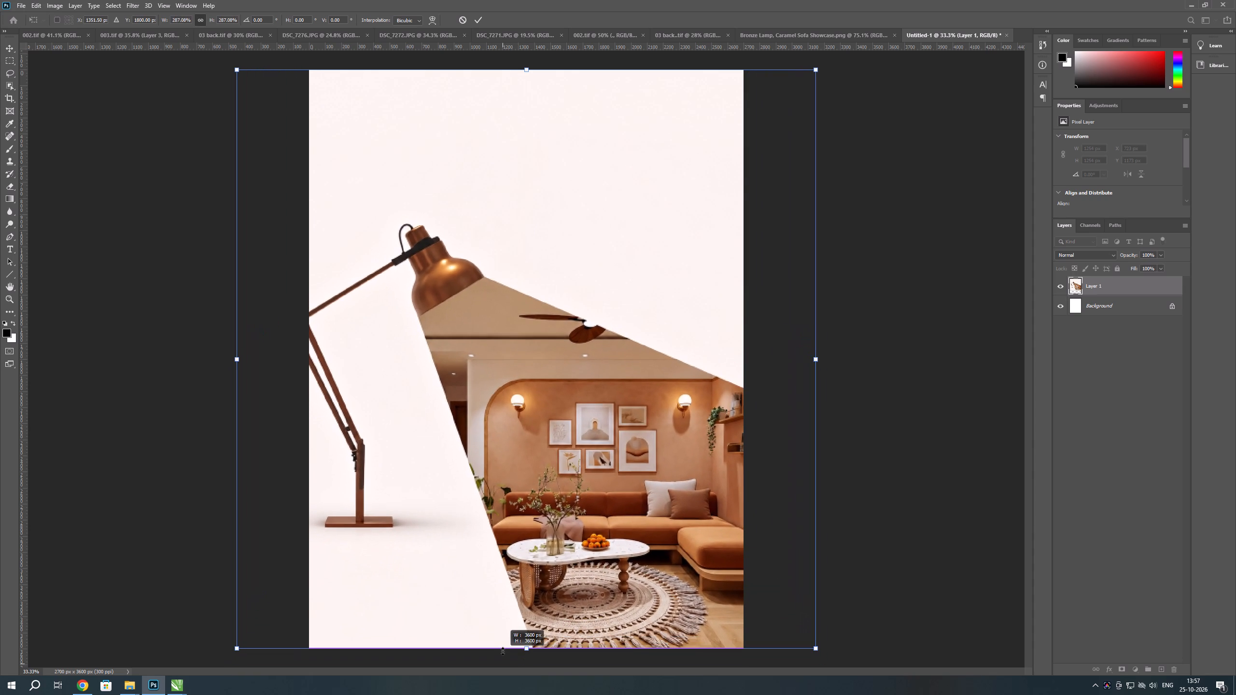
pyautogui.moveTo(503, 651); pyautogui.dragTo(491, 512)
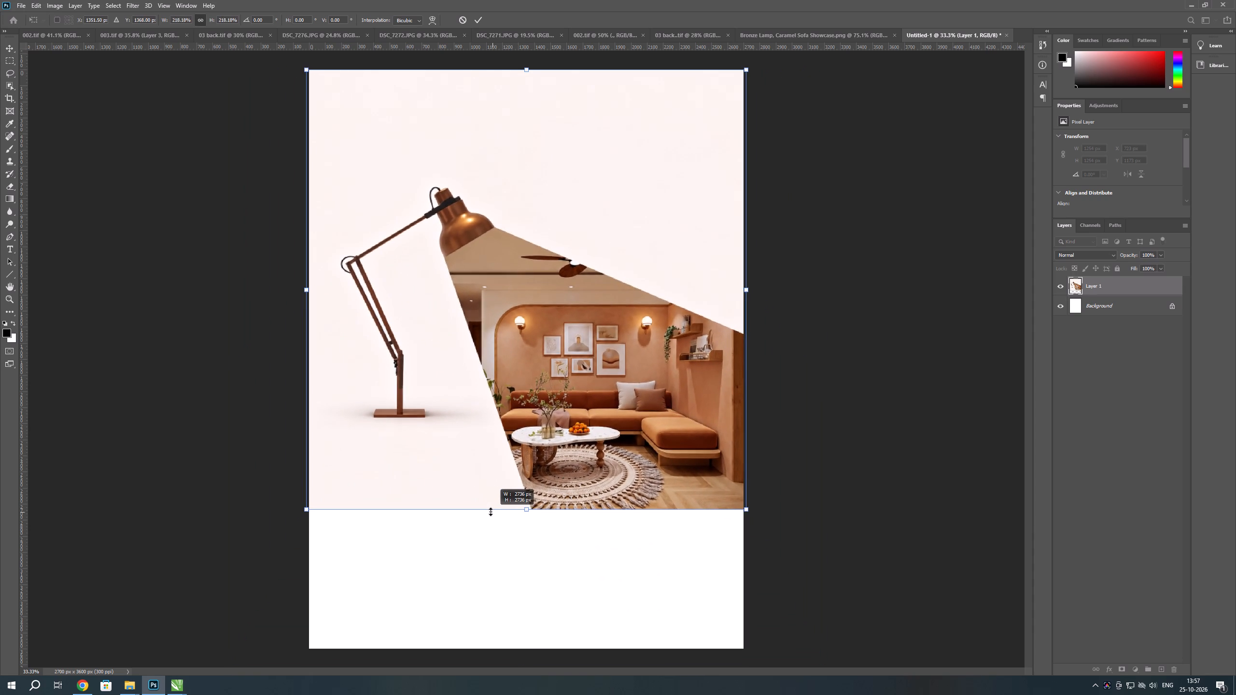
pyautogui.moveTo(491, 512); pyautogui.dragTo(489, 506)
pyautogui.click(546, 388)
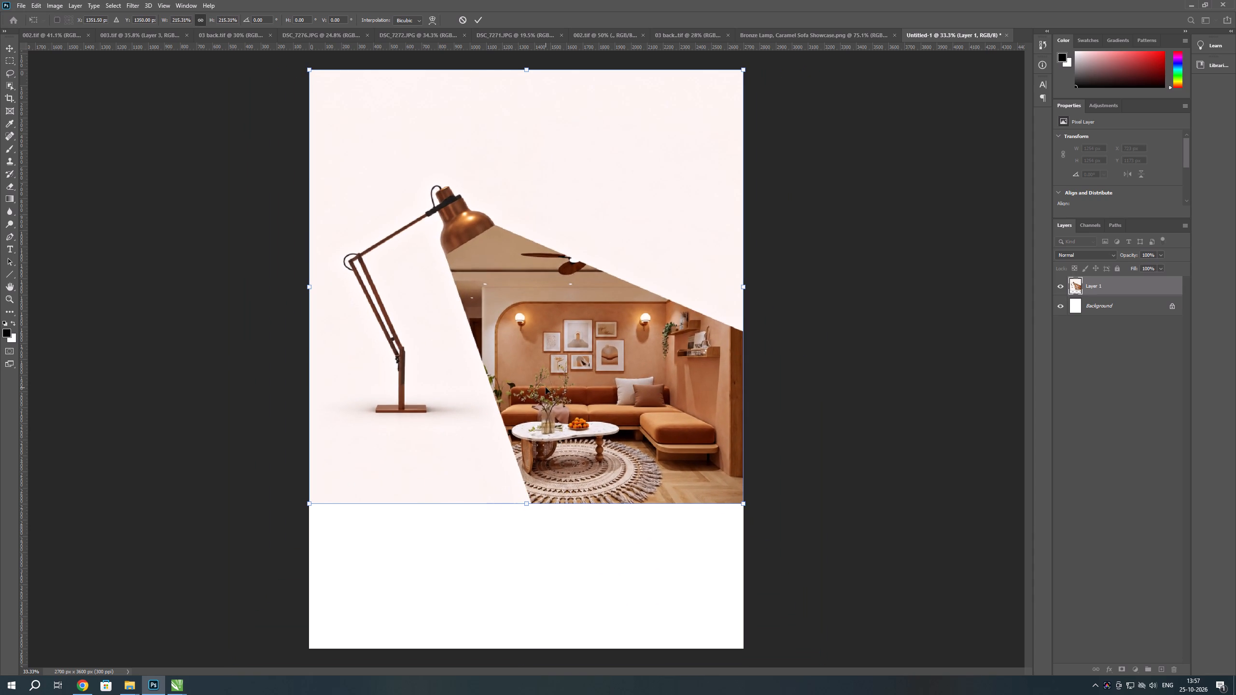
# Unlock the new document's white Background layer.
pyautogui.click(1175, 306)
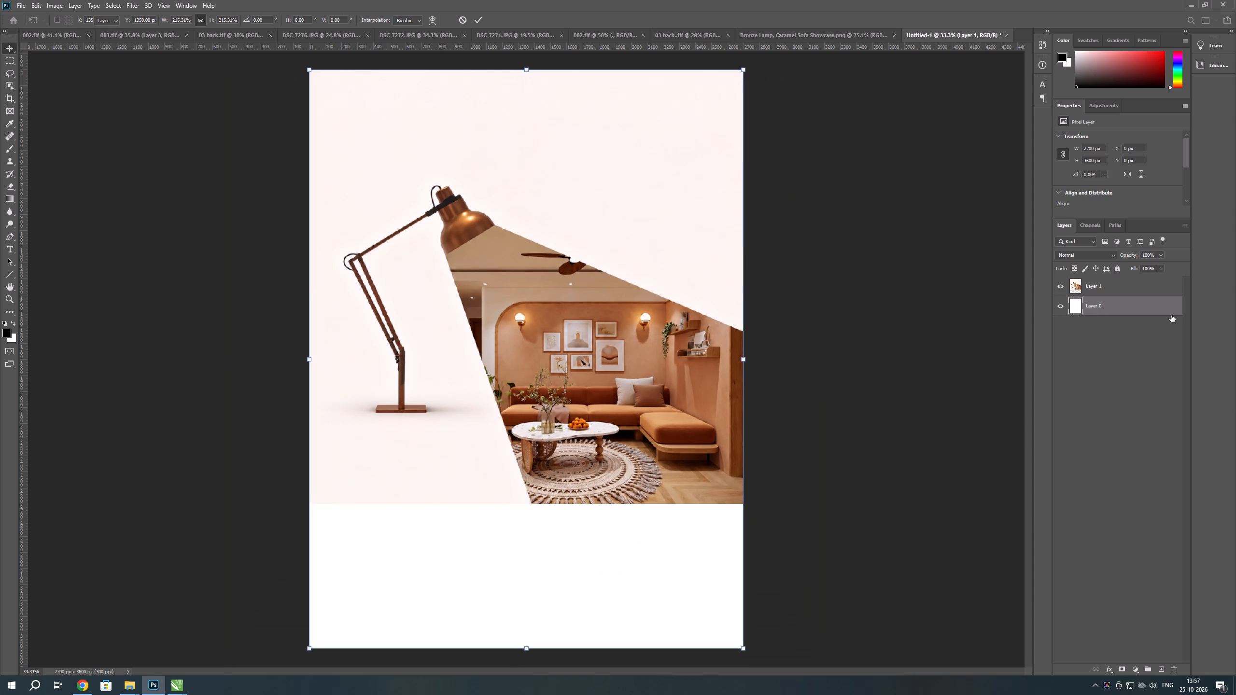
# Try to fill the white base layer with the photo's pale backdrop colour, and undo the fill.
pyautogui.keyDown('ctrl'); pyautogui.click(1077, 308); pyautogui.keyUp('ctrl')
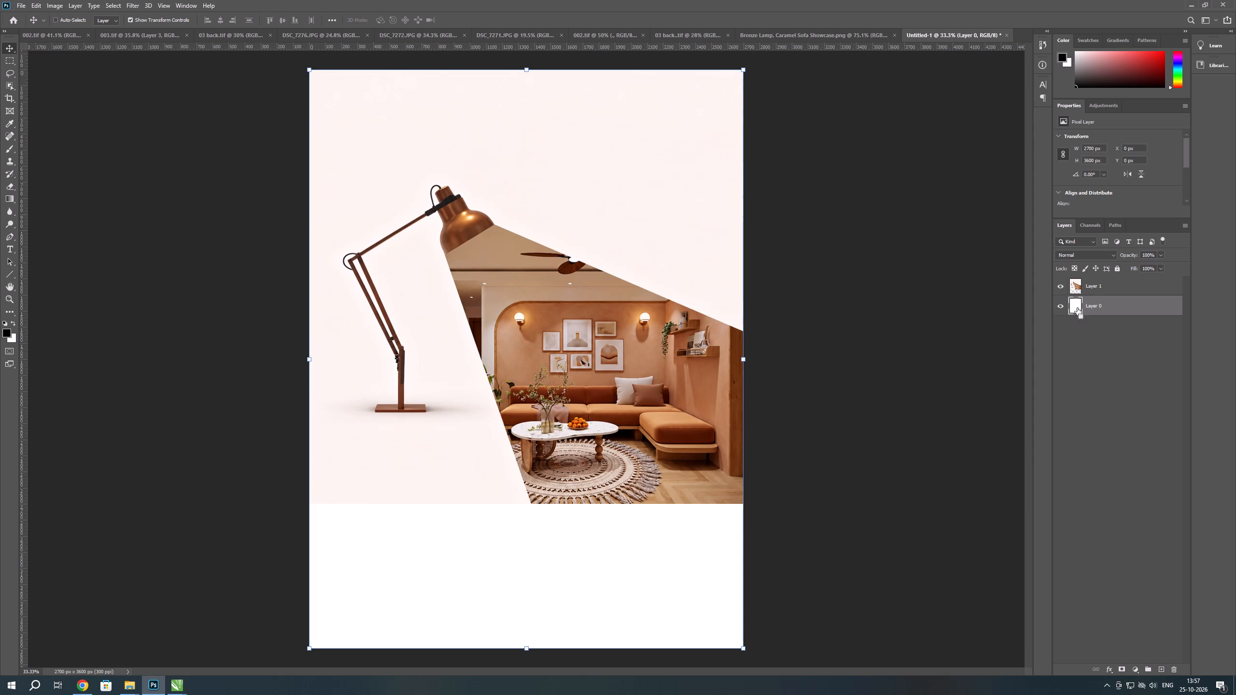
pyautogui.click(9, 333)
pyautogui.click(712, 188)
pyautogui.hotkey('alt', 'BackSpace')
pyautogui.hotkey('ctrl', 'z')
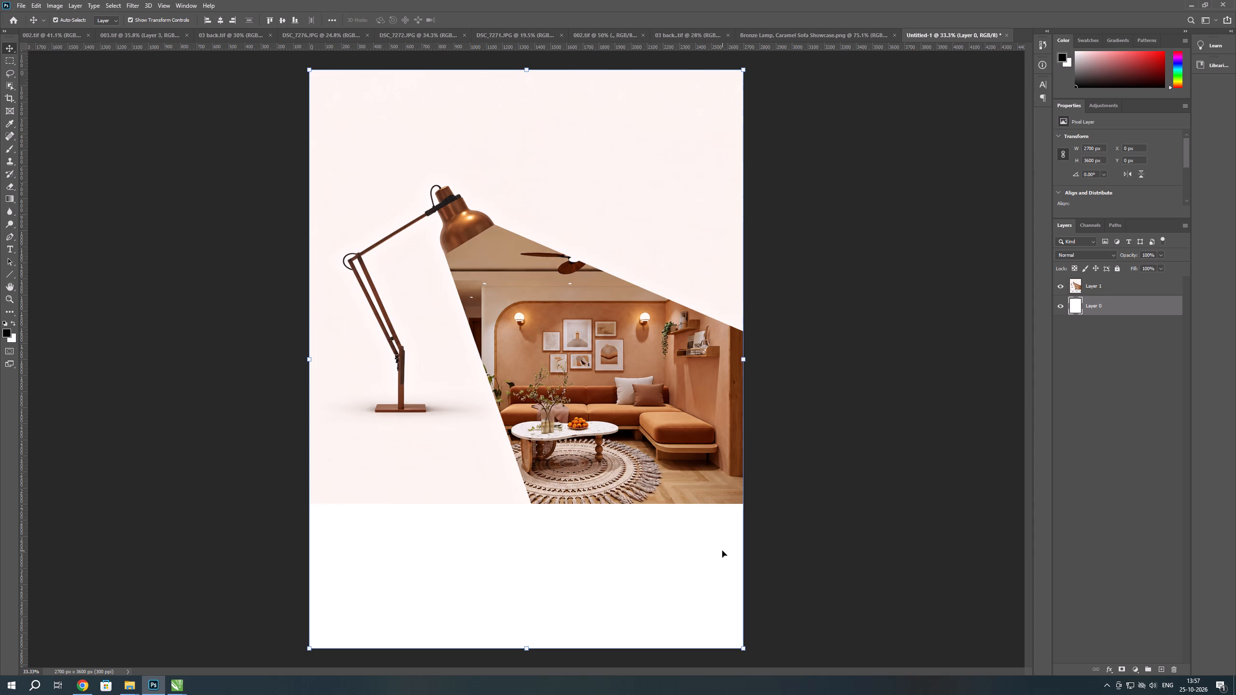
# Set the foreground colour to #f9f4ee, sampled from the photo's pale backdrop.
pyautogui.doubleClick(6, 334)
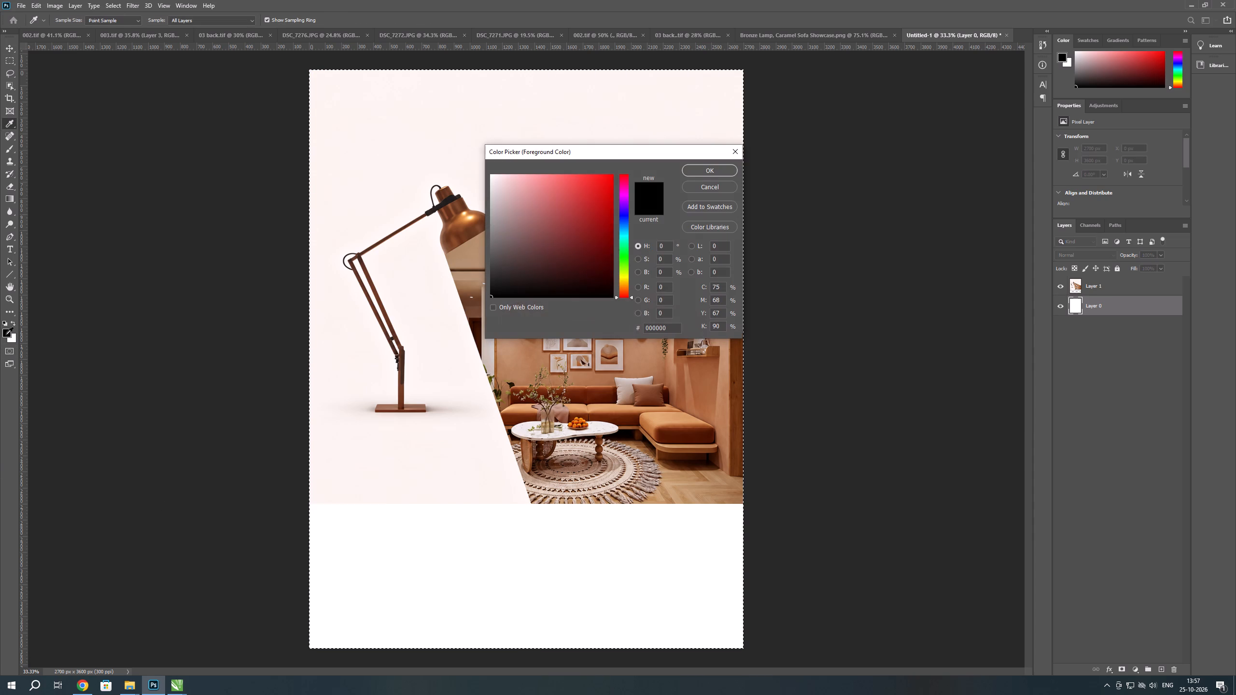
pyautogui.click(345, 373)
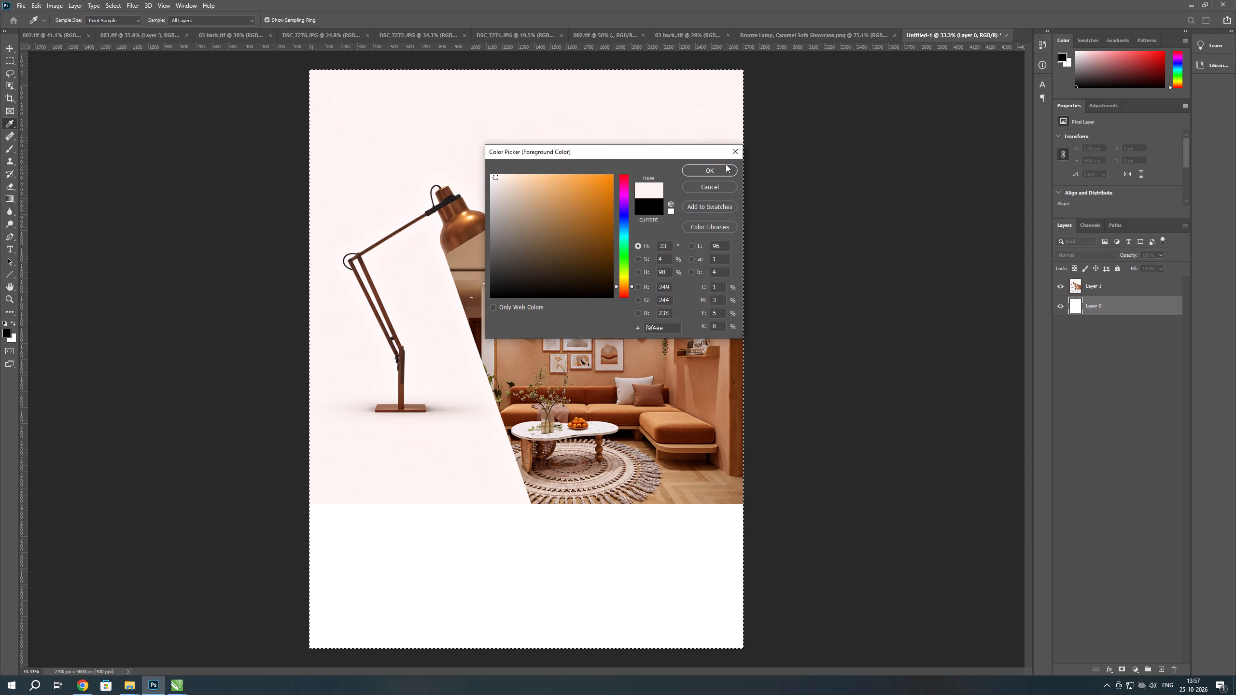
pyautogui.click(726, 173)
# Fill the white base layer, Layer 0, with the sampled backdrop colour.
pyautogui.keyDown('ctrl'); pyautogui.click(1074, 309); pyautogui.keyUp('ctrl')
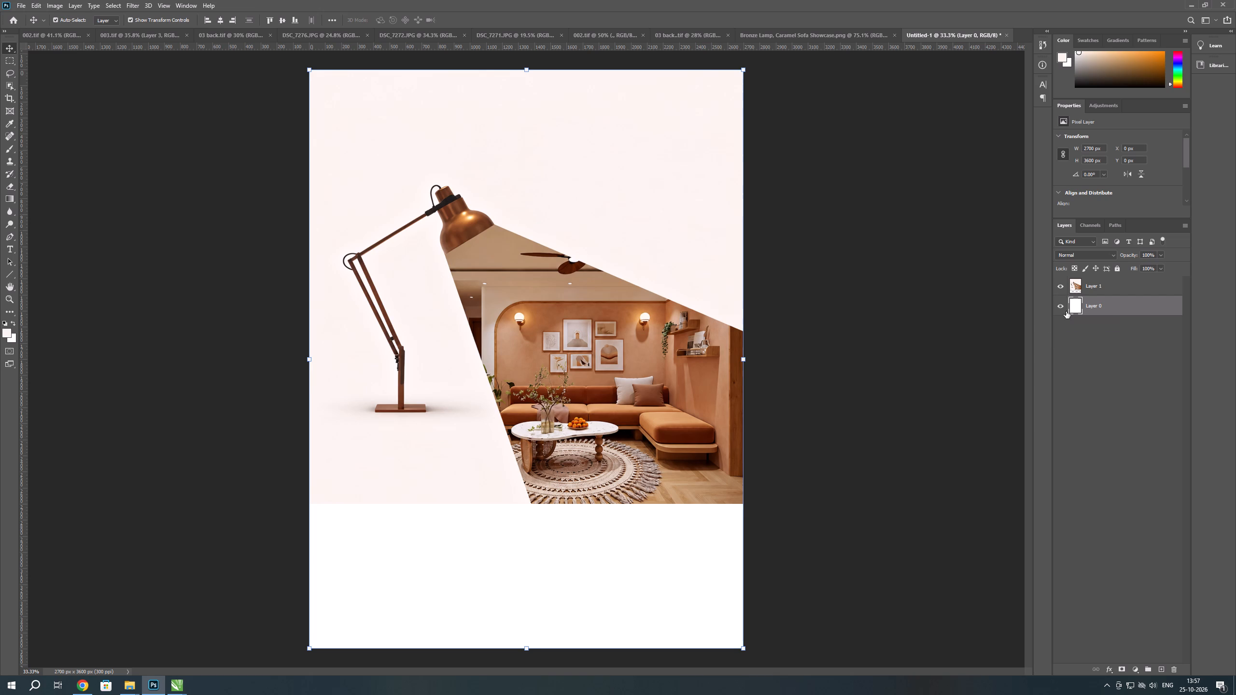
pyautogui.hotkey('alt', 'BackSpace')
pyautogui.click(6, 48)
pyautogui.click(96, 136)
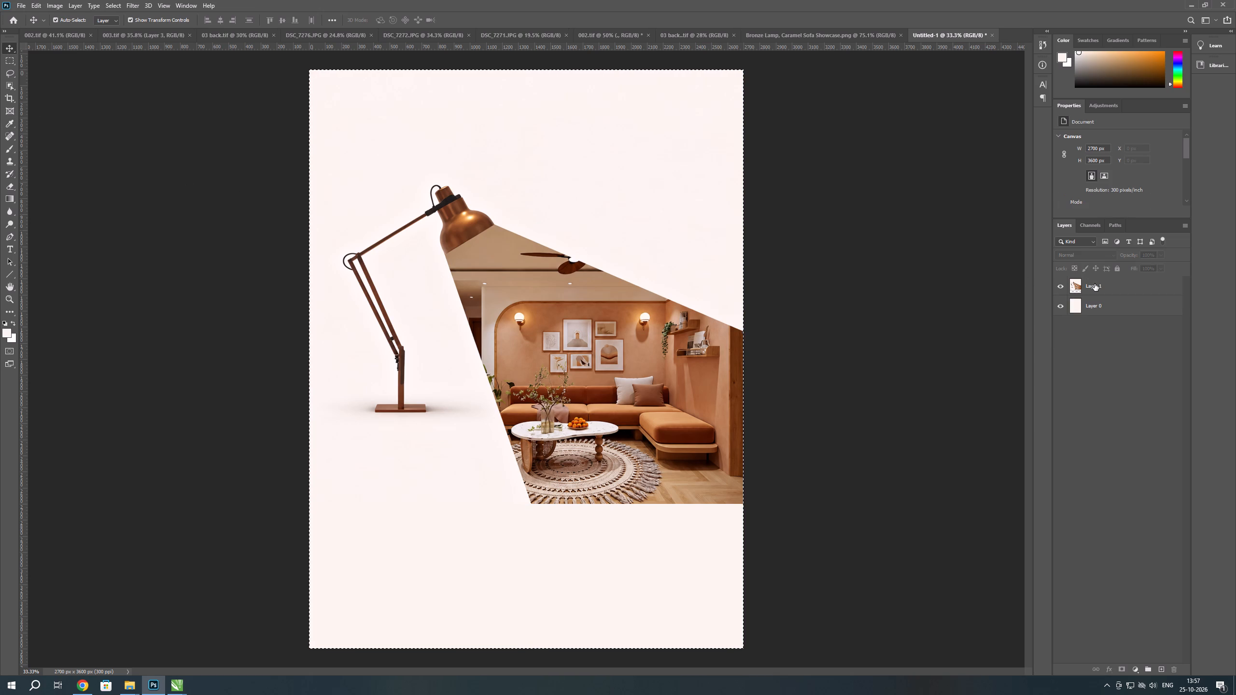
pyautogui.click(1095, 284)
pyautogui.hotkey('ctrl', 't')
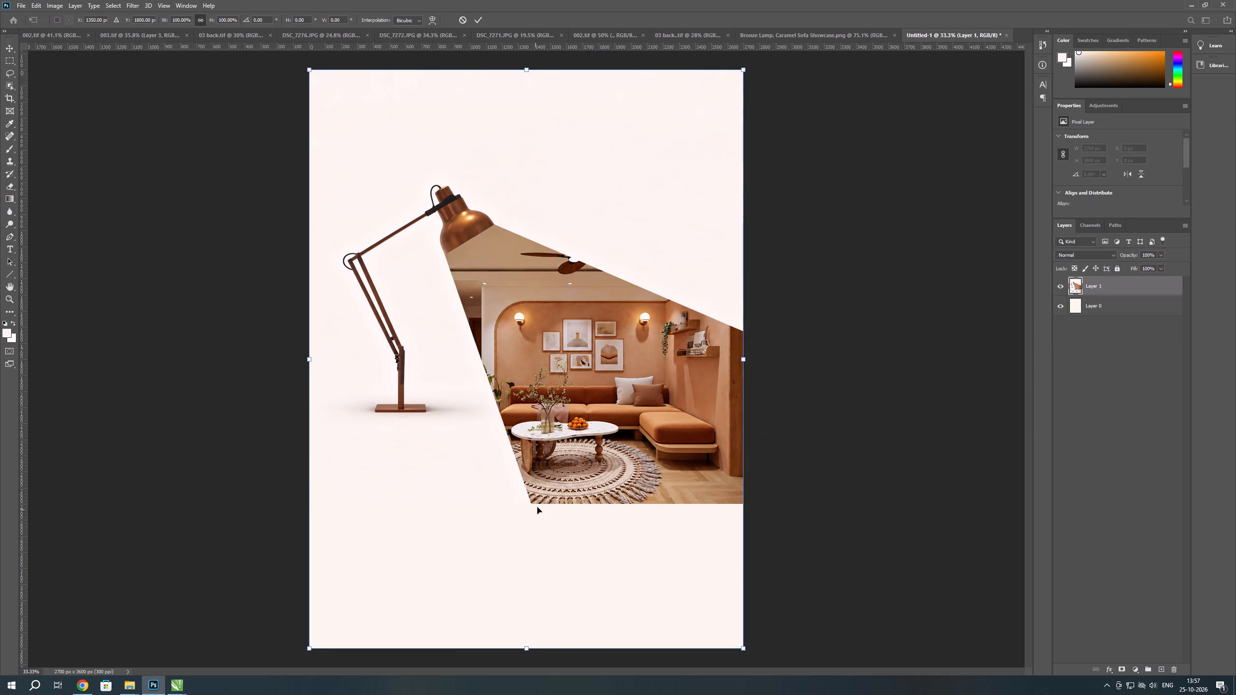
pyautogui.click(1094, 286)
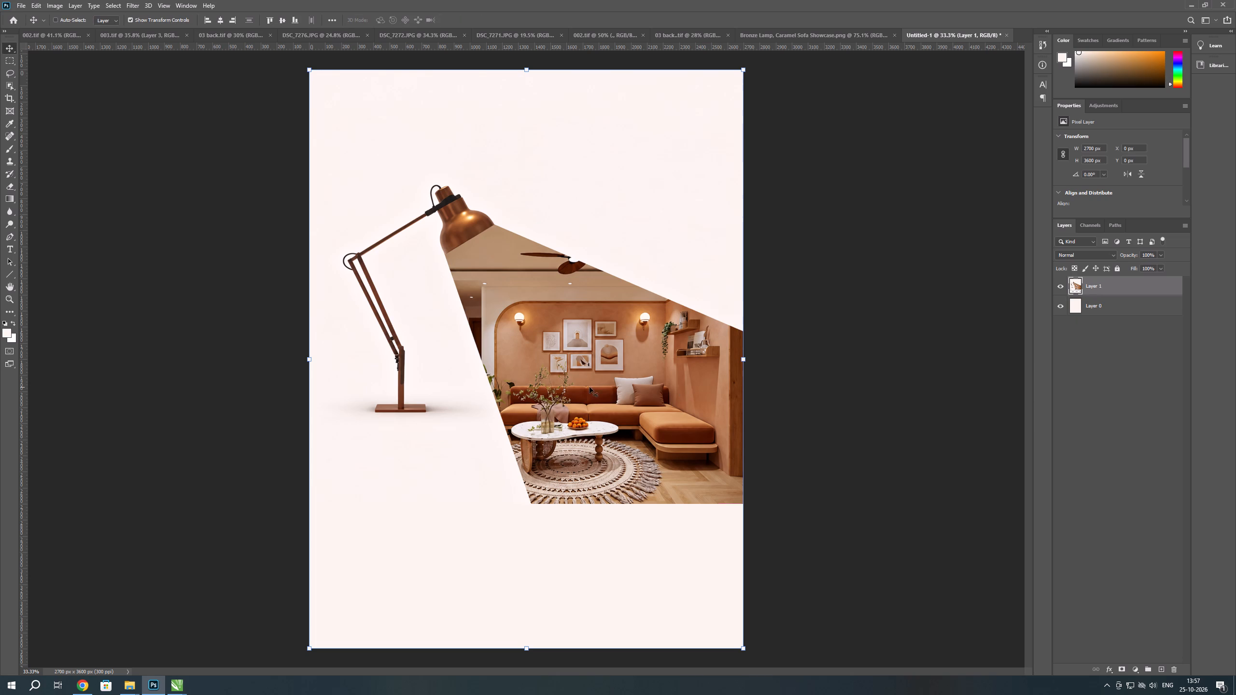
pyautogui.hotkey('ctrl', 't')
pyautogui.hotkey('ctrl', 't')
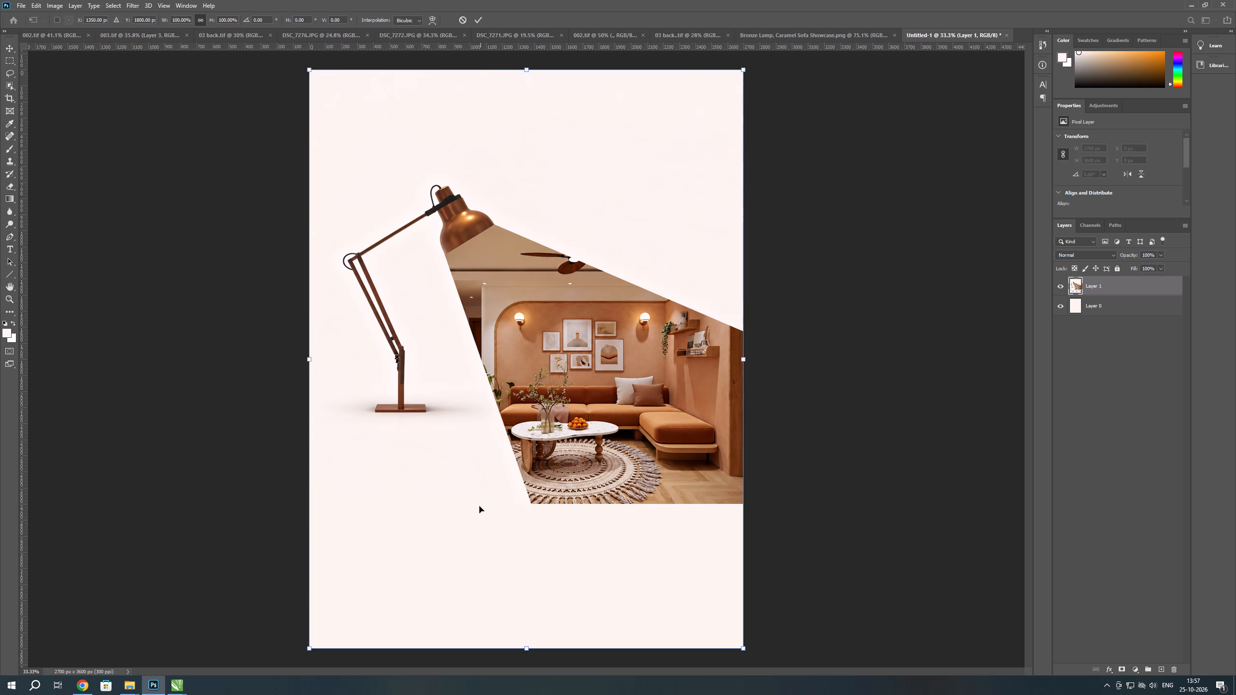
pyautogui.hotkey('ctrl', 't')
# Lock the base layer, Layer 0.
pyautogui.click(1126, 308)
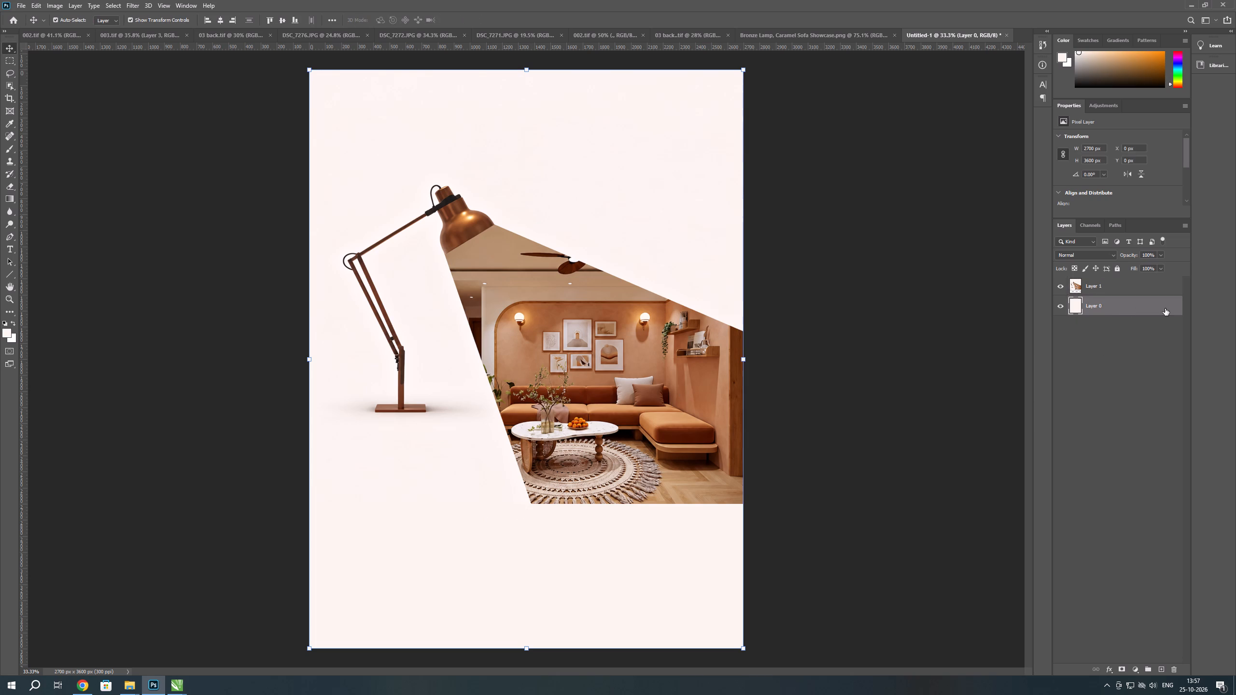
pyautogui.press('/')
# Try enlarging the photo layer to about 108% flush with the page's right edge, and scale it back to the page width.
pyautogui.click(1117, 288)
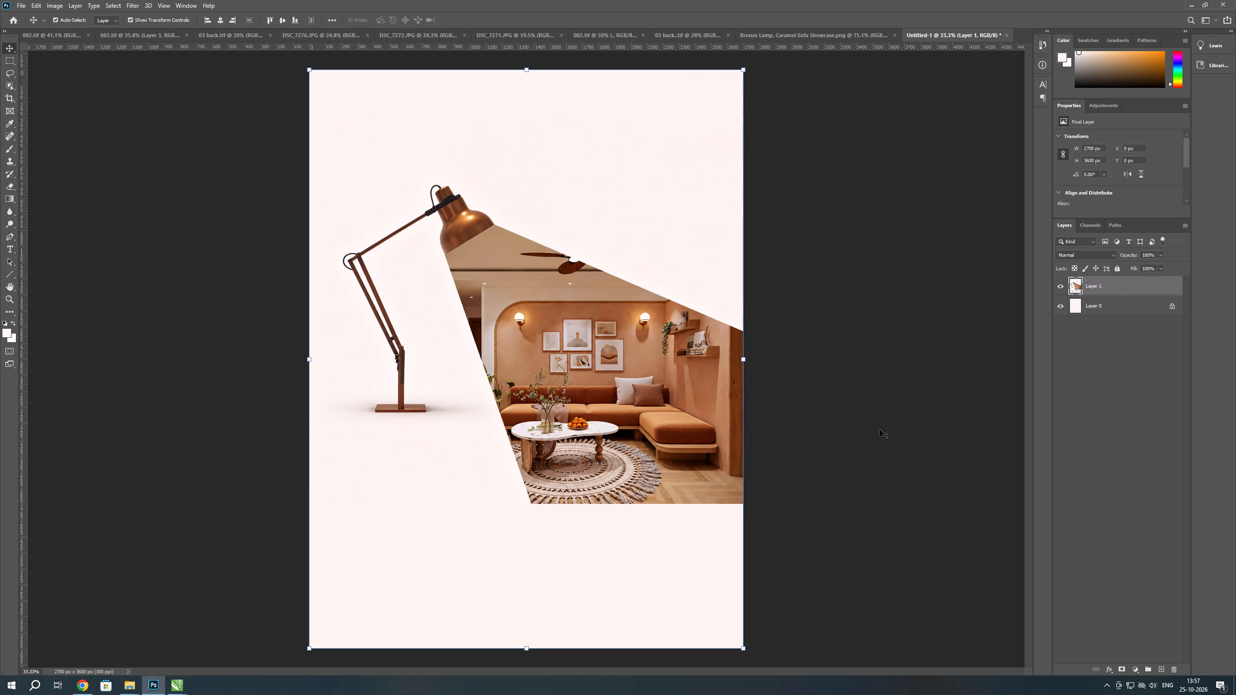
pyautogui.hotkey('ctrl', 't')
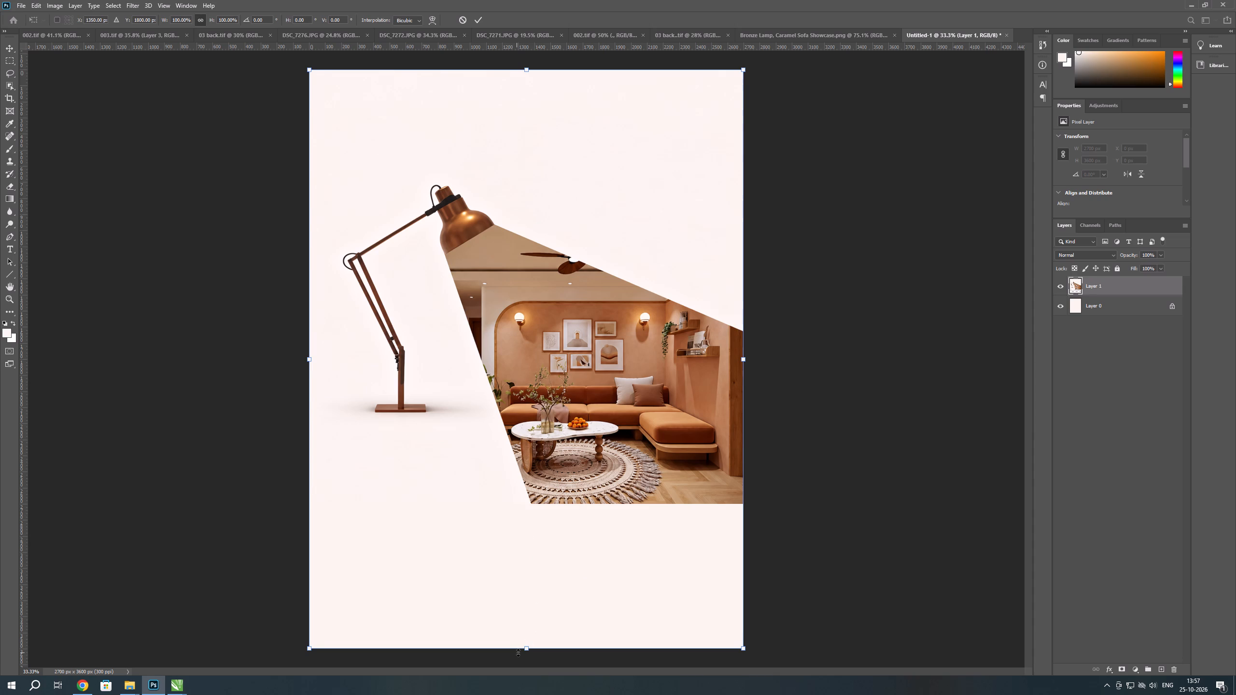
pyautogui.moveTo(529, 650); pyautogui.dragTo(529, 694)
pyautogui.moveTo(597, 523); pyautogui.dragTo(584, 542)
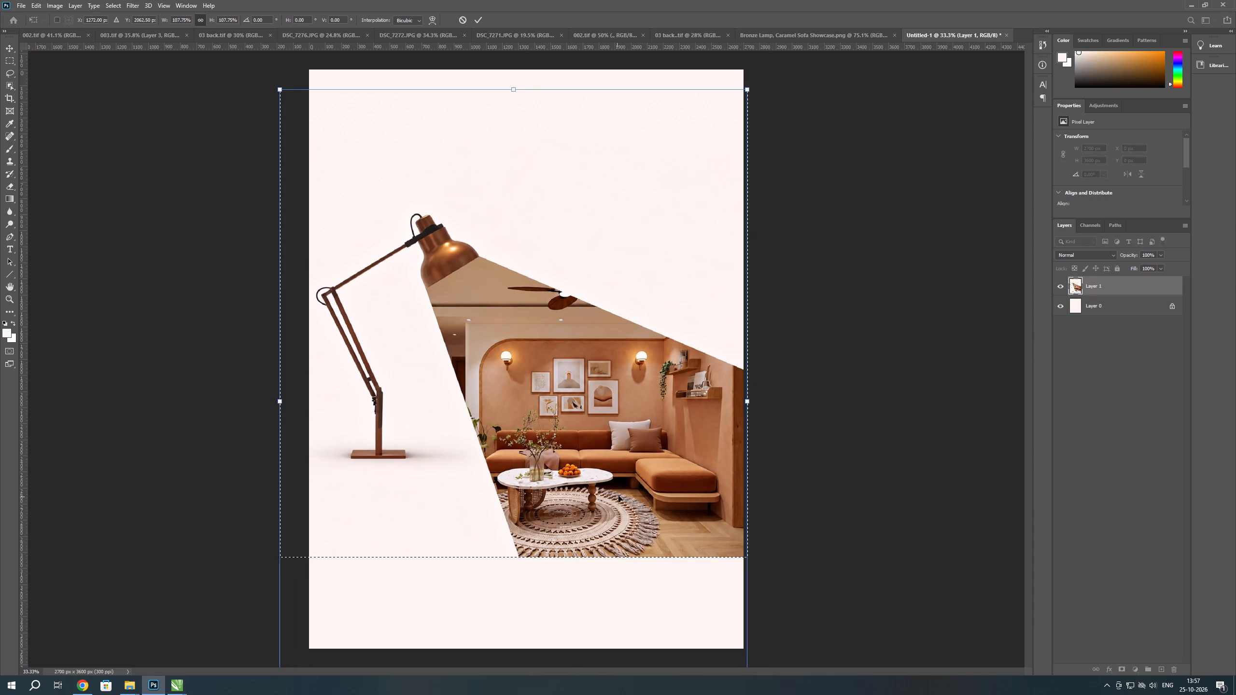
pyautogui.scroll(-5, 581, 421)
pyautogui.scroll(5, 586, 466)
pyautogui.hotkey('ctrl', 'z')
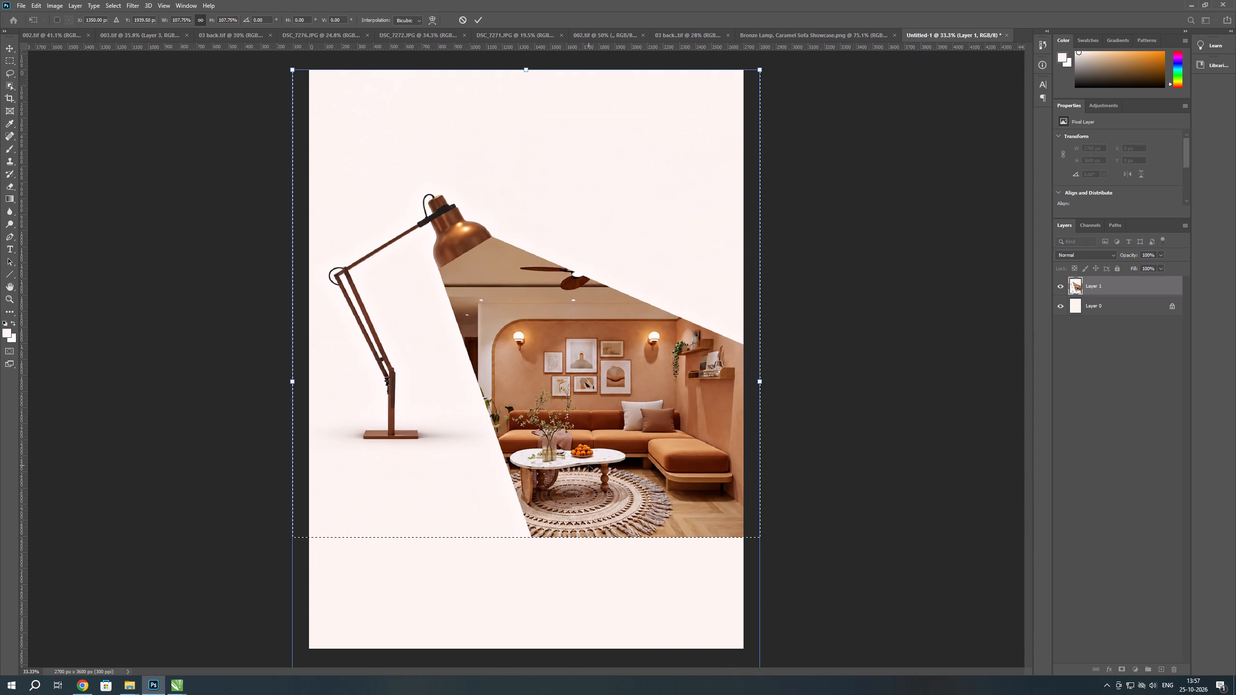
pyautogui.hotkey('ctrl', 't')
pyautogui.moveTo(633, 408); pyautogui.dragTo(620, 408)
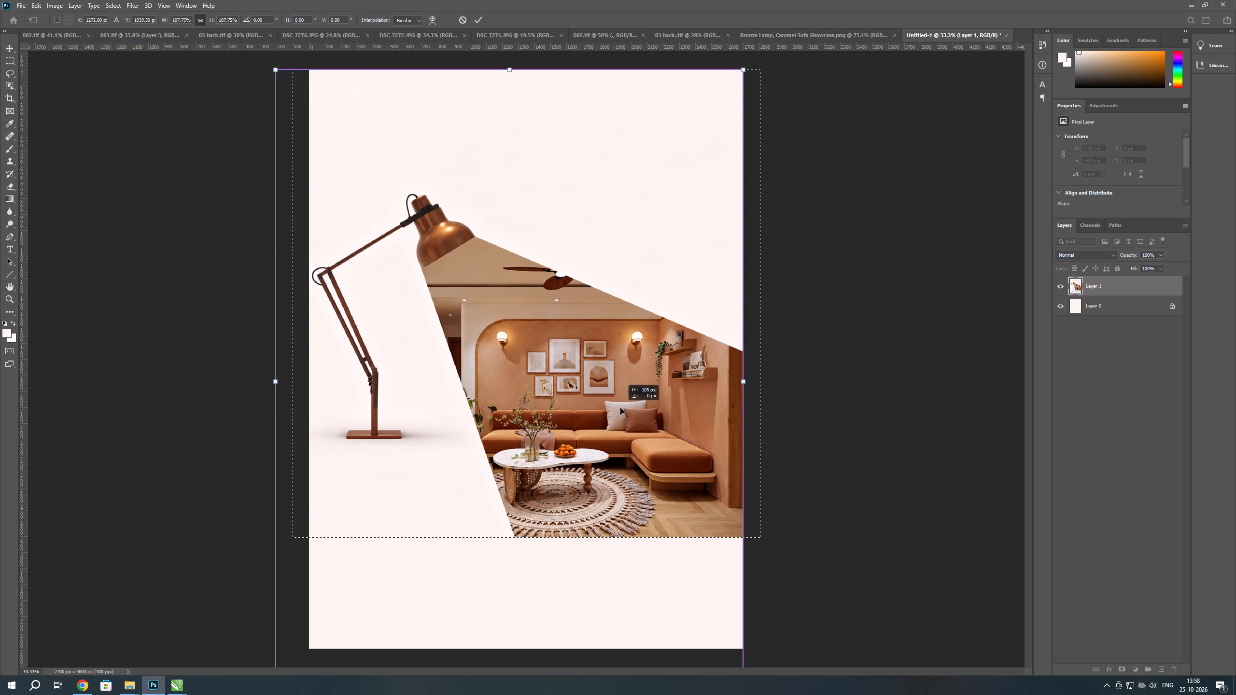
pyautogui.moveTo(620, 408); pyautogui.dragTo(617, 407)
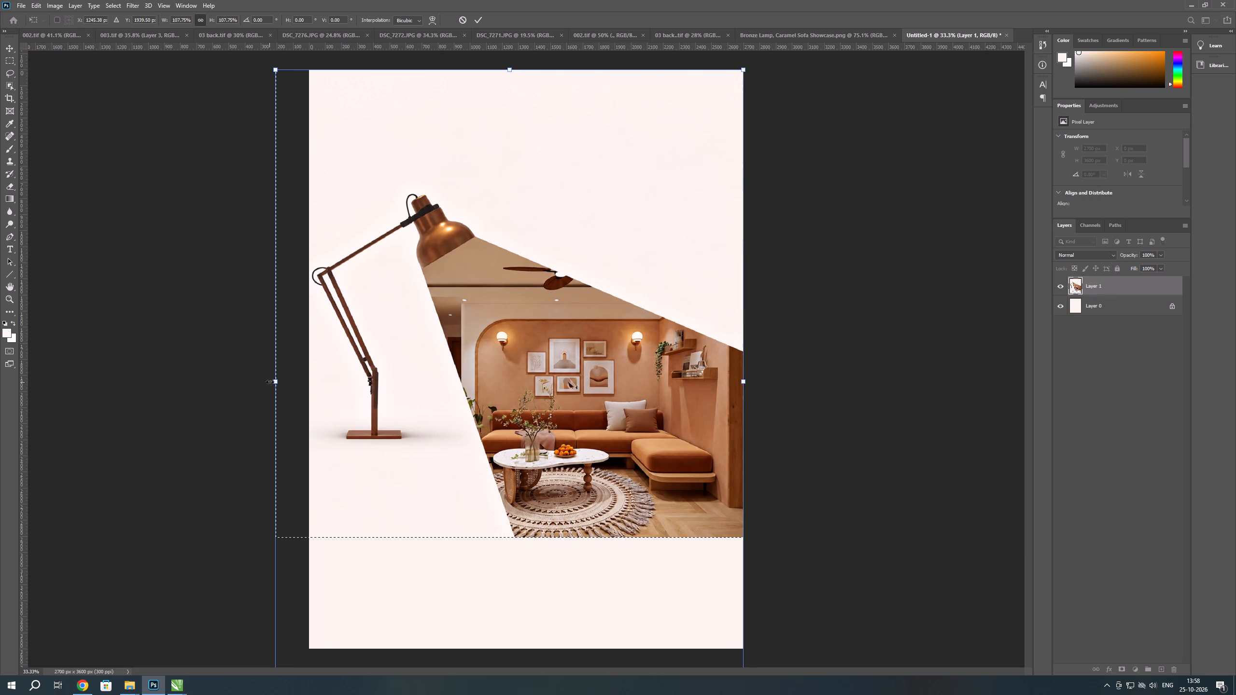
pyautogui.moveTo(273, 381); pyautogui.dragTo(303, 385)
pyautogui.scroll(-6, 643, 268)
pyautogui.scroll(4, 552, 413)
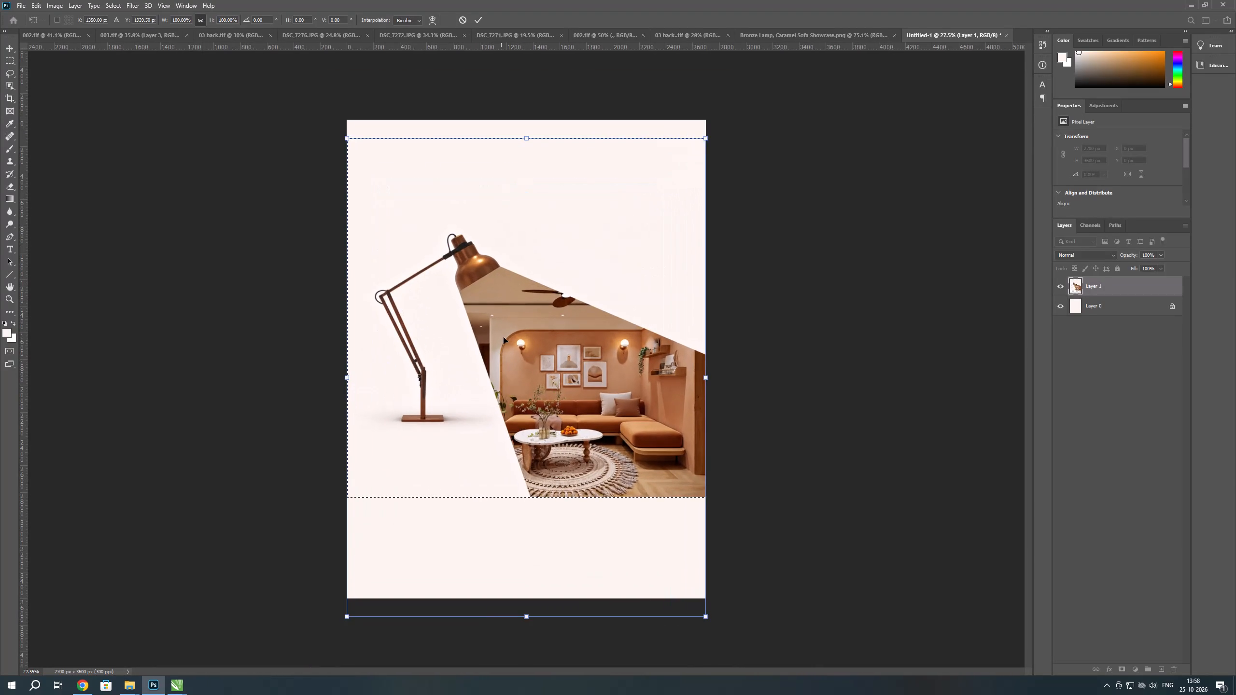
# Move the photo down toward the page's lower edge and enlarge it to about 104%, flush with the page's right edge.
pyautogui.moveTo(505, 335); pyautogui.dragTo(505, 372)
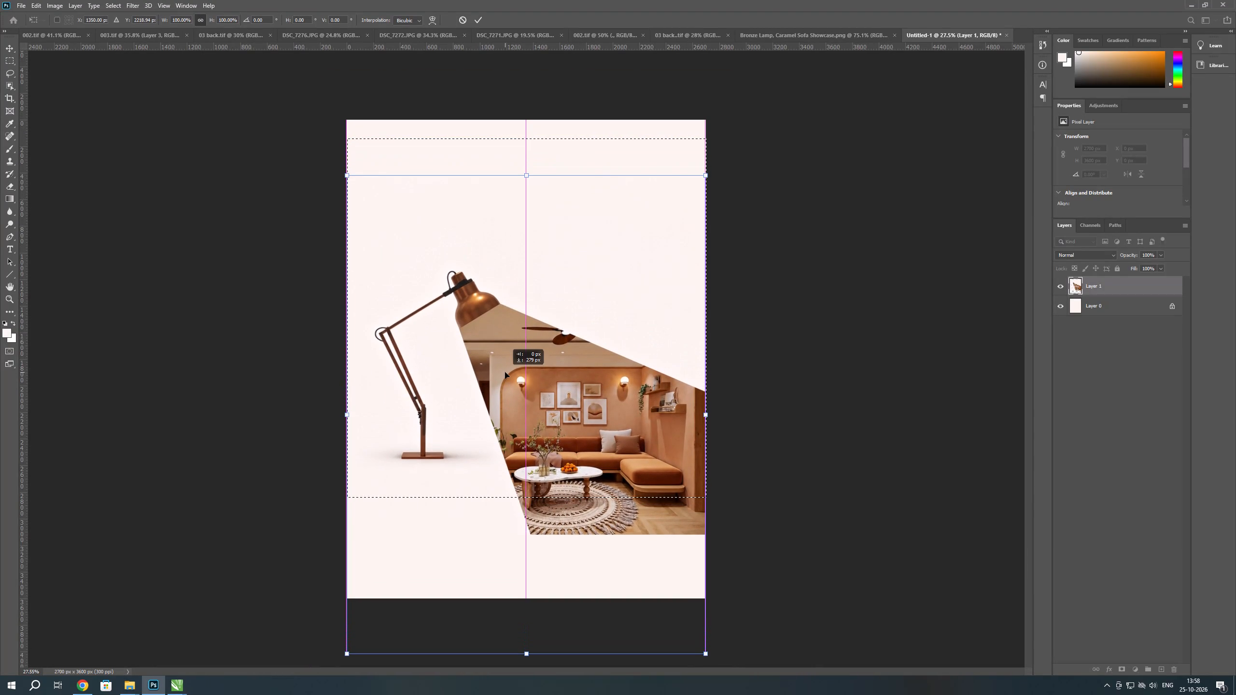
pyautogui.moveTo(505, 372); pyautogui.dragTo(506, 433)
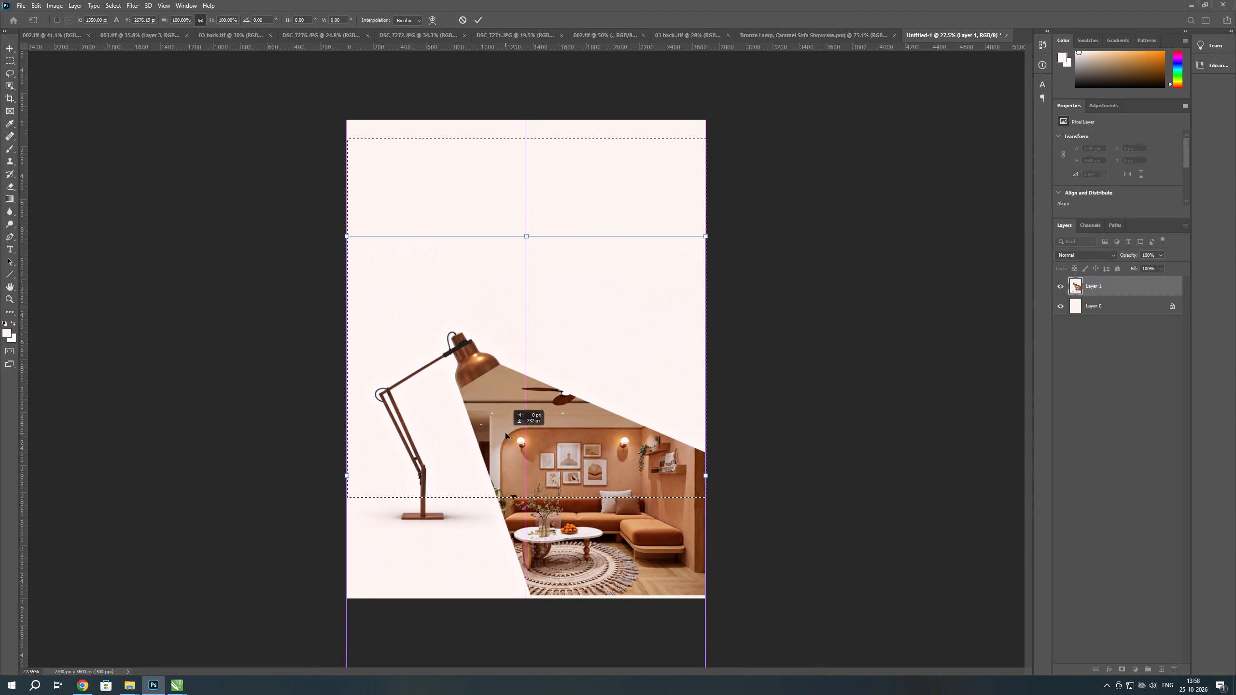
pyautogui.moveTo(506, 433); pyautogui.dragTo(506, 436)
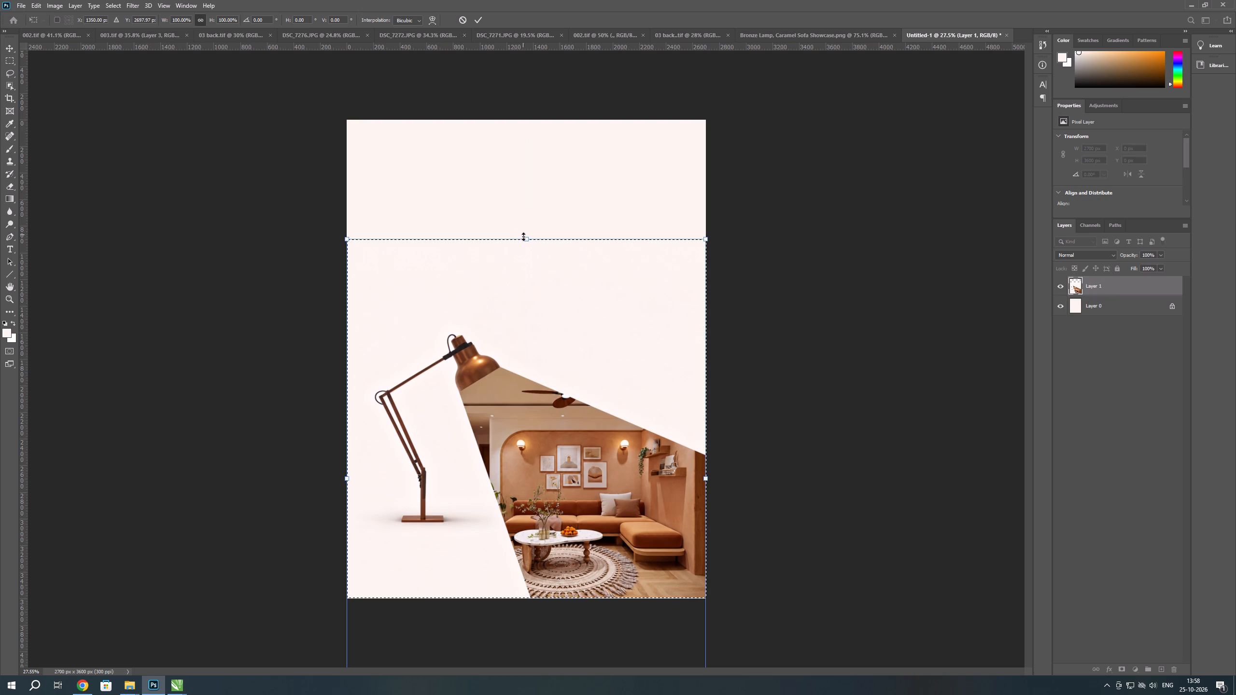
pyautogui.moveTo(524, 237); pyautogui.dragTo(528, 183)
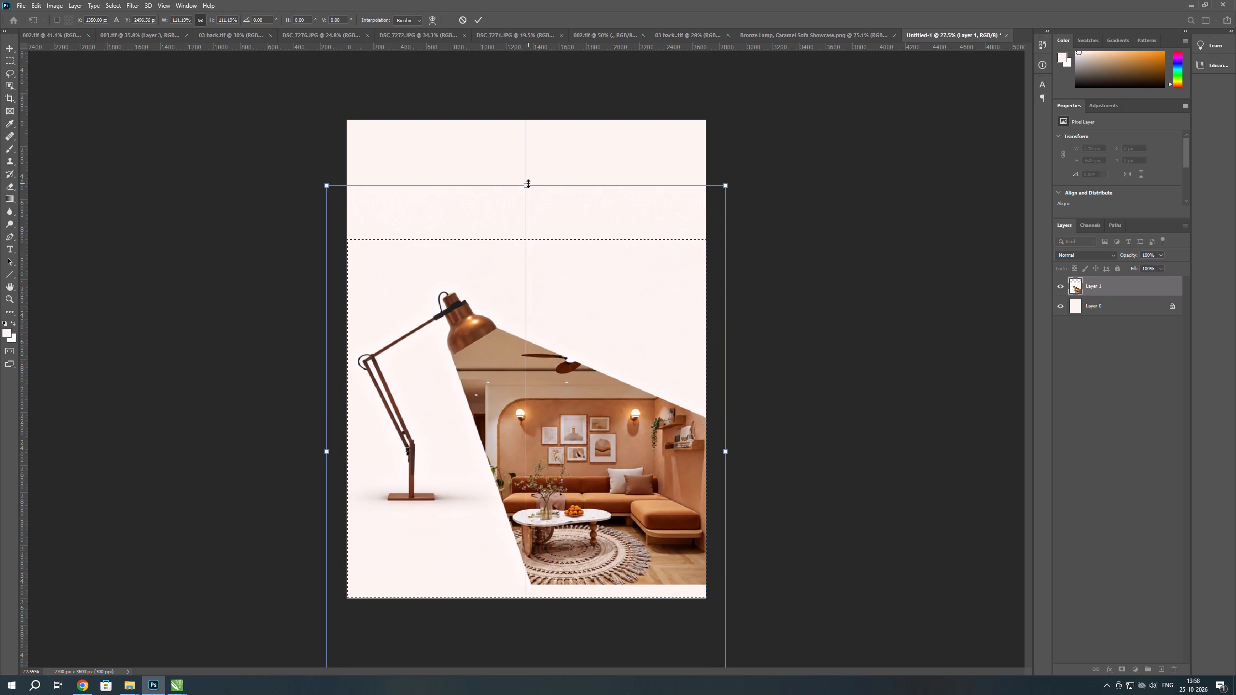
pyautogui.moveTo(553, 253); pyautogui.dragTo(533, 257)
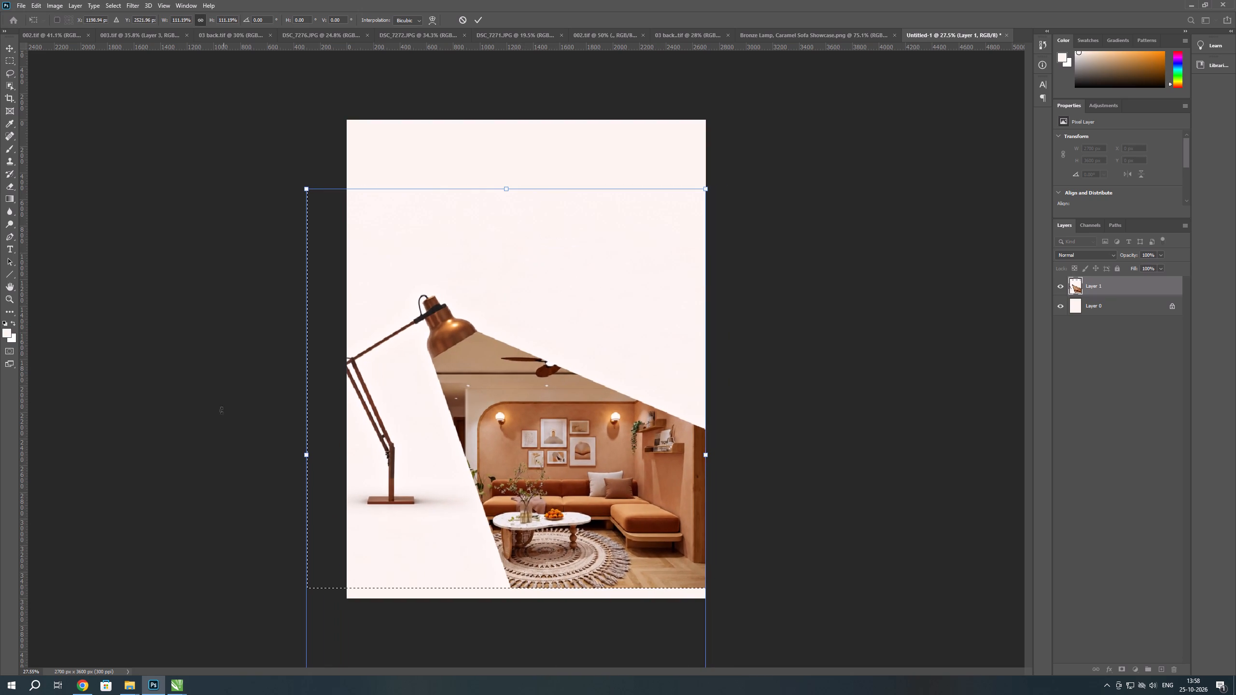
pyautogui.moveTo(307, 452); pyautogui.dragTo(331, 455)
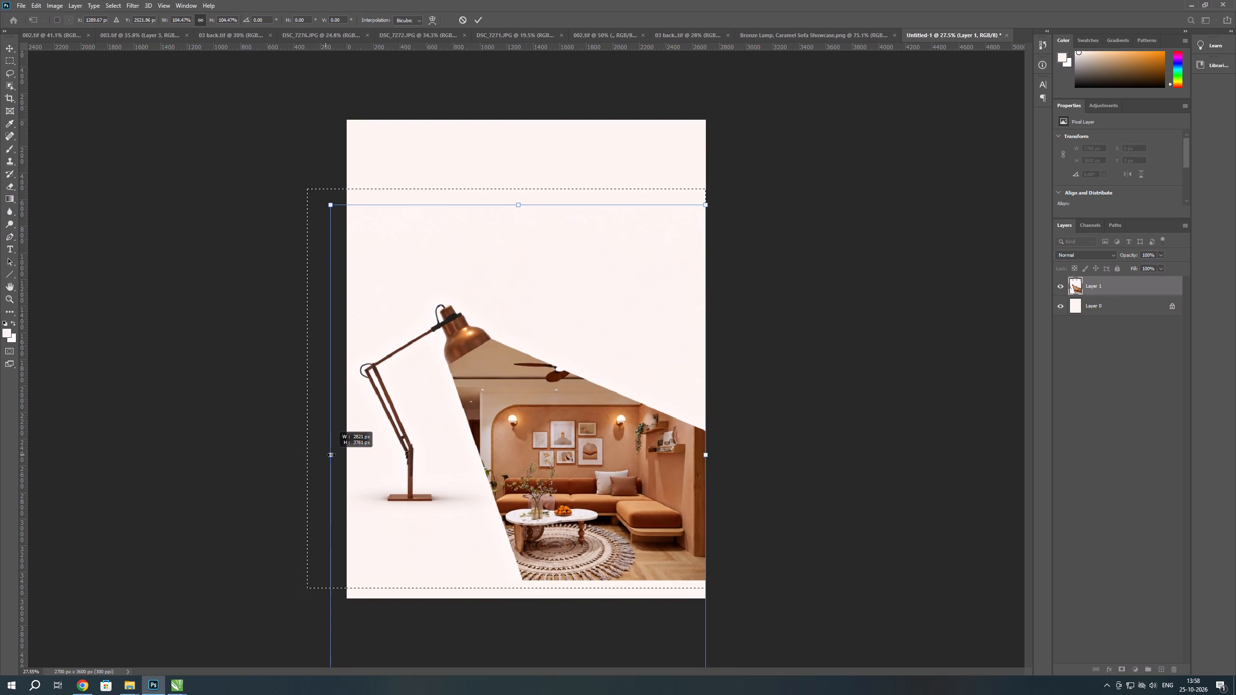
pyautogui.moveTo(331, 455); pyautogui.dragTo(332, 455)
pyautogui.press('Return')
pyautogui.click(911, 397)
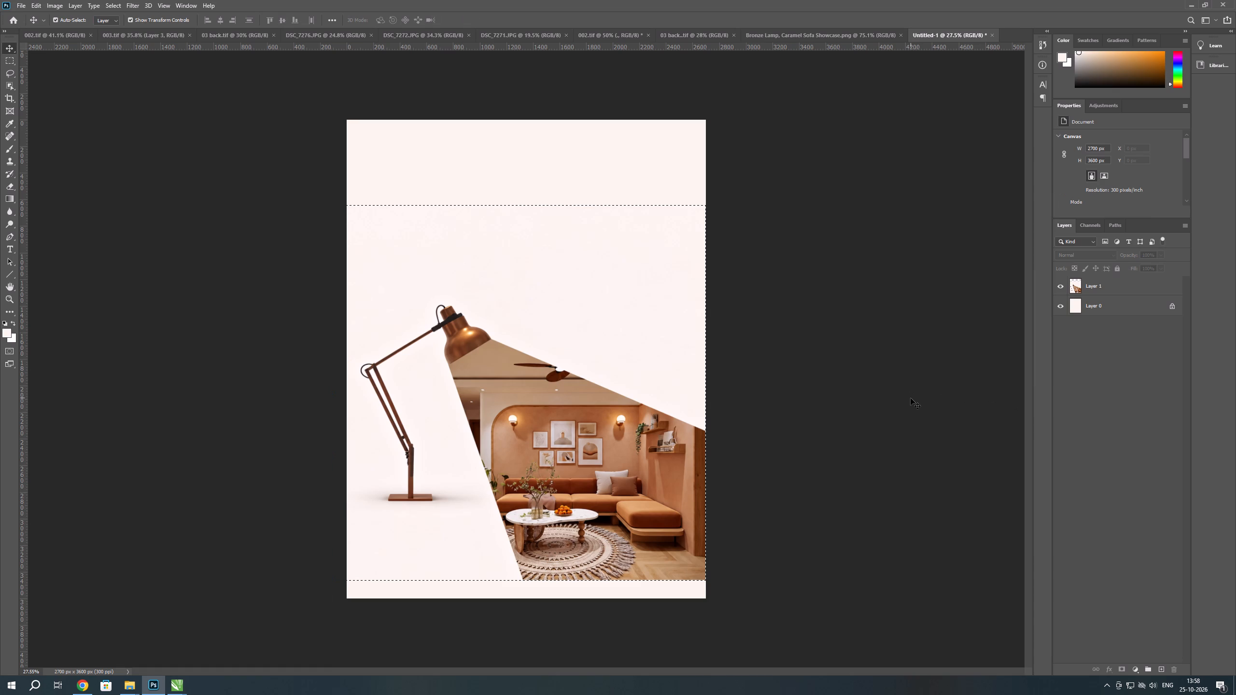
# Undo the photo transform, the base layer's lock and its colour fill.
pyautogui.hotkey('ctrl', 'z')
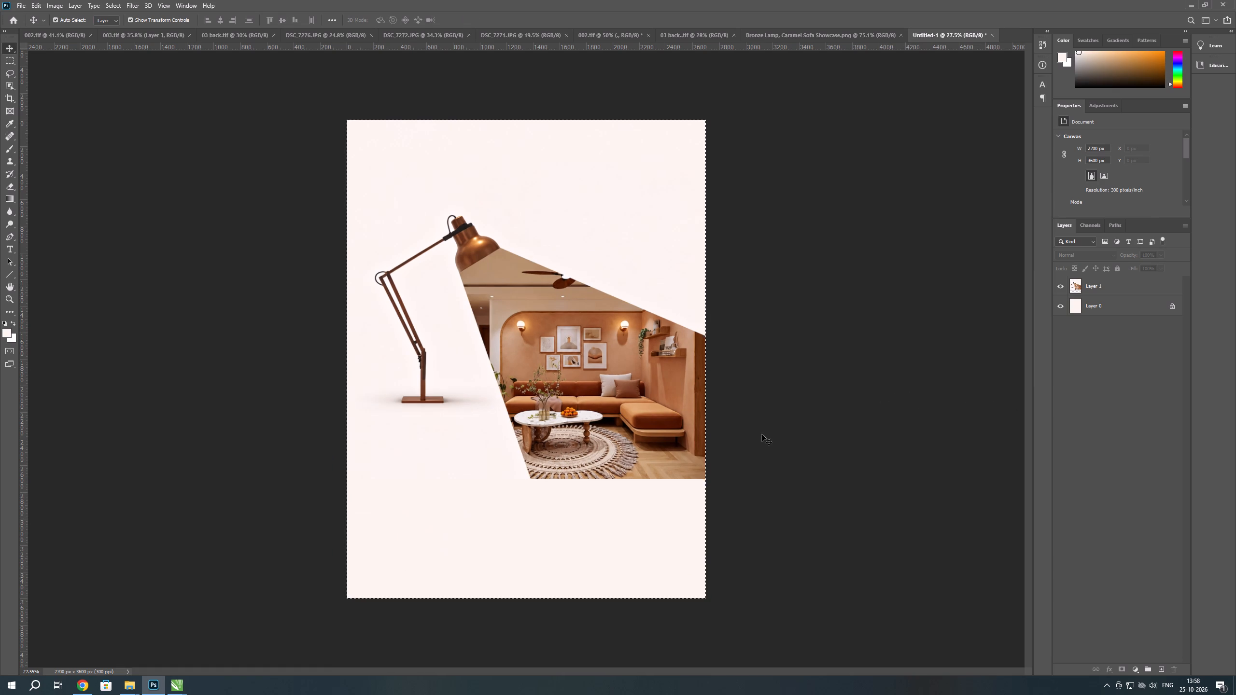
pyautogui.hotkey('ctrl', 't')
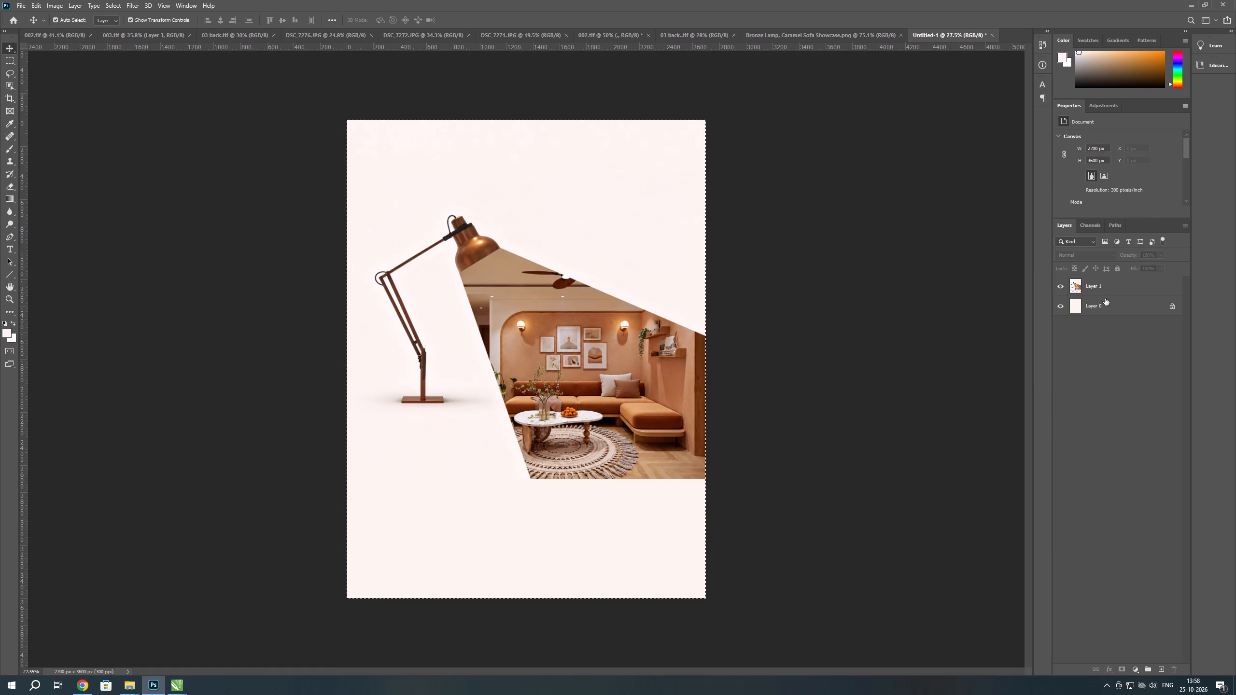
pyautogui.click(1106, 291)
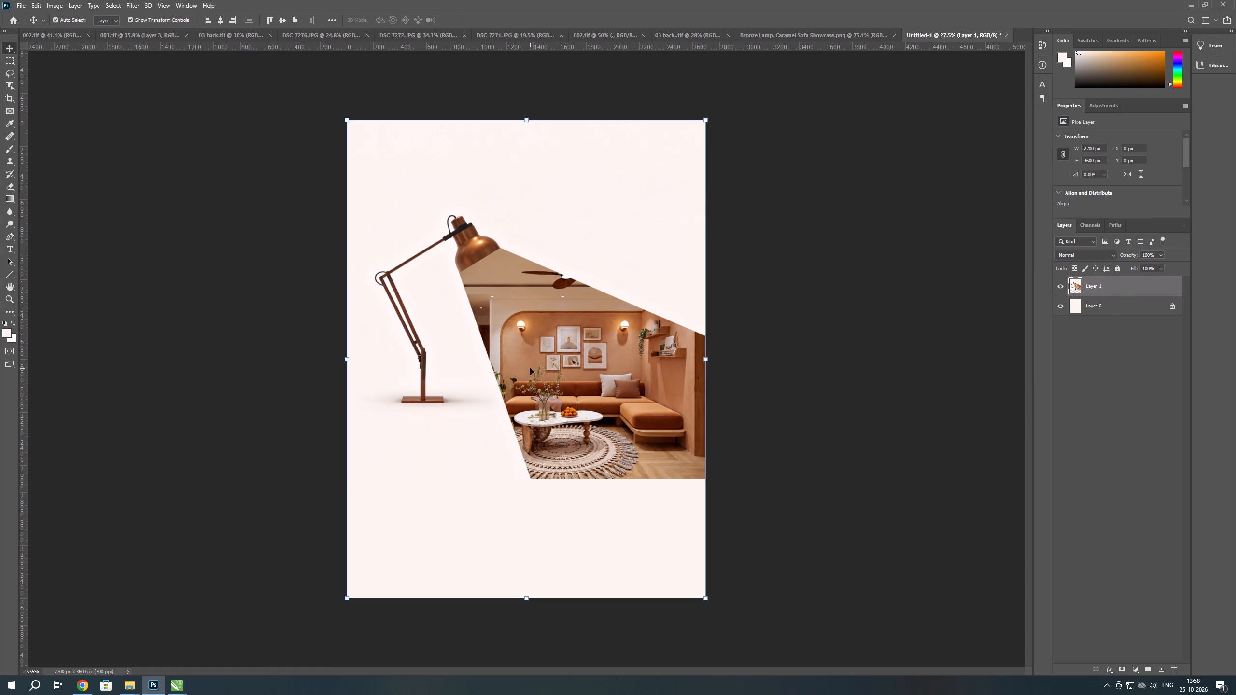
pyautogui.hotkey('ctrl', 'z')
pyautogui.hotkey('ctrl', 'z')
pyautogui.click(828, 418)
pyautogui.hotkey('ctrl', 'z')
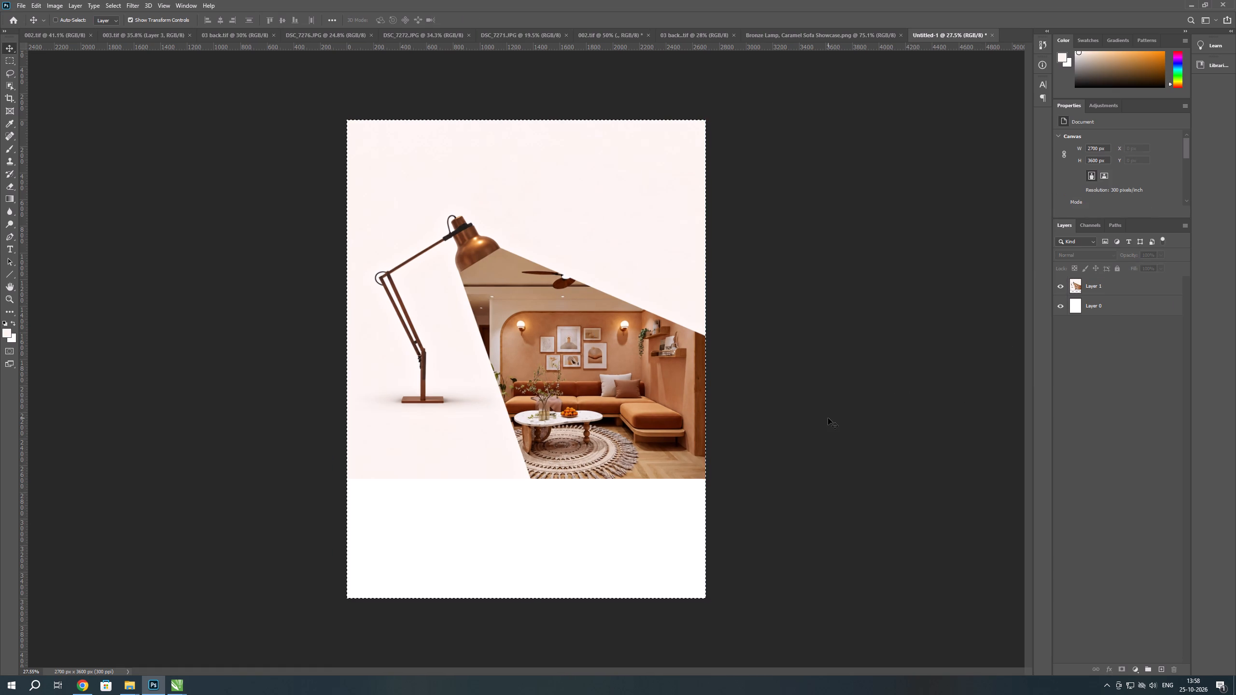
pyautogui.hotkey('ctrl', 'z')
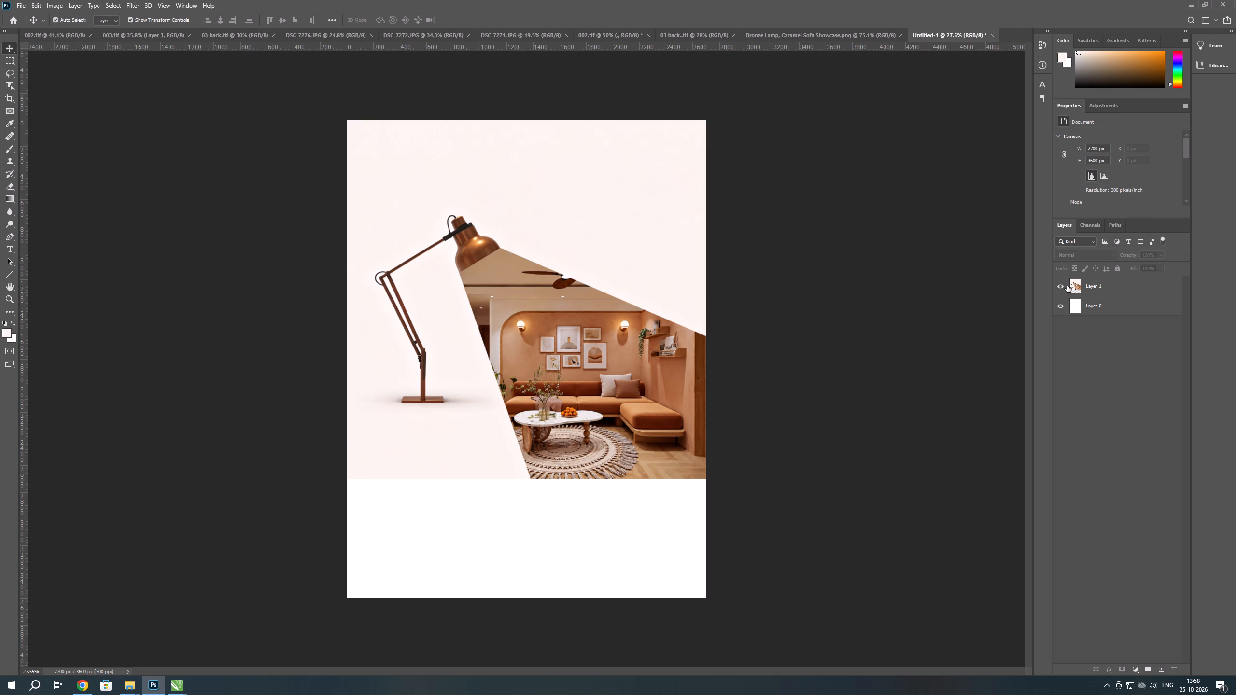
# Scale the photo on Layer 1 proportionally to about 106%, keeping it flush with the page's right edge.
pyautogui.click(1080, 285)
pyautogui.hotkey('ctrl', 't')
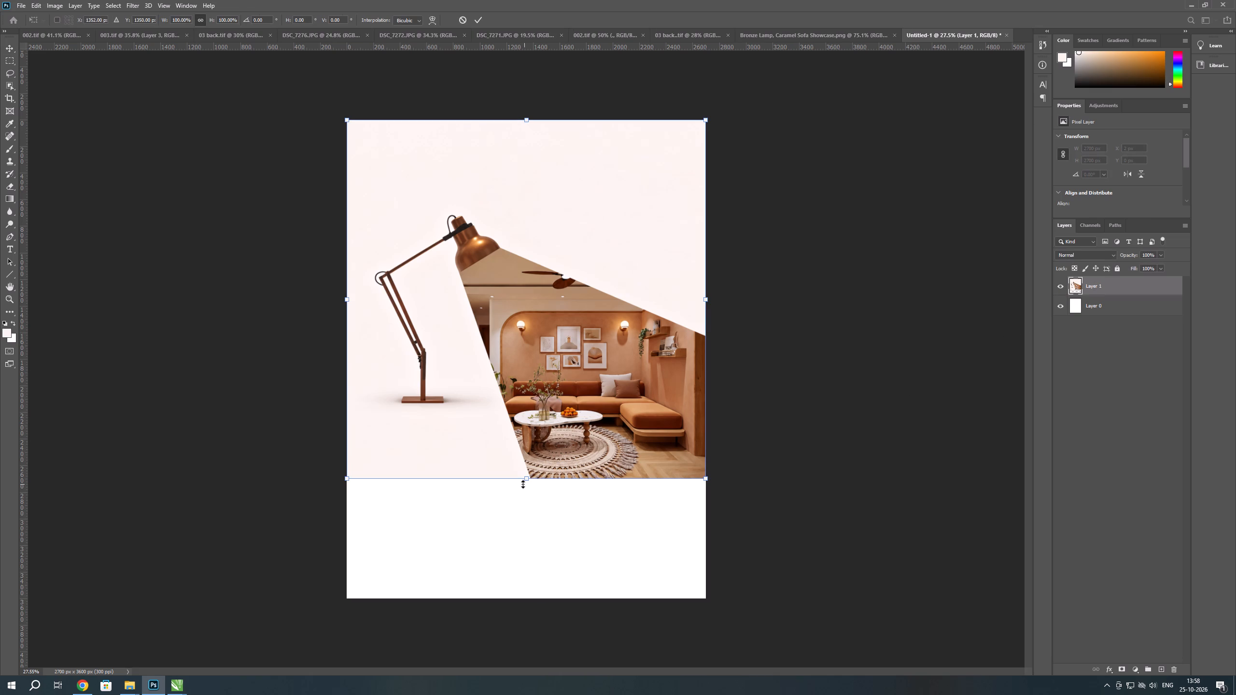
pyautogui.moveTo(522, 484); pyautogui.dragTo(525, 510)
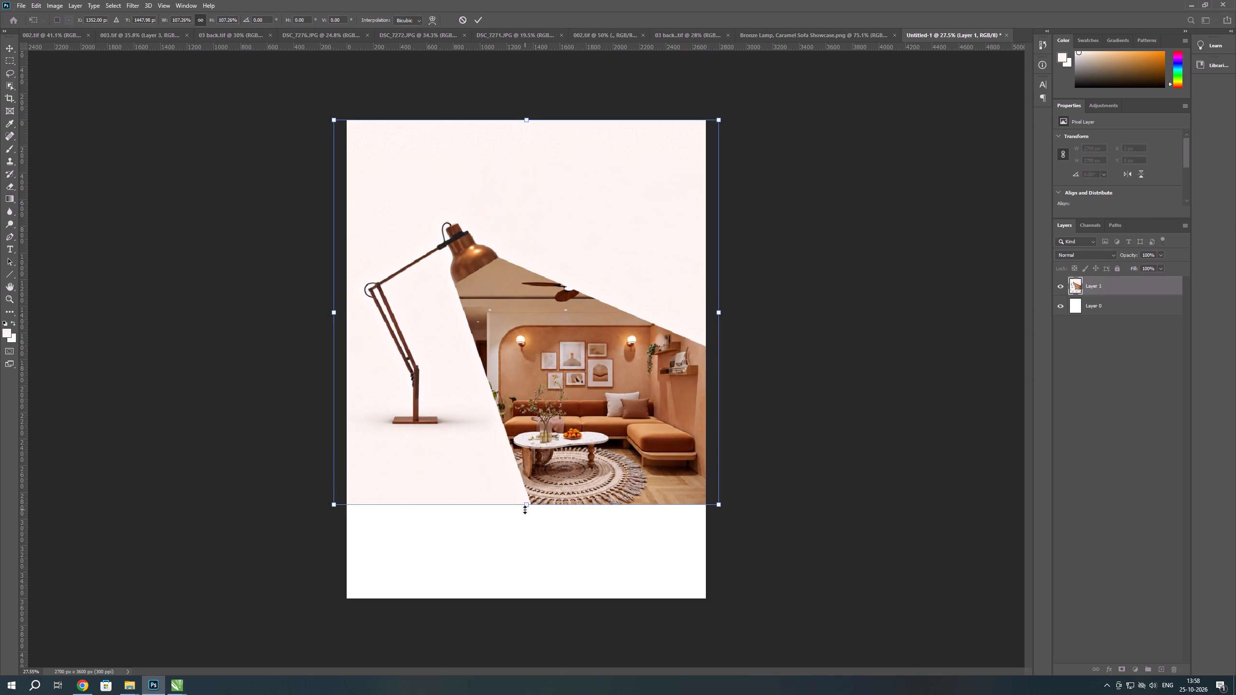
pyautogui.moveTo(599, 439); pyautogui.dragTo(587, 441)
pyautogui.moveTo(517, 505); pyautogui.dragTo(517, 514)
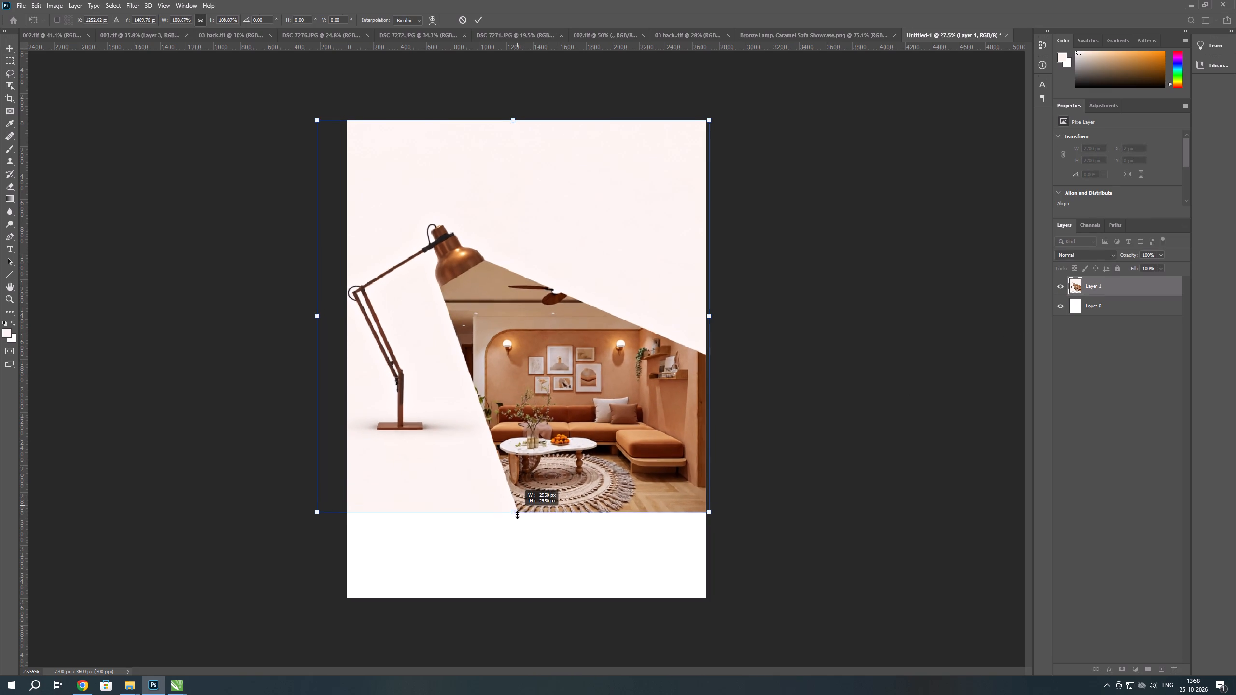
pyautogui.moveTo(517, 514); pyautogui.dragTo(518, 515)
pyautogui.moveTo(565, 421); pyautogui.dragTo(559, 422)
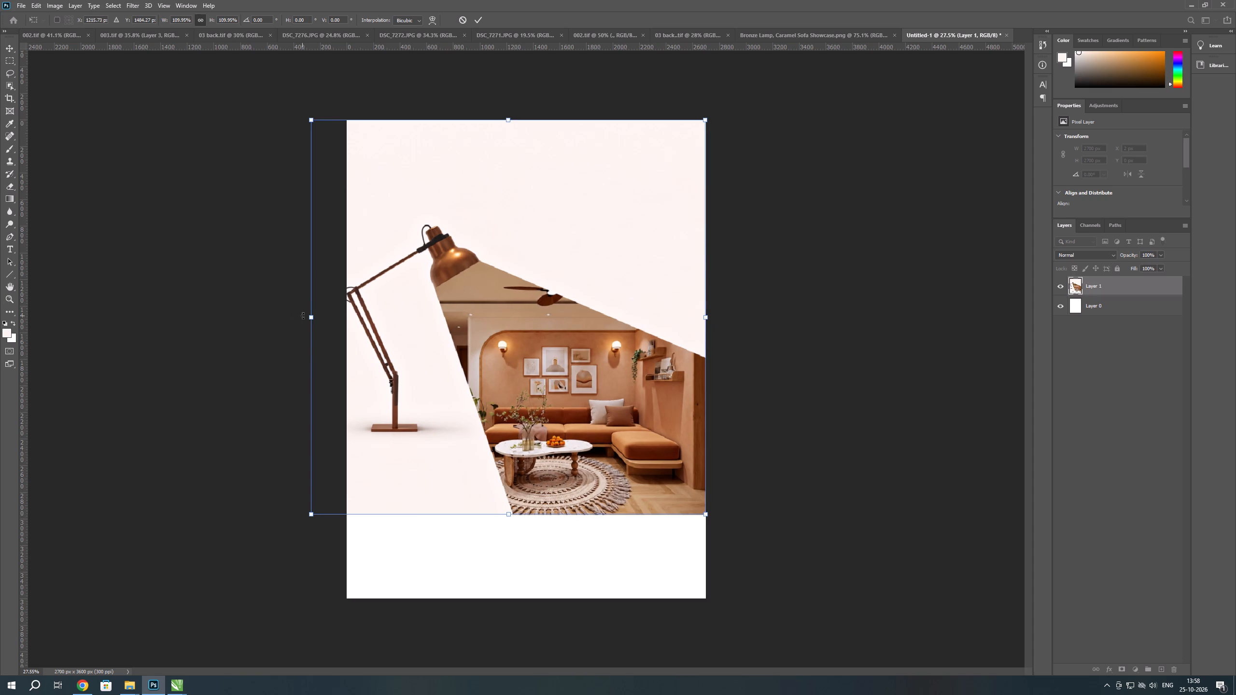
pyautogui.moveTo(308, 317); pyautogui.dragTo(323, 320)
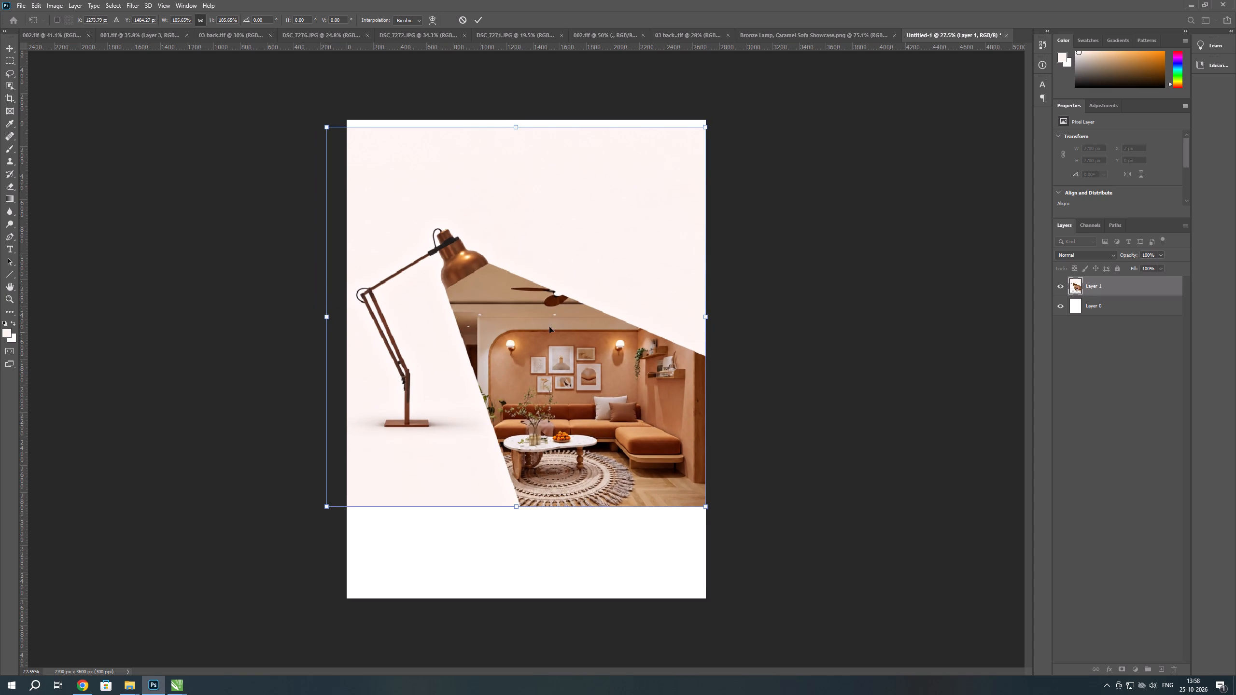
# Move the enlarged photo on Layer 1 straight down until its upper edge sits about 345 px below the page's top edge.
pyautogui.press('Down')
pyautogui.press('Down')
pyautogui.press('Down')
pyautogui.press('Down')
pyautogui.press('Down')
pyautogui.press('Down')
pyautogui.press('Down')
pyautogui.press('Down')
pyautogui.press('Down')
pyautogui.press('Down')
pyautogui.press('Down')
pyautogui.press('Down')
pyautogui.press('Down')
pyautogui.press('Down')
pyautogui.press('Down')
pyautogui.press('Down')
pyautogui.press('Down')
pyautogui.press('Down')
pyautogui.press('Down')
pyautogui.press('Down')
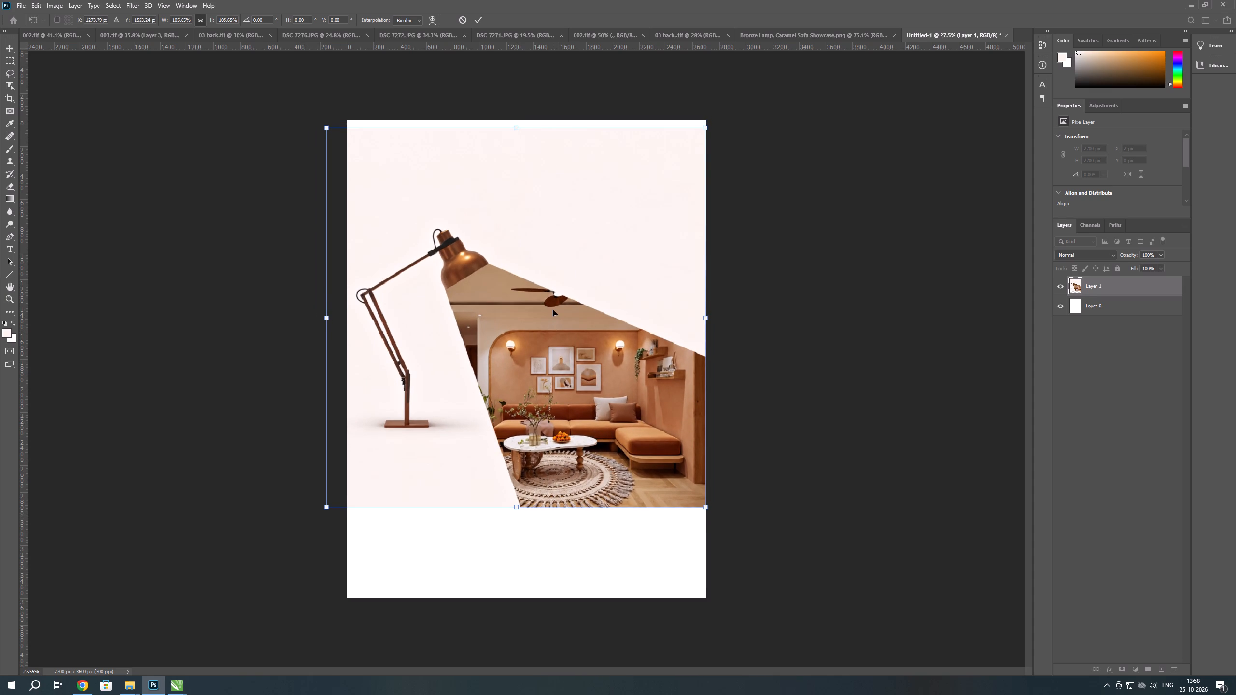
pyautogui.press('Down')
pyautogui.press('Down')
pyautogui.press('Down')
pyautogui.press('Down')
pyautogui.press('Down')
pyautogui.press('Down')
pyautogui.press('Down')
pyautogui.press('Down')
pyautogui.press('Down')
pyautogui.press('Down')
pyautogui.press('Down')
pyautogui.press('Down')
pyautogui.press('Down')
pyautogui.press('Down')
pyautogui.press('Down')
pyautogui.press('Down')
pyautogui.press('Down')
pyautogui.press('Down')
pyautogui.press('Down')
pyautogui.press('Down')
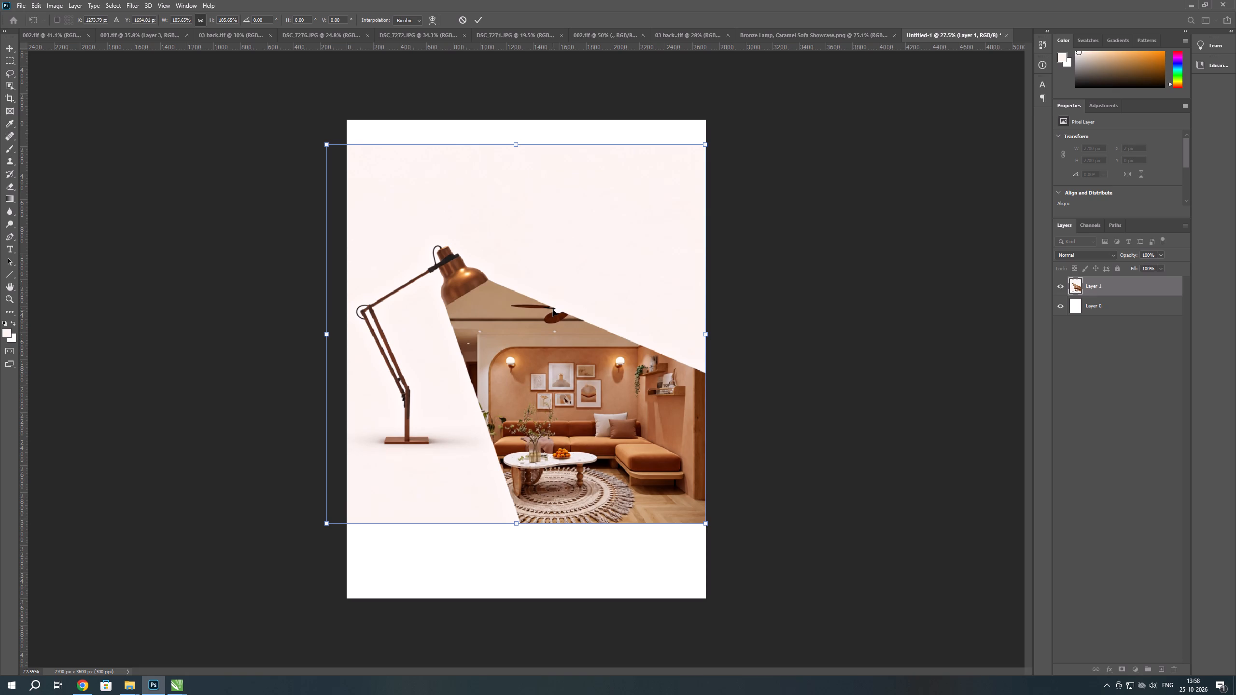
pyautogui.press('Down')
pyautogui.press('Down')
pyautogui.press('Down')
pyautogui.press('Down')
pyautogui.press('Down')
pyautogui.press('Down')
pyautogui.press('Down')
pyautogui.press('Down')
pyautogui.press('Down')
pyautogui.press('Down')
pyautogui.press('Down')
pyautogui.press('Down')
pyautogui.press('Down')
pyautogui.press('Down')
pyautogui.press('Down')
pyautogui.press('Down')
pyautogui.press('Down')
pyautogui.press('Down')
pyautogui.press('Down')
pyautogui.press('Down')
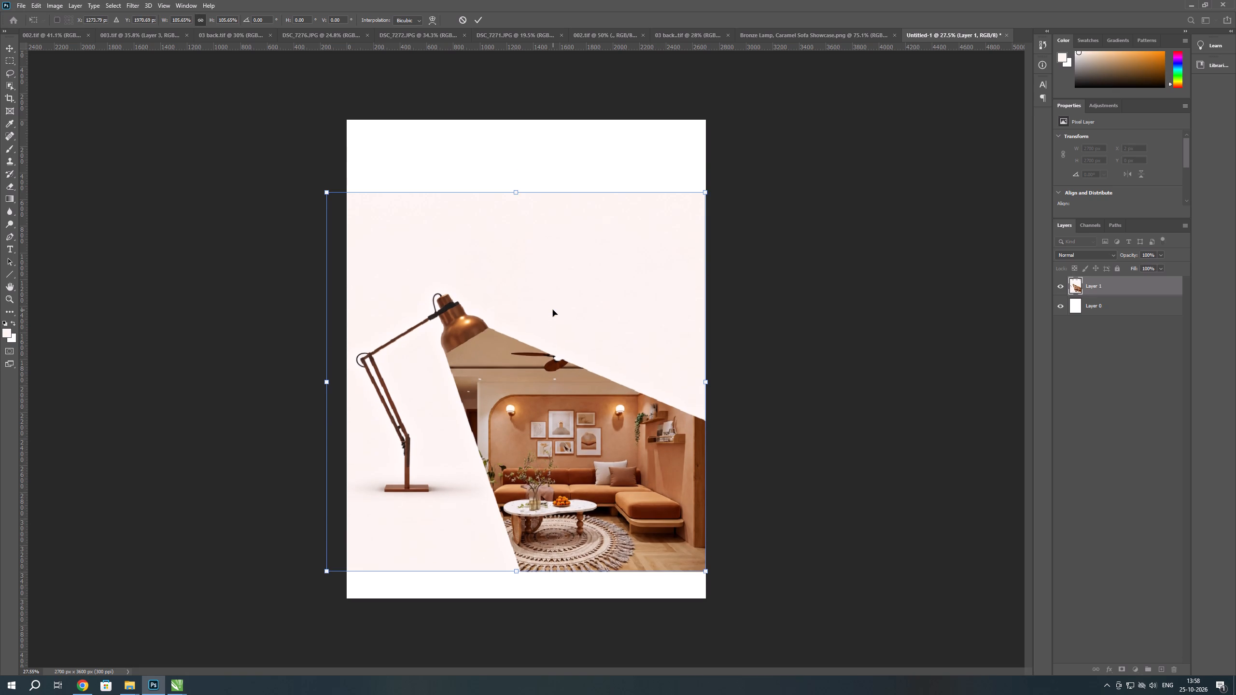
pyautogui.press('Up')
pyautogui.press('Up')
pyautogui.press('Up')
pyautogui.press('Up')
pyautogui.press('Up')
pyautogui.press('Up')
pyautogui.press('Up')
pyautogui.press('Up')
pyautogui.press('Up')
pyautogui.press('Up')
pyautogui.press('Up')
pyautogui.press('Up')
pyautogui.press('Up')
pyautogui.press('Up')
pyautogui.press('Up')
pyautogui.press('Up')
pyautogui.press('Up')
pyautogui.press('Up')
pyautogui.press('Up')
pyautogui.press('Up')
pyautogui.press('Up')
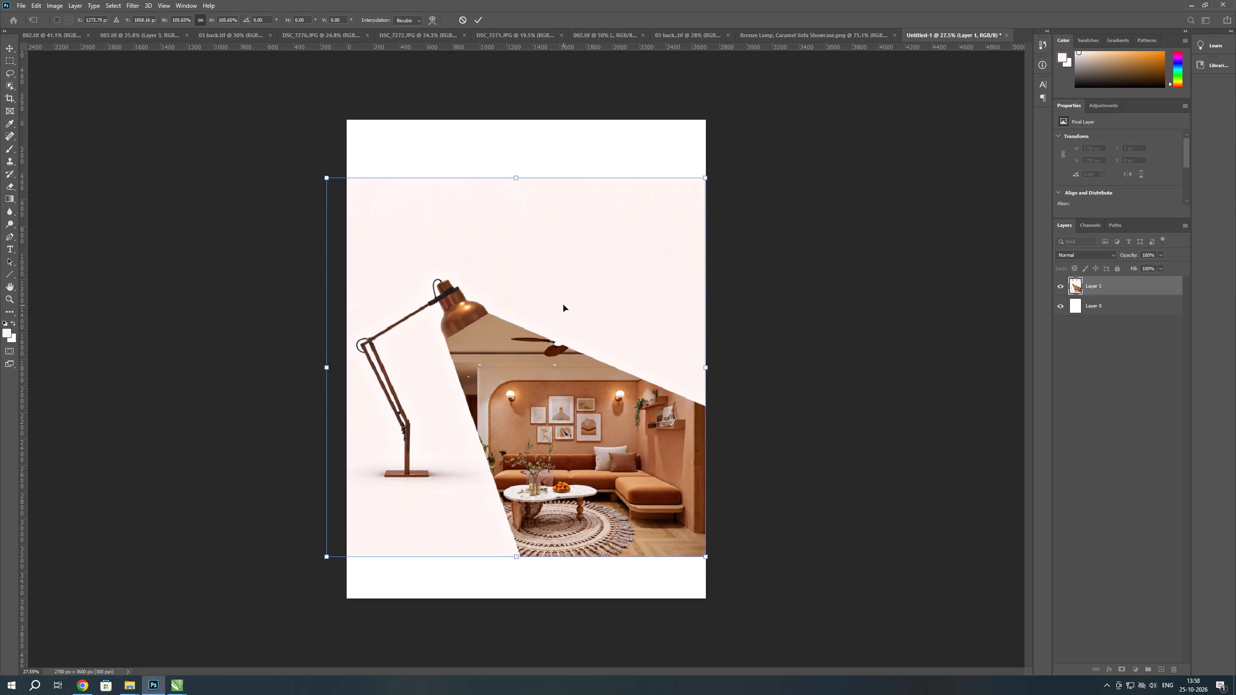
pyautogui.press('Up')
pyautogui.press('Up')
pyautogui.press('Up')
pyautogui.press('Up')
pyautogui.press('Up')
pyautogui.press('Up')
pyautogui.press('Up')
pyautogui.press('Up')
pyautogui.press('Up')
pyautogui.press('Up')
pyautogui.press('Up')
pyautogui.press('Up')
pyautogui.press('Up')
pyautogui.press('Up')
pyautogui.press('Up')
pyautogui.press('Up')
pyautogui.press('Up')
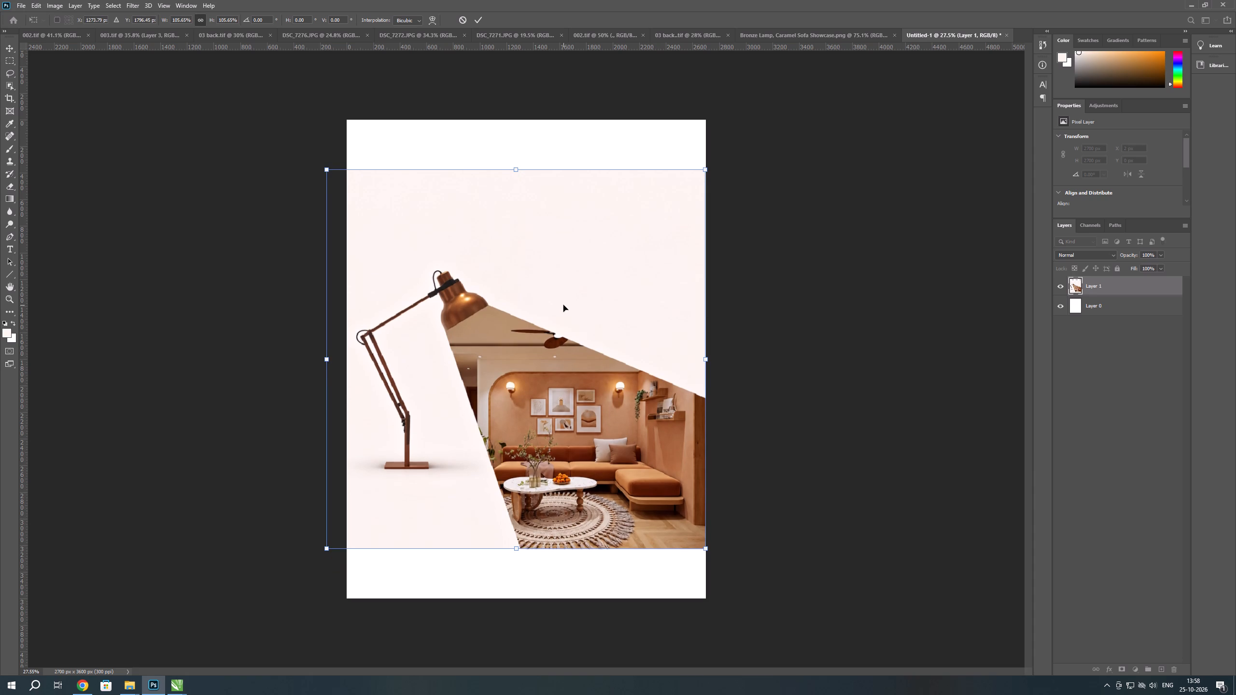
pyautogui.press('Up')
pyautogui.press('Up')
pyautogui.press('Up')
pyautogui.press('Up')
pyautogui.press('Up')
pyautogui.press('Up')
pyautogui.press('Up')
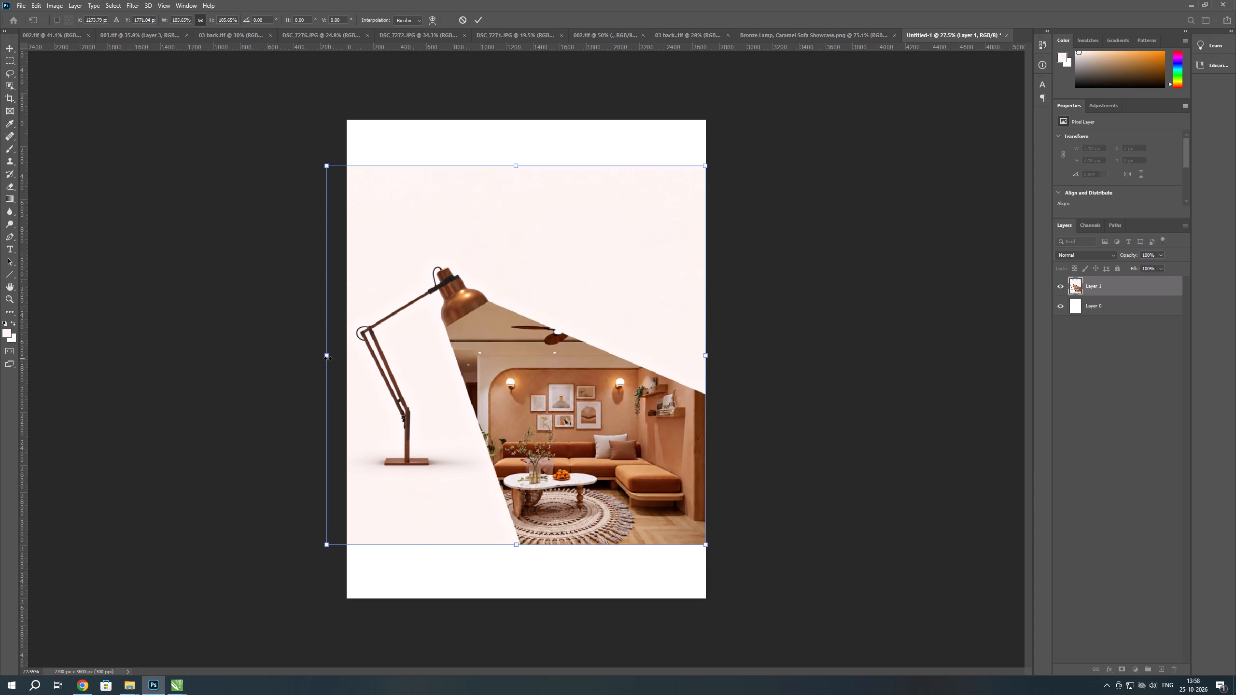
pyautogui.press('Return')
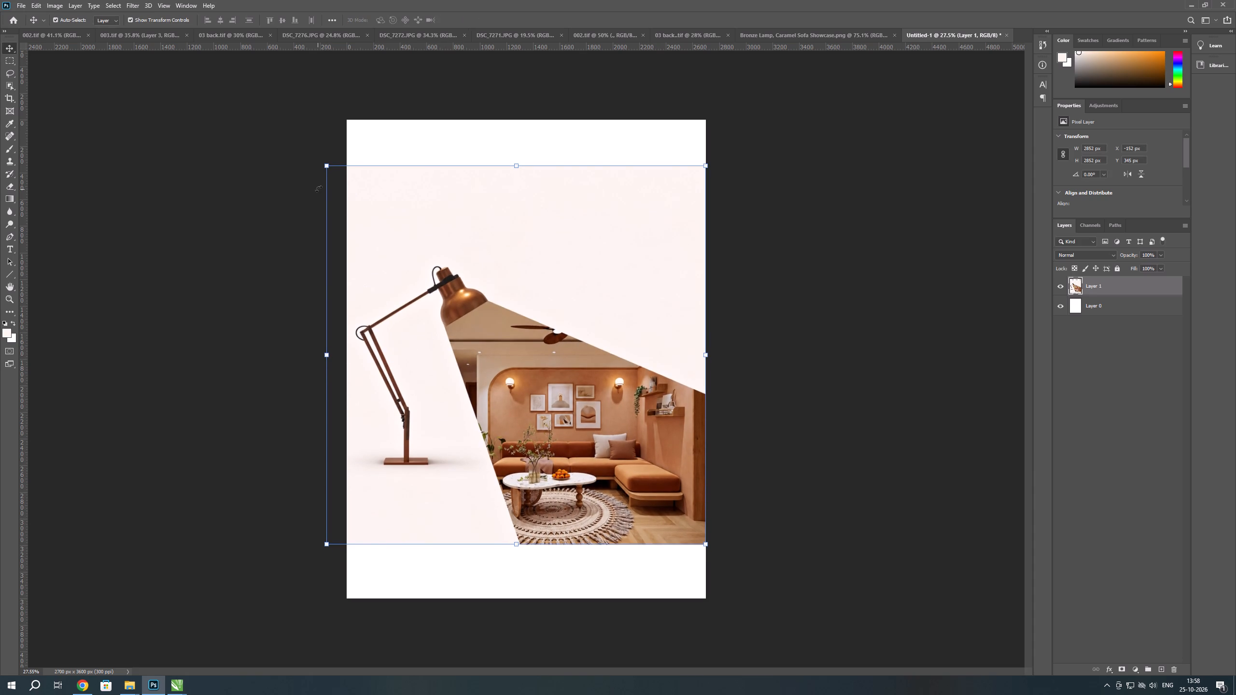
# Copy a full-page-width strip of the plain backdrop above the lamp onto a new layer.
pyautogui.press('m')
pyautogui.moveTo(342, 165); pyautogui.dragTo(632, 279)
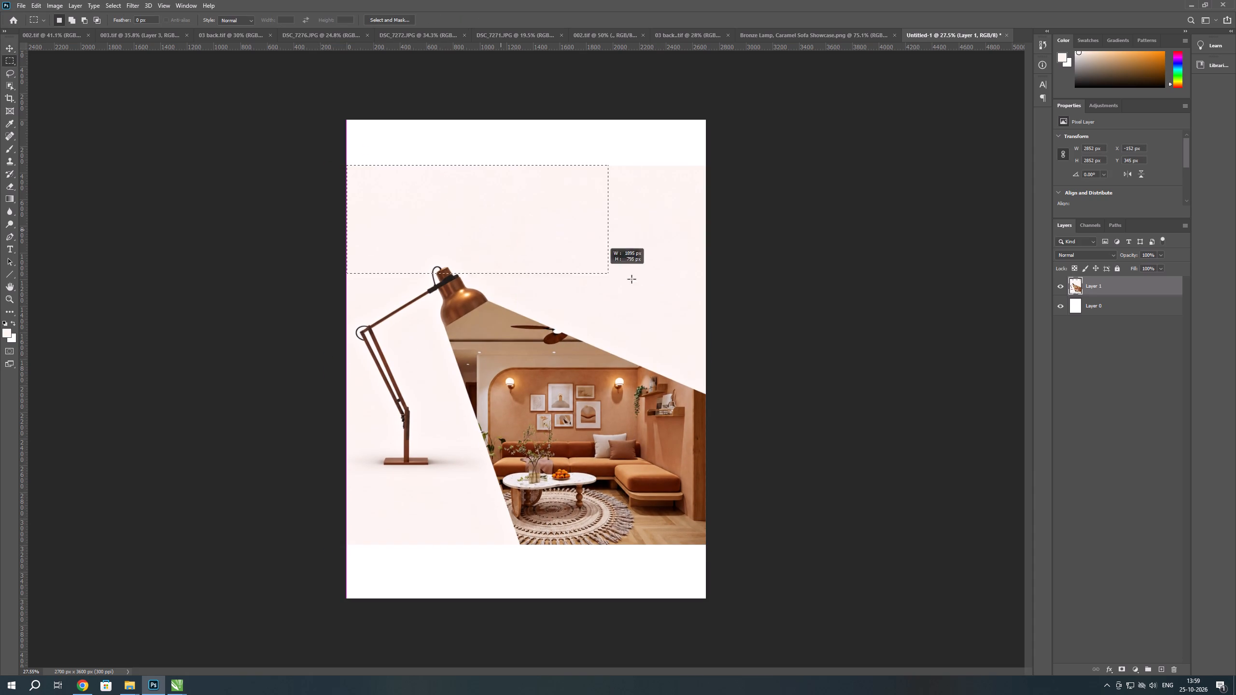
pyautogui.moveTo(632, 279); pyautogui.dragTo(718, 264)
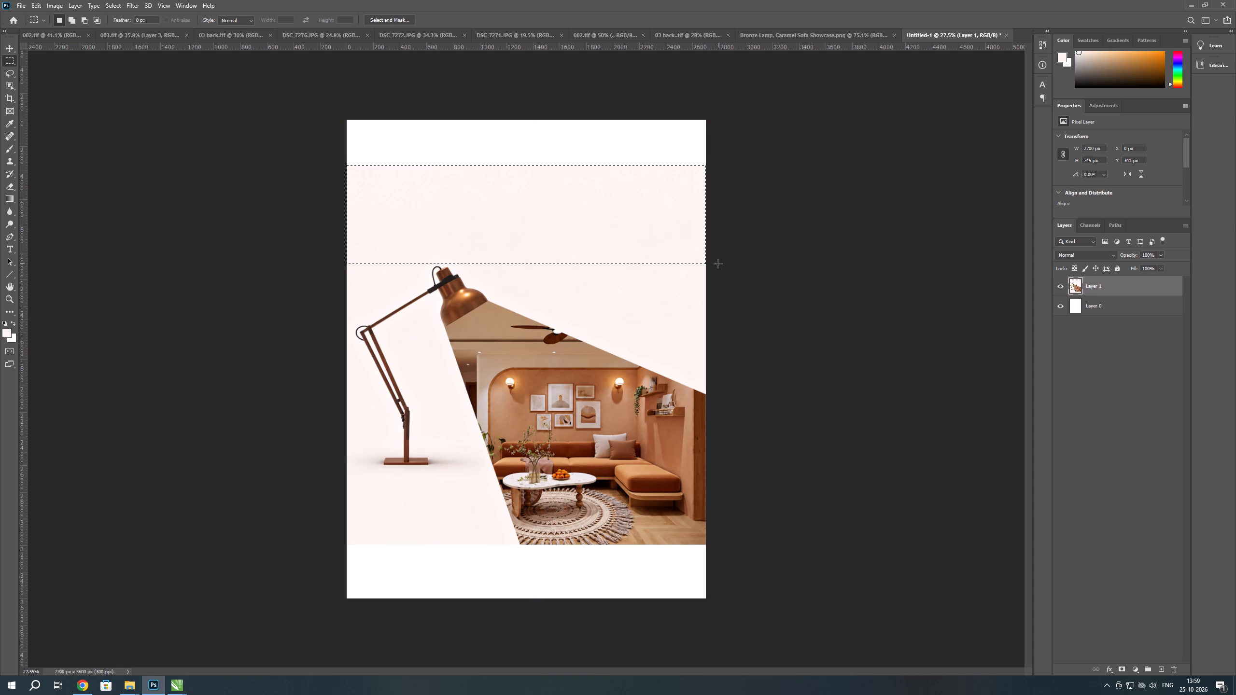
pyautogui.hotkey('ctrl', 'j')
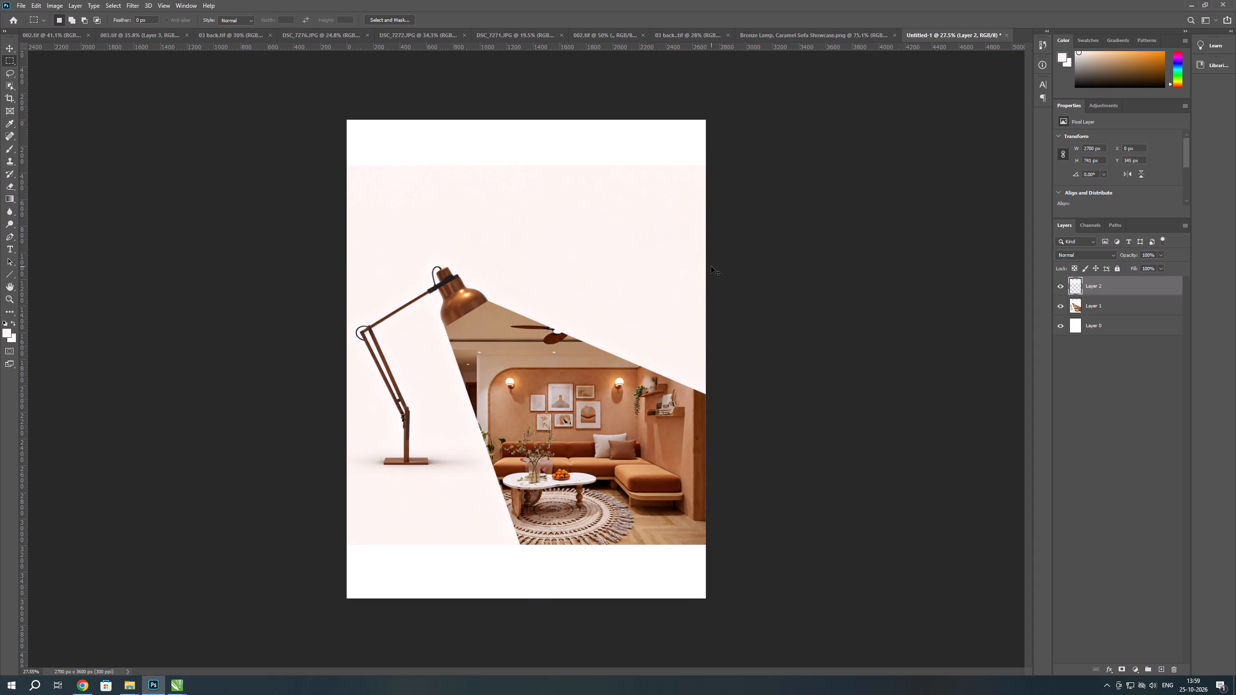
# Stretch the copied backdrop strip upward to the page's top edge, about 1086 px high, without changing its width.
pyautogui.hotkey('ctrl', 't')
pyautogui.keyDown('shift'); pyautogui.moveTo(504, 167); pyautogui.dragTo(504, 117); pyautogui.keyUp('shift')
pyautogui.hotkey('ctrl', 'z')
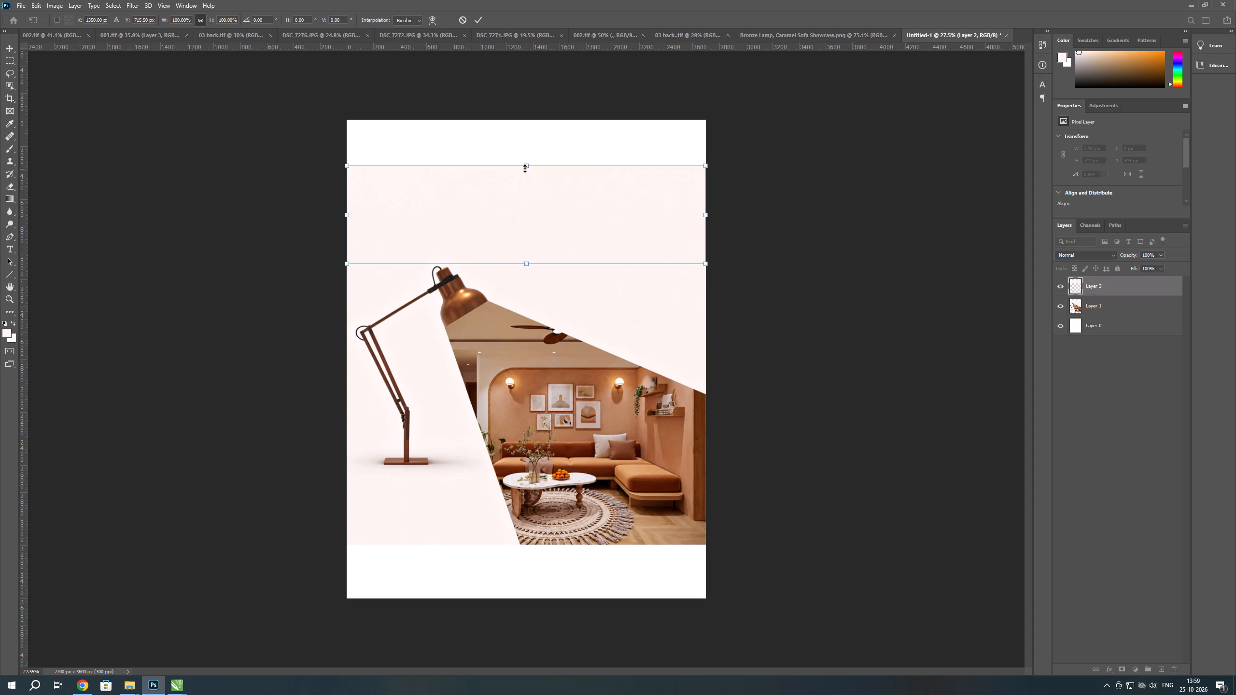
pyautogui.keyDown('shift'); pyautogui.moveTo(524, 167); pyautogui.dragTo(529, 119); pyautogui.keyUp('shift')
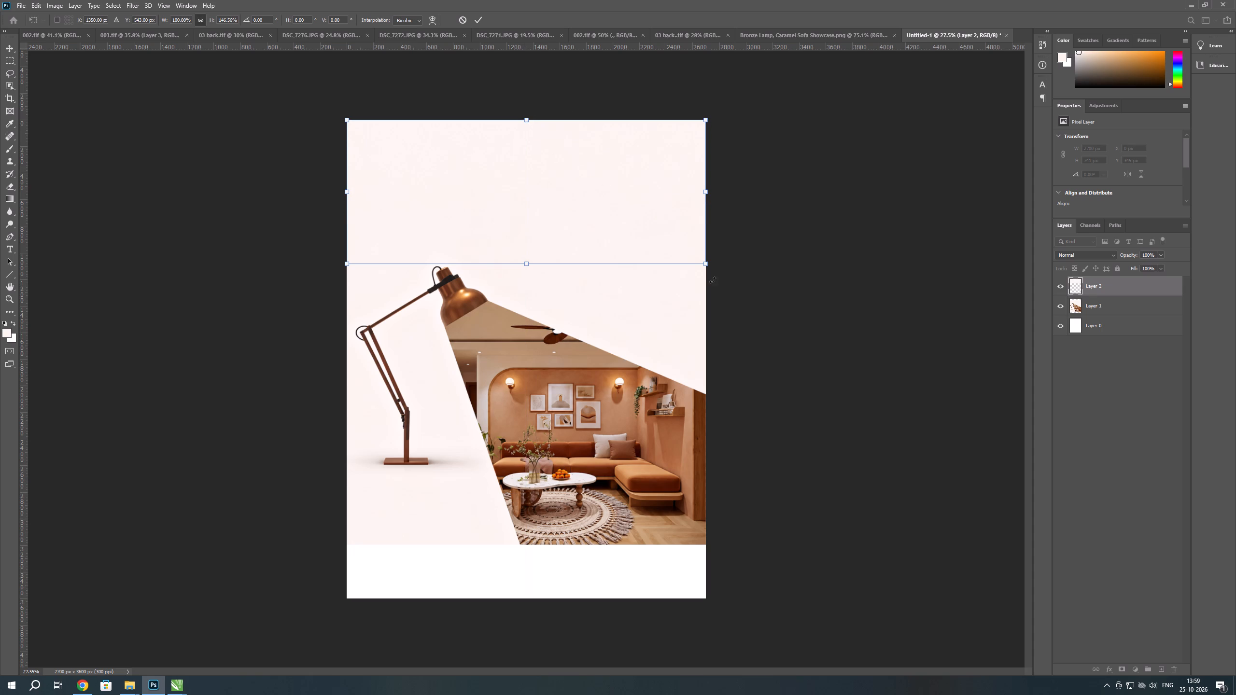
pyautogui.press('Return')
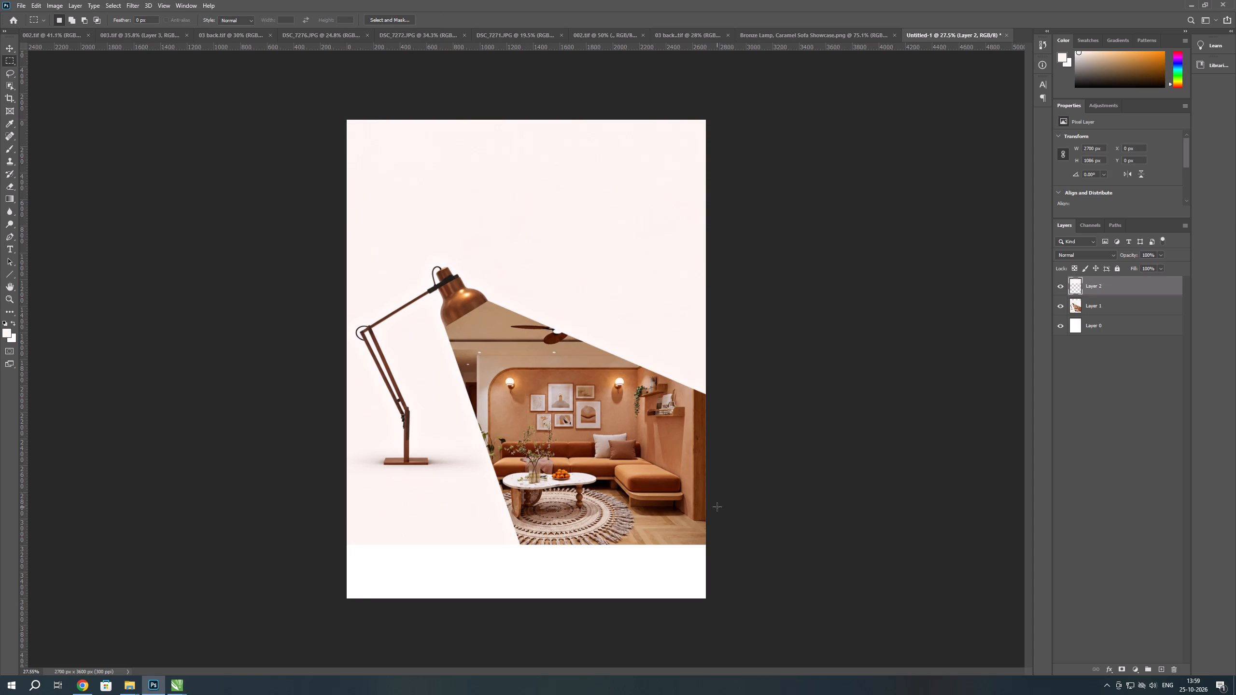
# Duplicate the stretched backdrop strip and place the copy directly below the photo, flush with the page's sides, covering the bottom gap.
pyautogui.scroll(-2, 717, 507)
pyautogui.scroll(1, 565, 535)
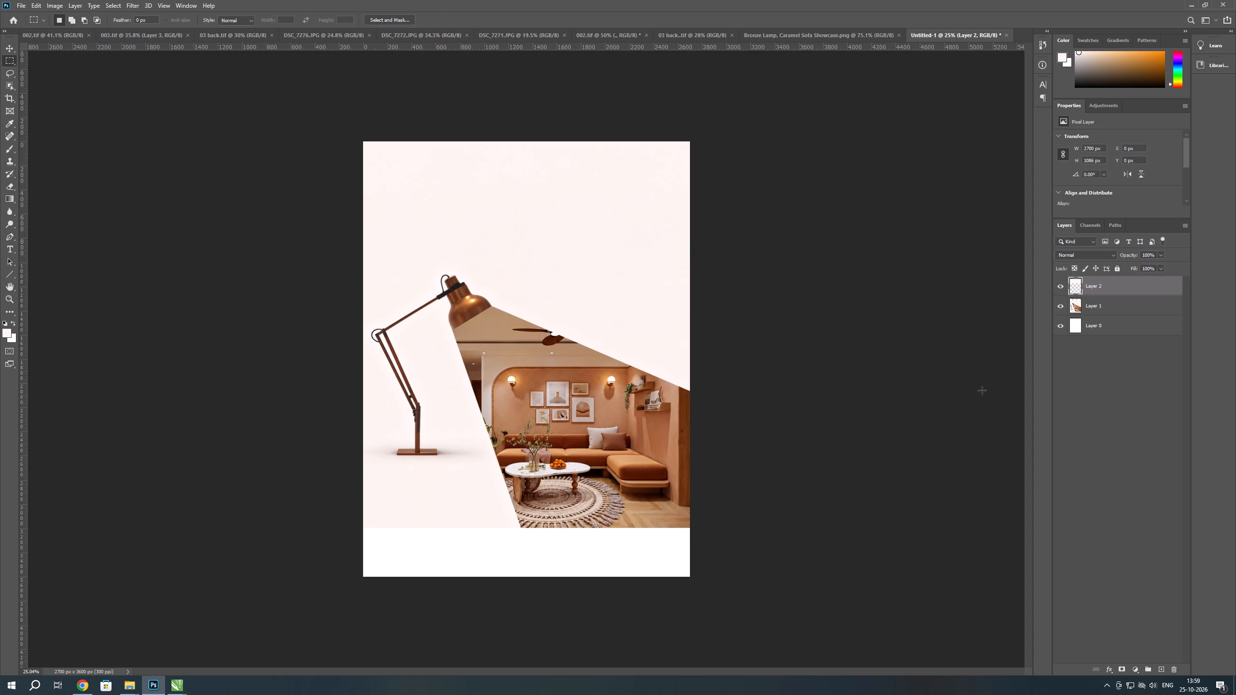
pyautogui.click(1089, 285)
pyautogui.hotkey('ctrl', 'c')
pyautogui.hotkey('ctrl', 'v')
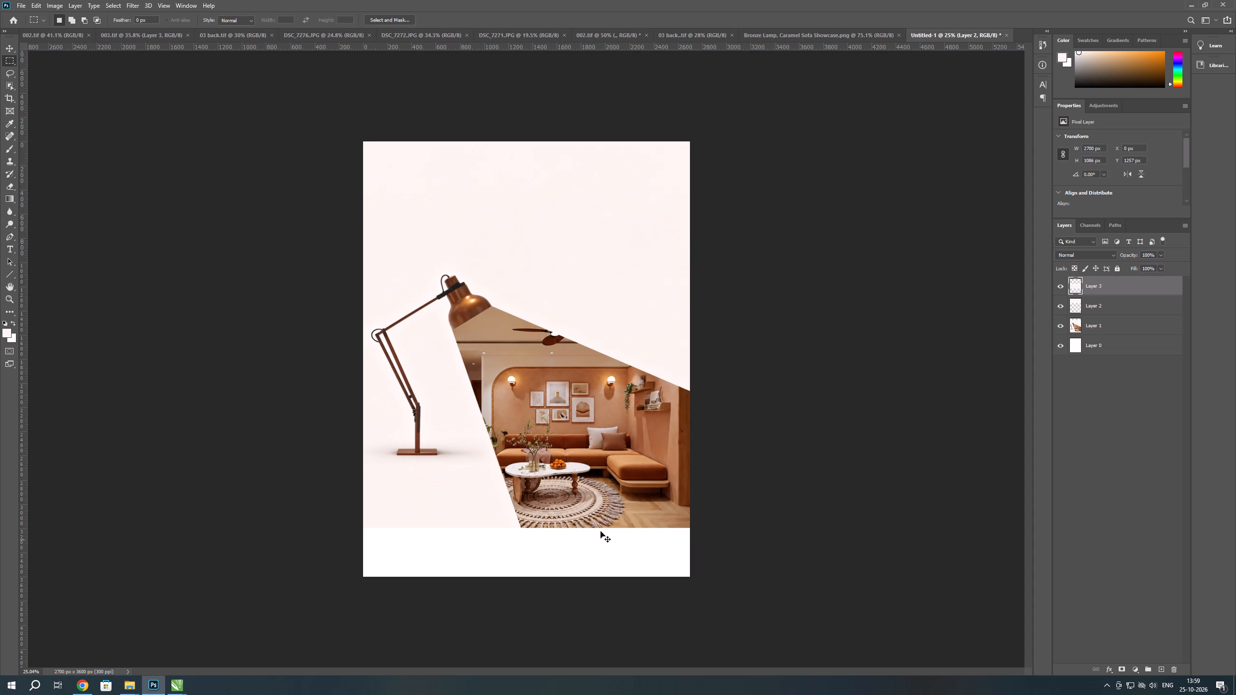
pyautogui.hotkey('ctrl', 't')
pyautogui.moveTo(503, 341); pyautogui.dragTo(498, 583)
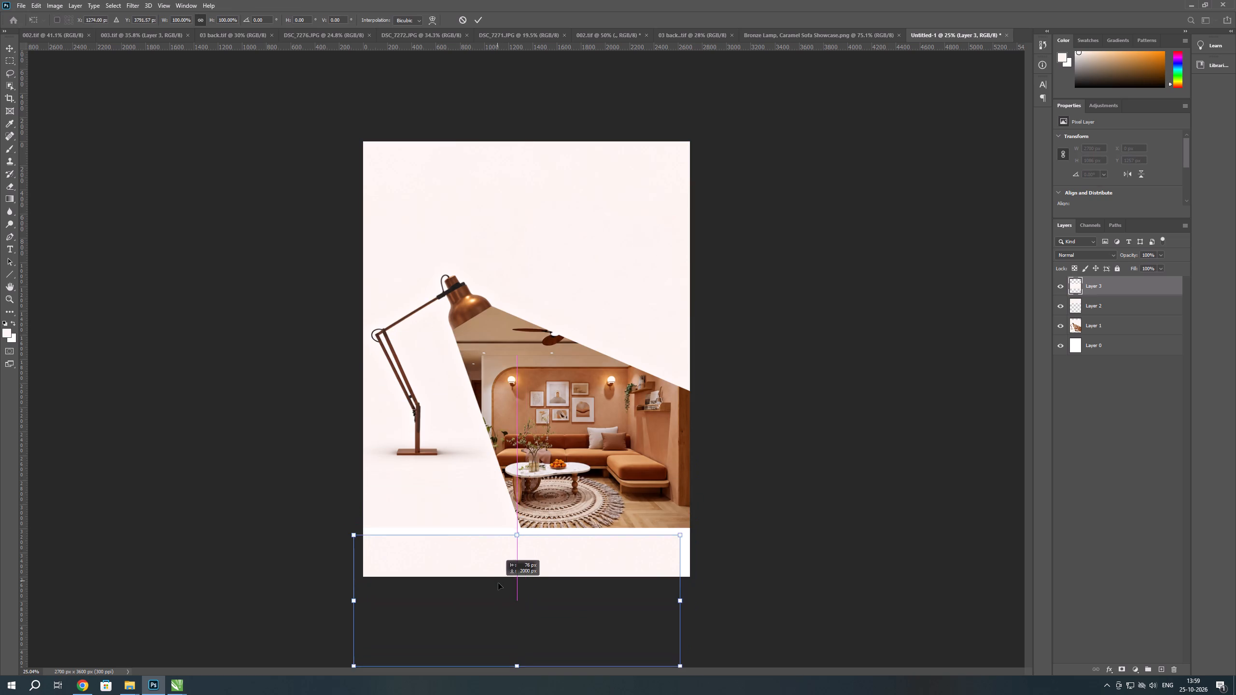
pyautogui.moveTo(498, 583); pyautogui.dragTo(503, 577)
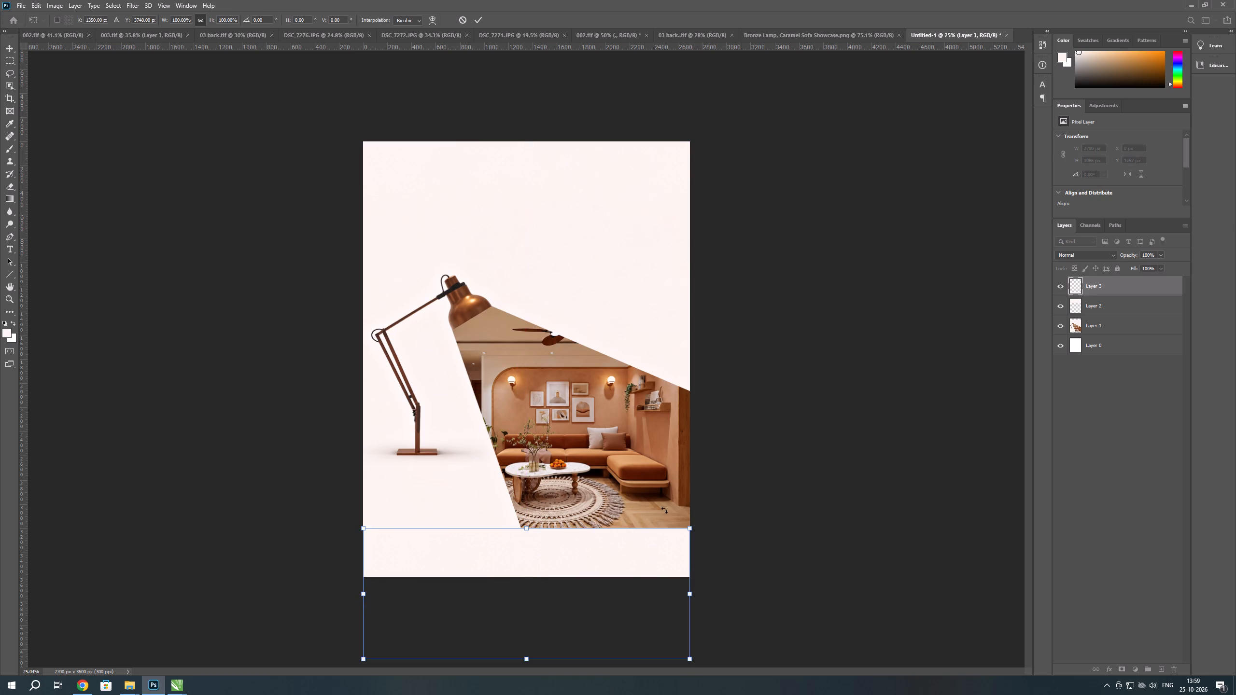
pyautogui.press('Return')
pyautogui.click(803, 456)
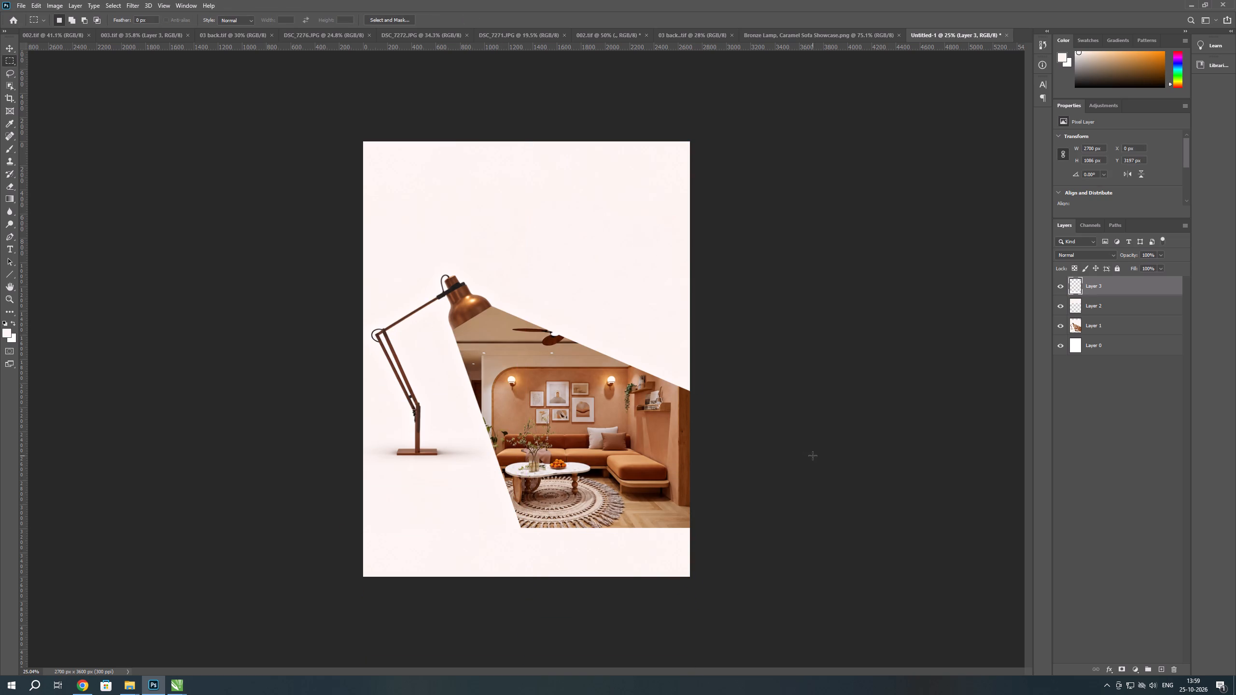
# Merge the photo layer and the two backdrop strip layers into one layer, leaving Layer 0 separate.
pyautogui.keyDown('shift'); pyautogui.click(1097, 324); pyautogui.keyUp('shift')
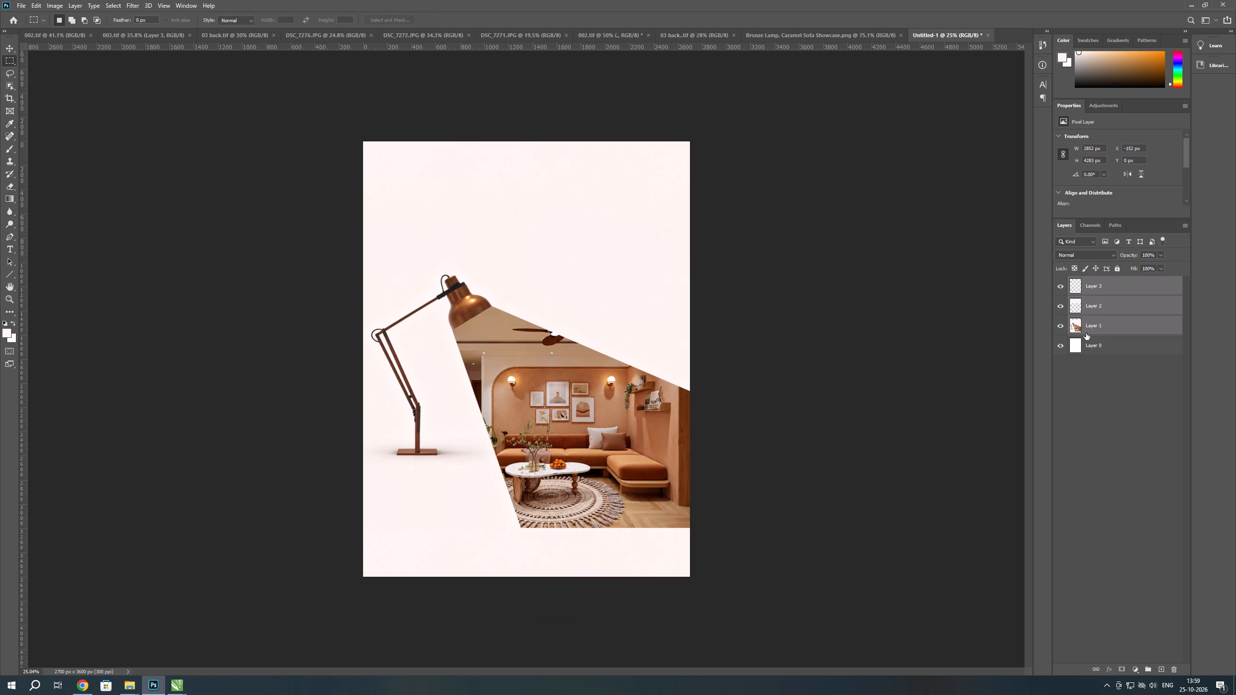
pyautogui.hotkey('ctrl', 'e')
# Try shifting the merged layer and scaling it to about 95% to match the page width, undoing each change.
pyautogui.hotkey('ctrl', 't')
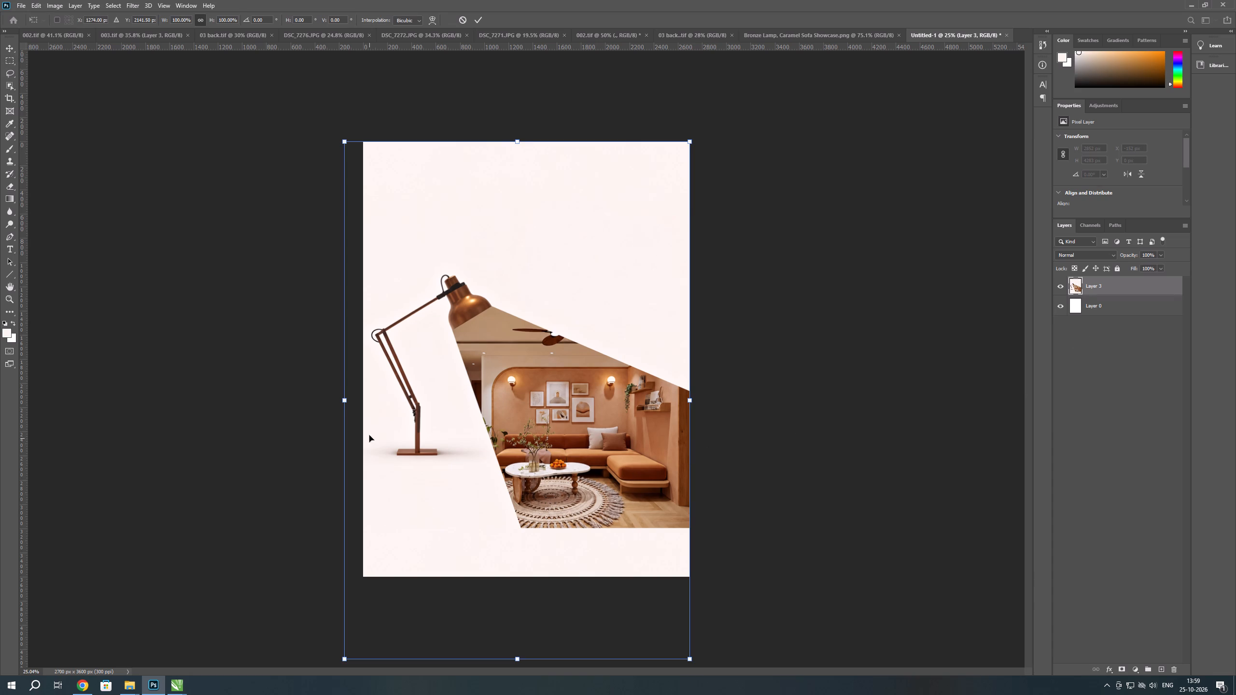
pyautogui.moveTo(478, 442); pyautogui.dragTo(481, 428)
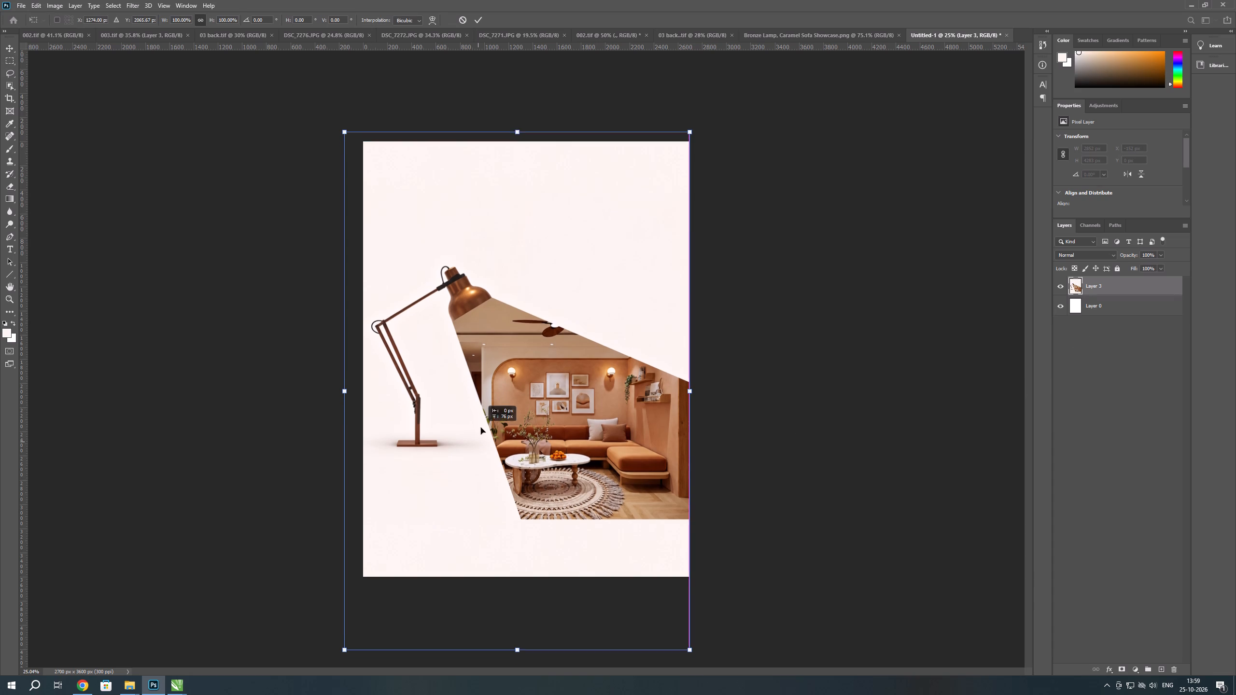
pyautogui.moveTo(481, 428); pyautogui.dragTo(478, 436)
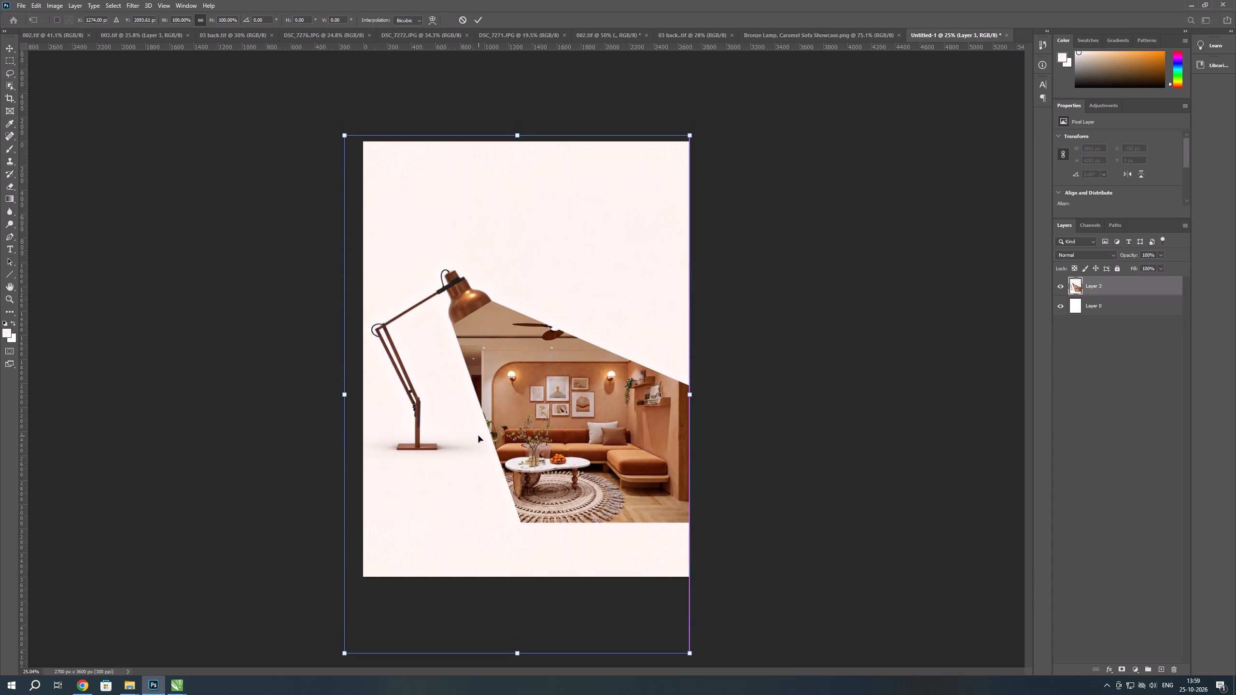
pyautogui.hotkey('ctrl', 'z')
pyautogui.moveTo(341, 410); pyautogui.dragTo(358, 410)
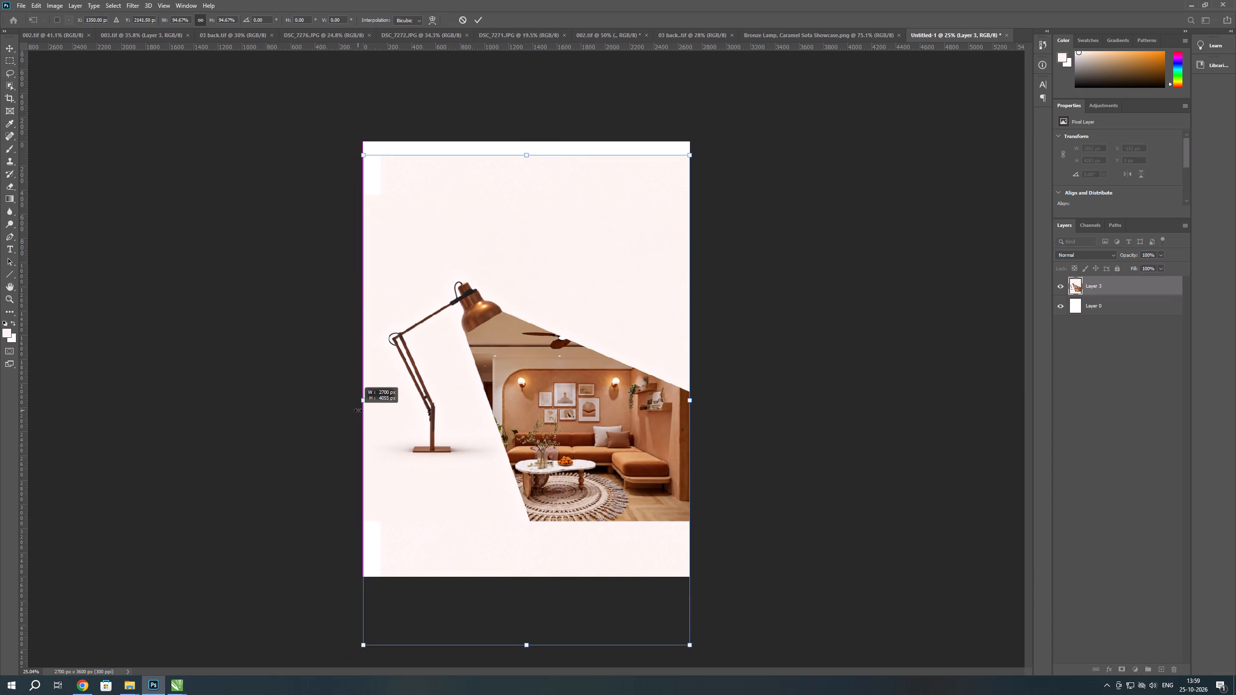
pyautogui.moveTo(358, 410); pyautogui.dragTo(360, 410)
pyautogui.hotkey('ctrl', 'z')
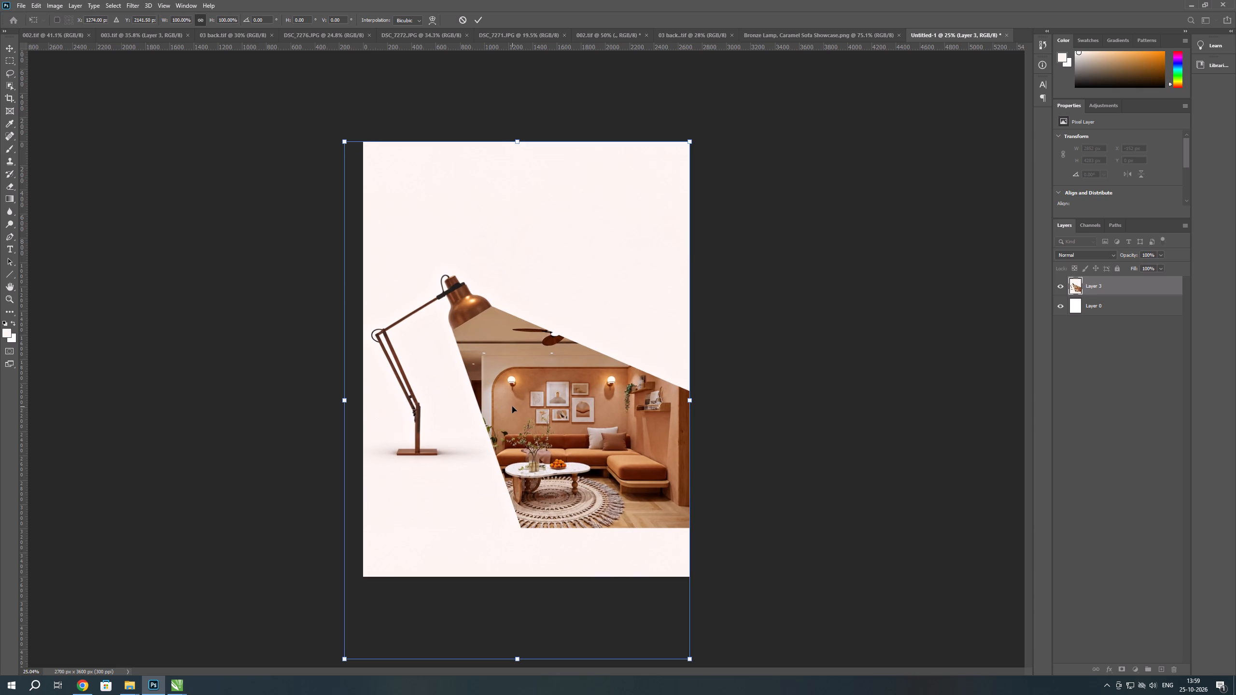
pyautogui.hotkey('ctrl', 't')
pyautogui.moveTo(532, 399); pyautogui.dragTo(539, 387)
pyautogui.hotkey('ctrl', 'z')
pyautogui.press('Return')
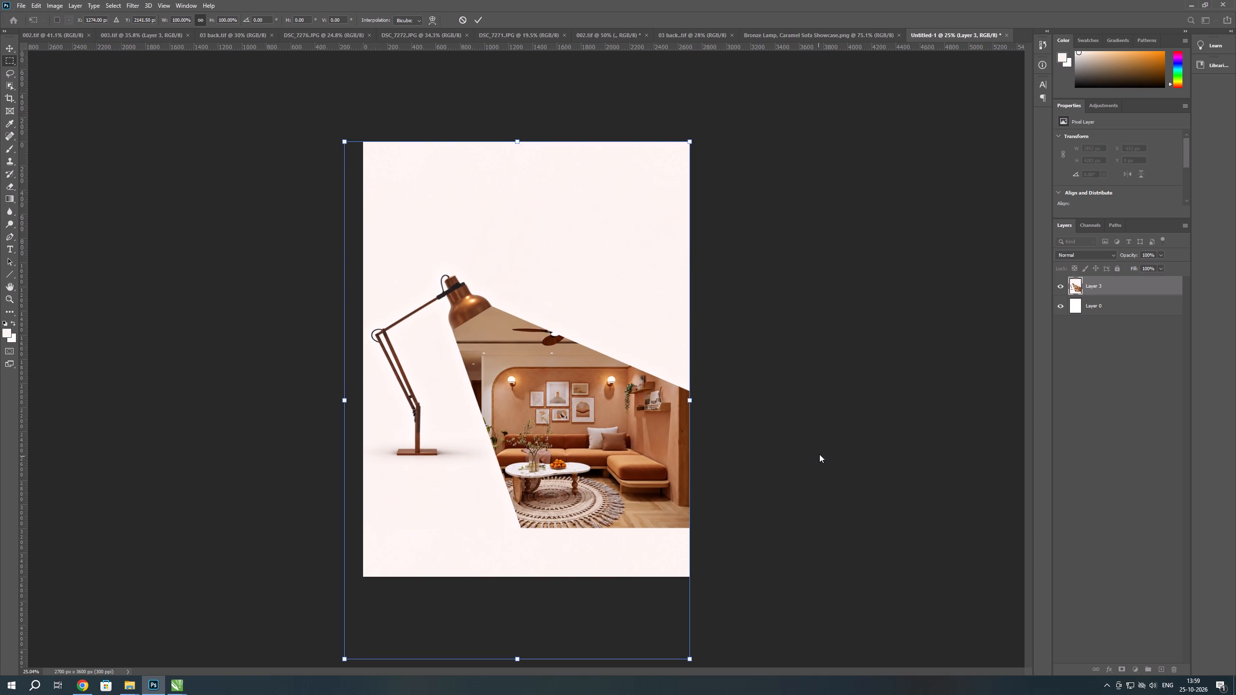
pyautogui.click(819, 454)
# Start saving the page as a new file on the computer in the MOOD BORED folder under RUSHIKA on drive D.
pyautogui.scroll(6, 576, 558)
pyautogui.scroll(-4, 576, 558)
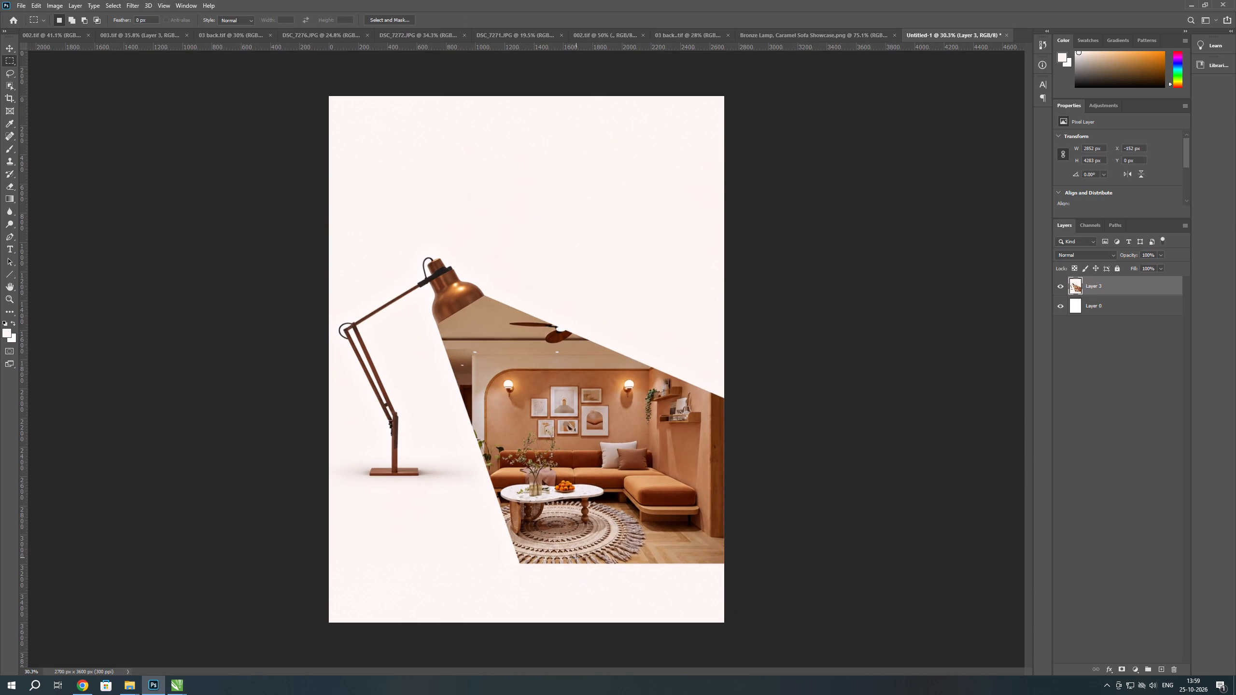
pyautogui.hotkey('ctrl', 'shift', 's')
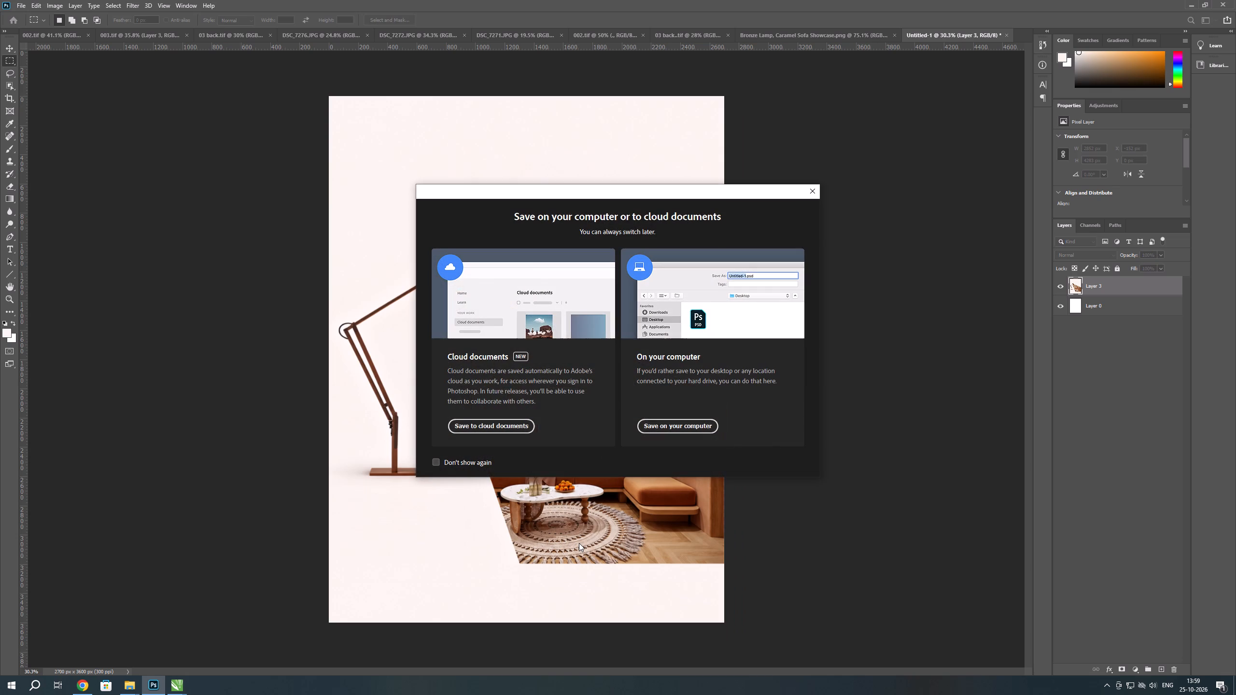
pyautogui.click(679, 422)
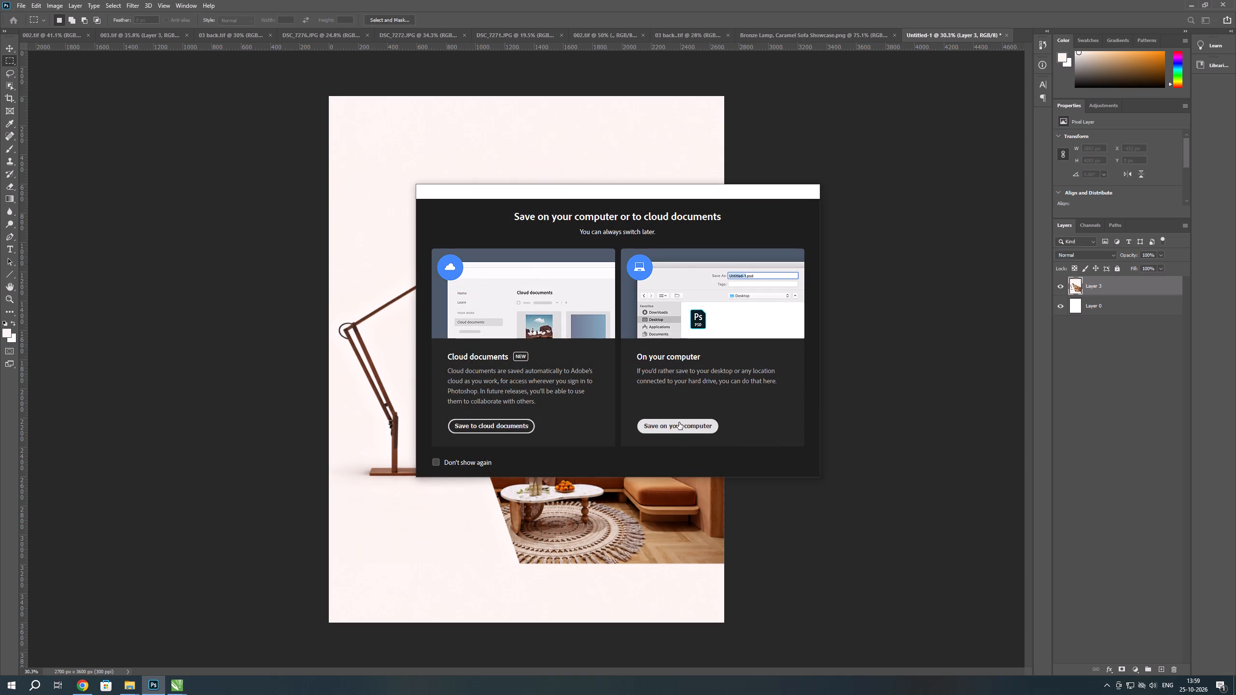
pyautogui.click(28, 209)
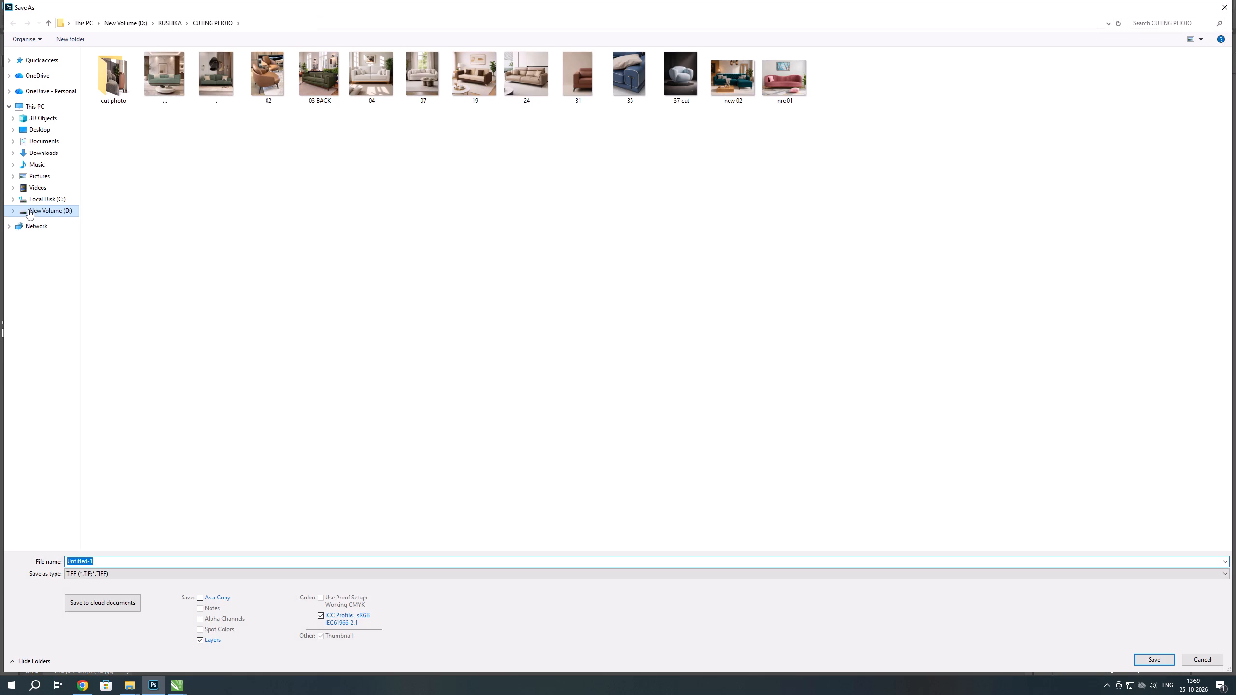
pyautogui.click(180, 111)
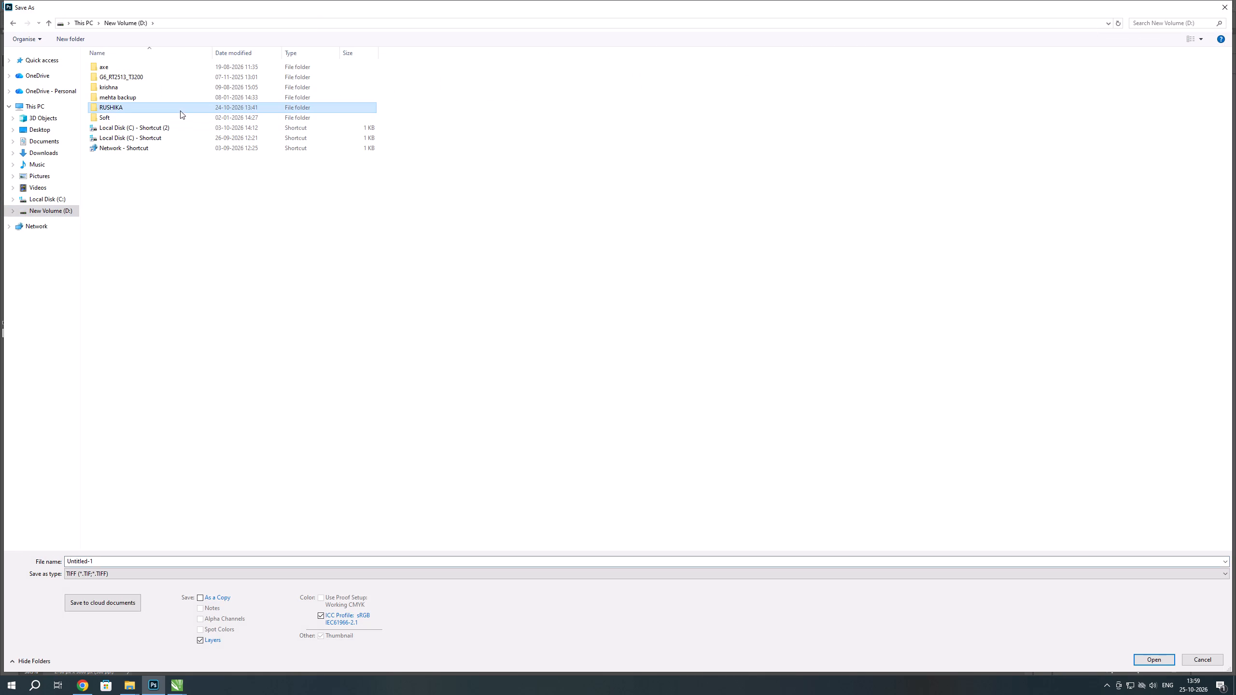
pyautogui.doubleClick(180, 111)
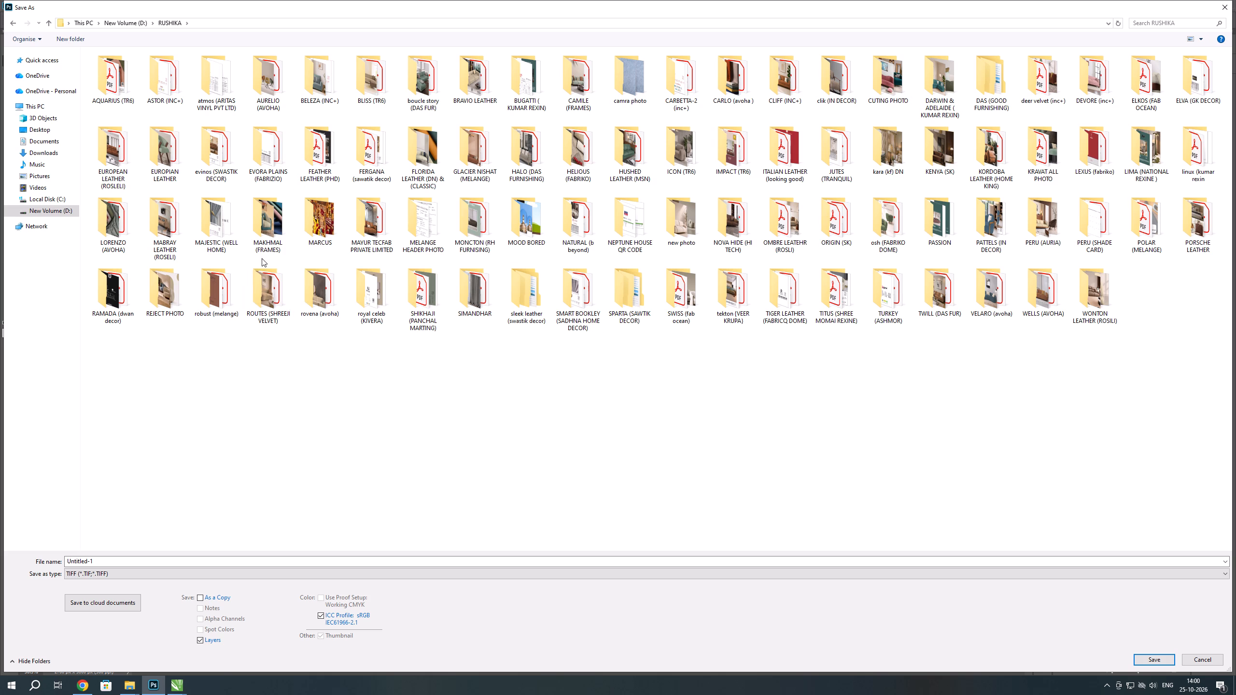
pyautogui.doubleClick(527, 221)
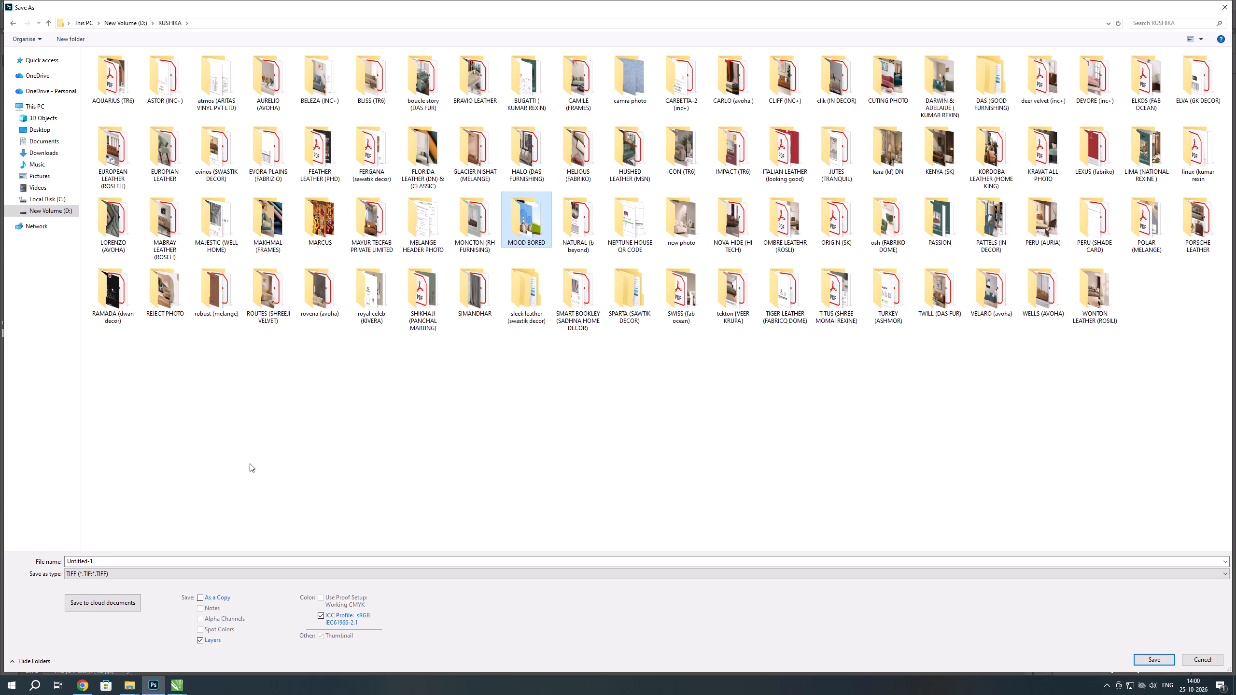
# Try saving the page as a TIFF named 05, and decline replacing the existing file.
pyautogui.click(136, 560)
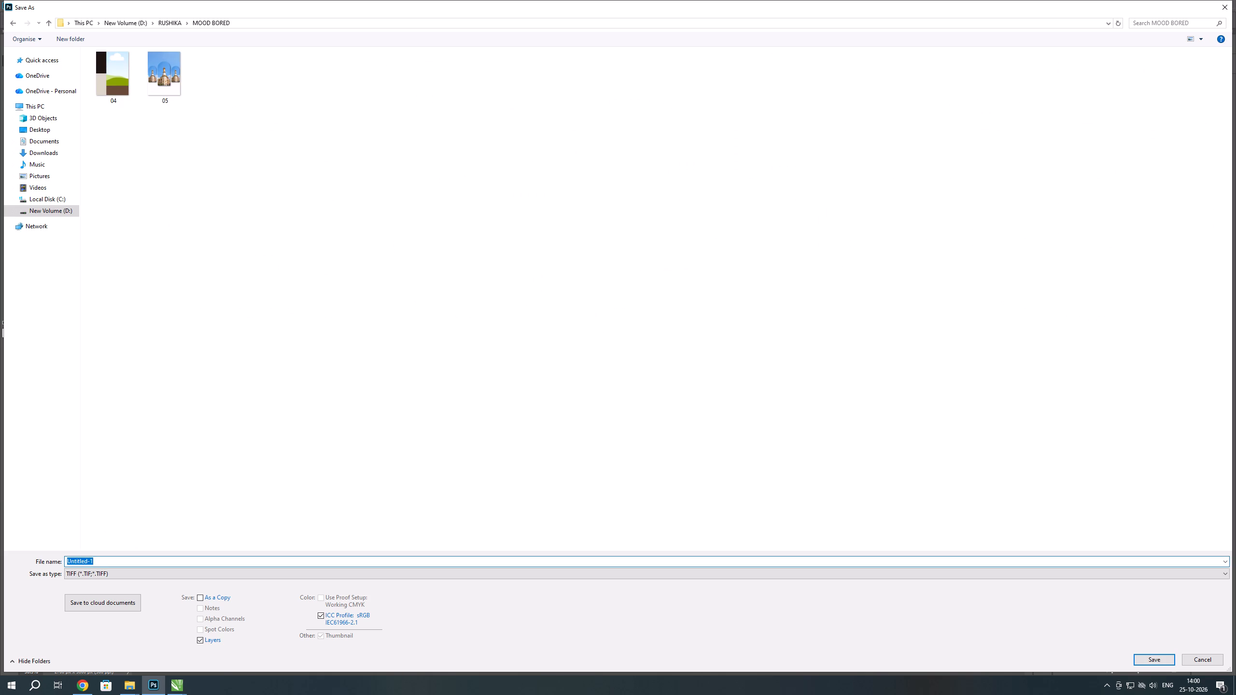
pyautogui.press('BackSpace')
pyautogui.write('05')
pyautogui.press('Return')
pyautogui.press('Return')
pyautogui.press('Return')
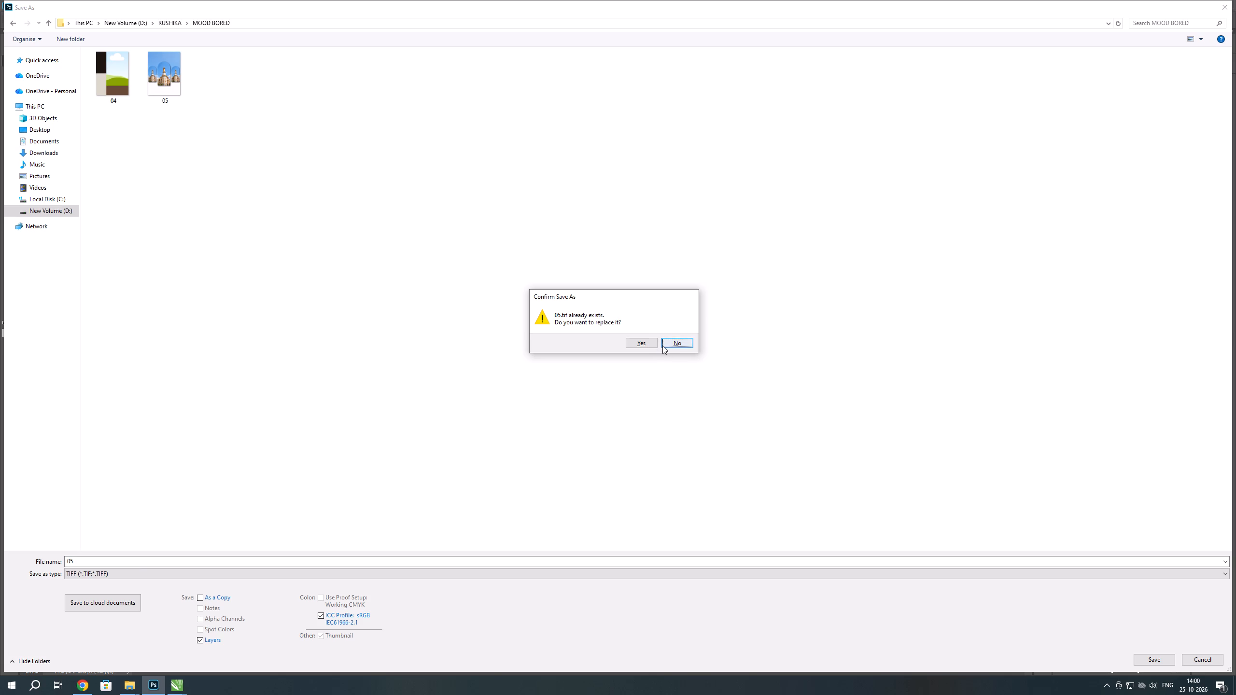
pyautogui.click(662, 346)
# Save the lamp and sofa page as a TIFF named 06 in MOOD BORED, accepting the default TIFF options.
pyautogui.click(144, 561)
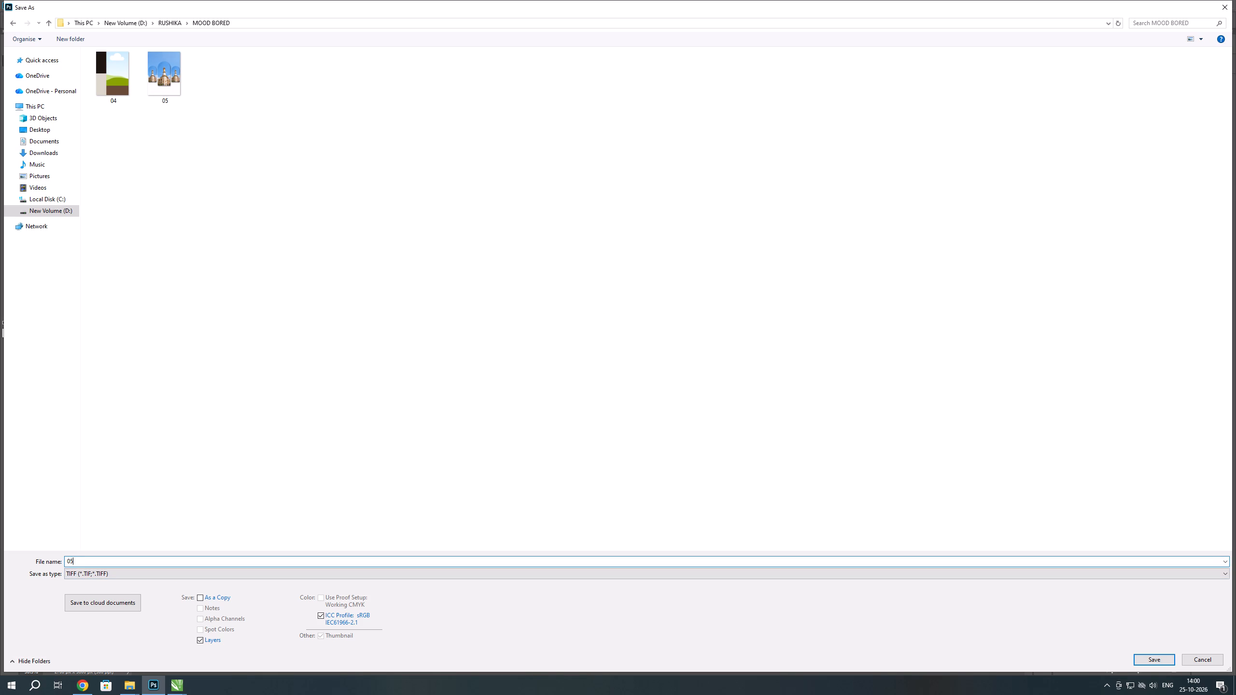
pyautogui.press('BackSpace')
pyautogui.press('6')
pyautogui.press('Return')
pyautogui.press('Return')
pyautogui.press('Return')
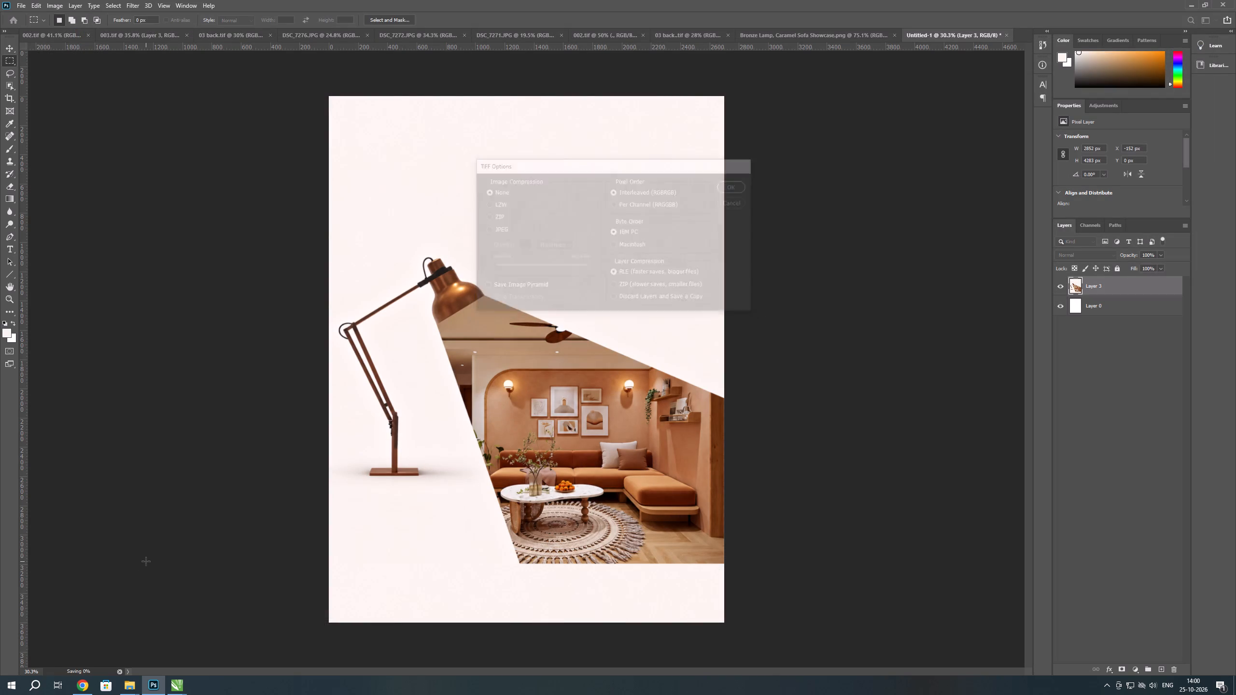
pyautogui.press('Return')
pyautogui.press('Return')
pyautogui.hotkey('alt', 'Tab')
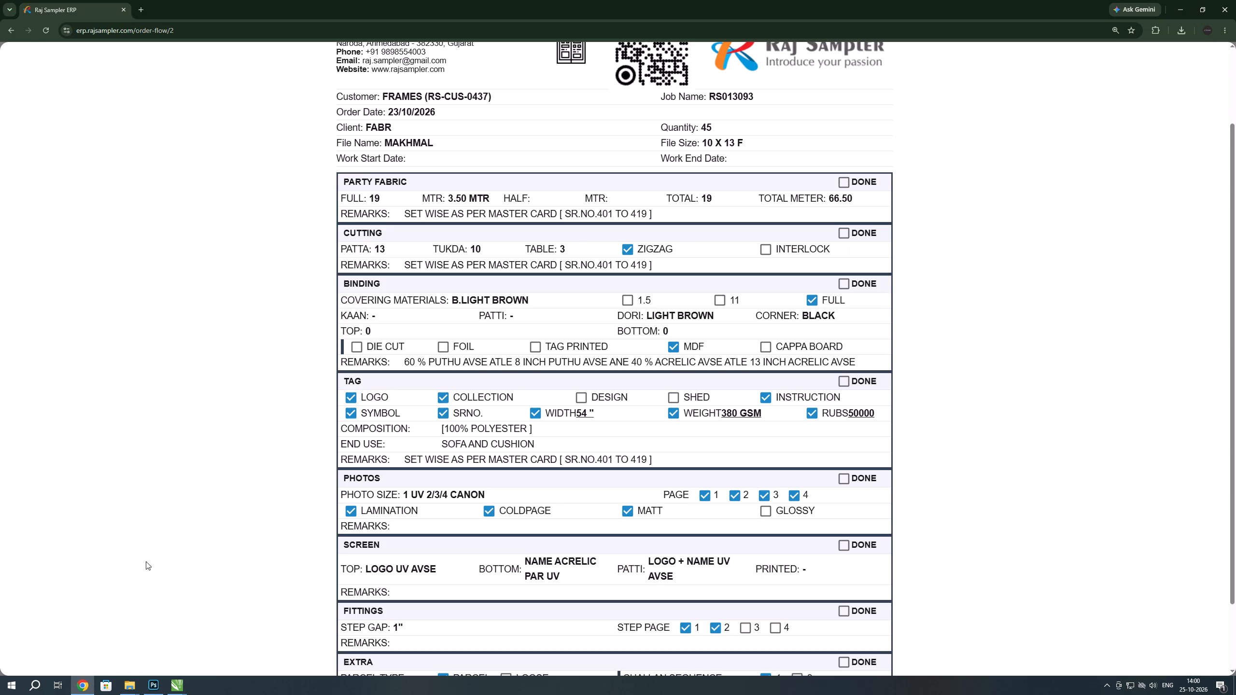
pyautogui.scroll(6, 505, 13)
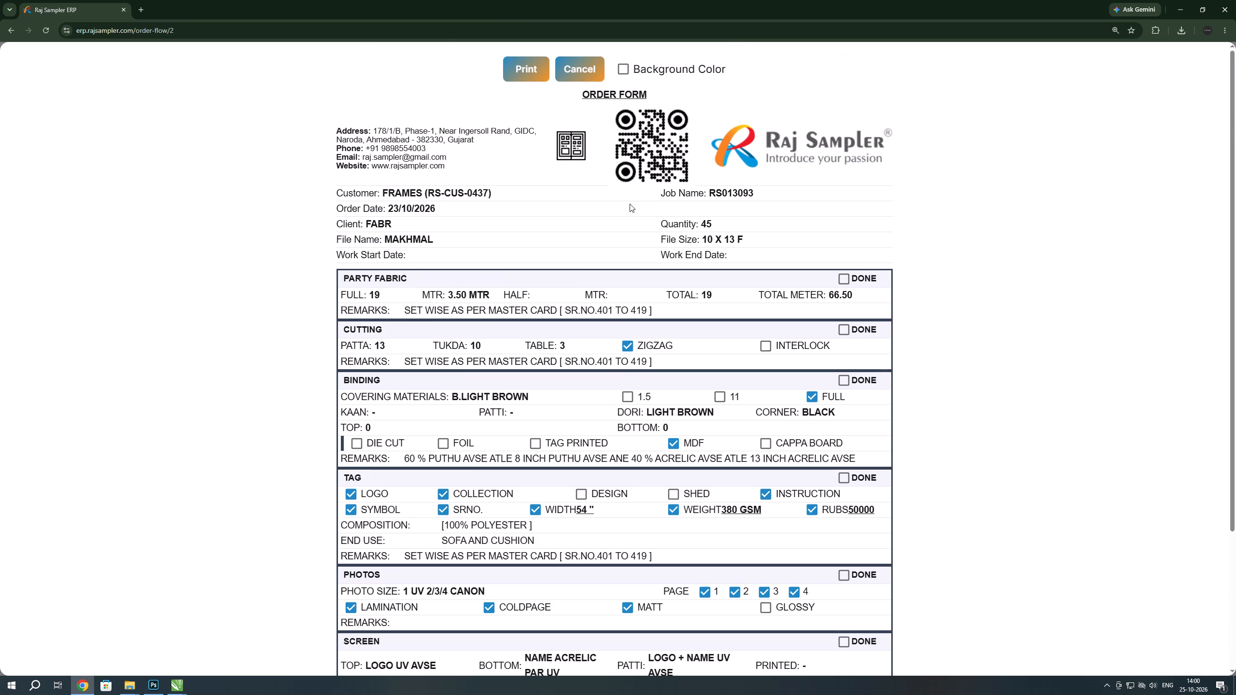
pyautogui.click(572, 73)
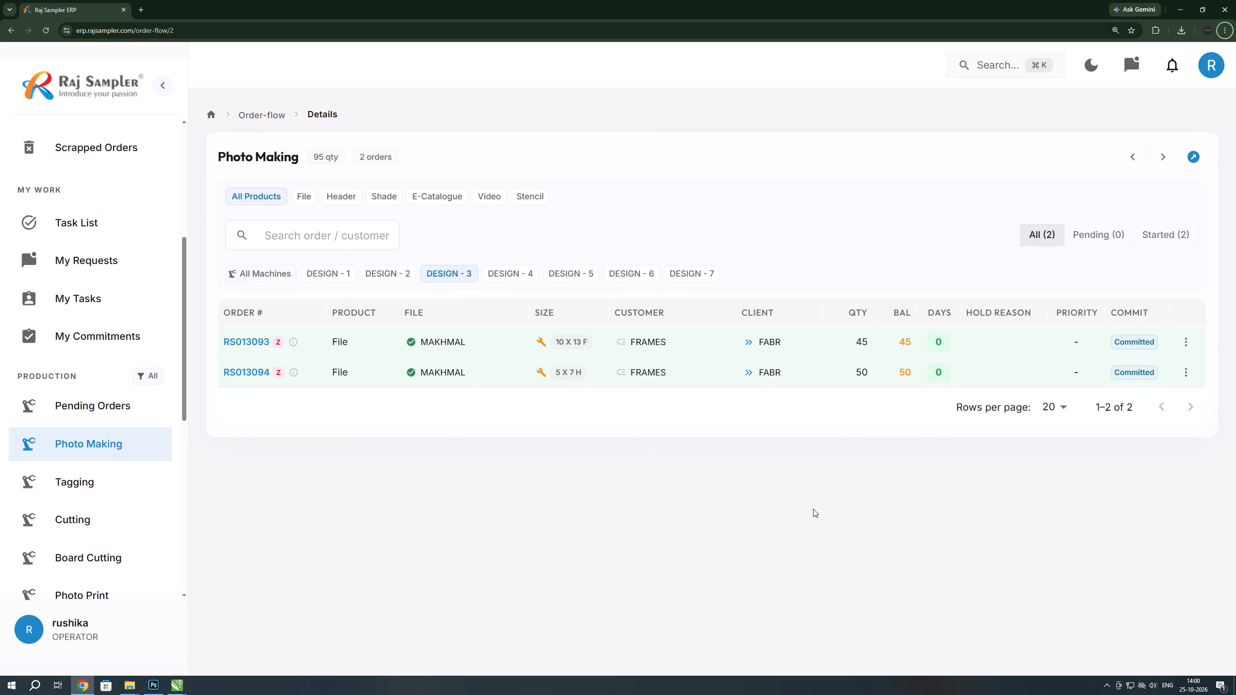
pyautogui.hotkey('alt', 'Tab')
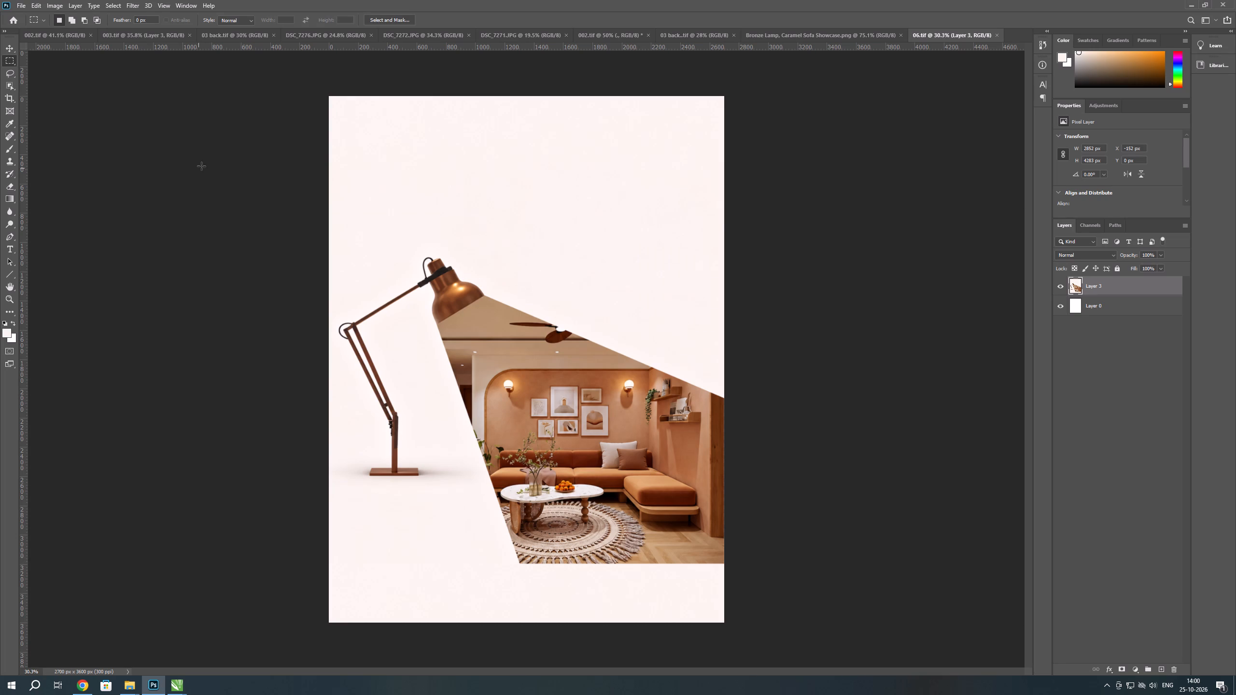
pyautogui.hotkey('alt', 'Tab')
pyautogui.hotkey('alt', 'Tab')
# Close the 06, Bronze Lamp, Caramel Sofa Showcase and CAMILE 002 documents, discarding the unsaved changes to 002.
pyautogui.click(996, 38)
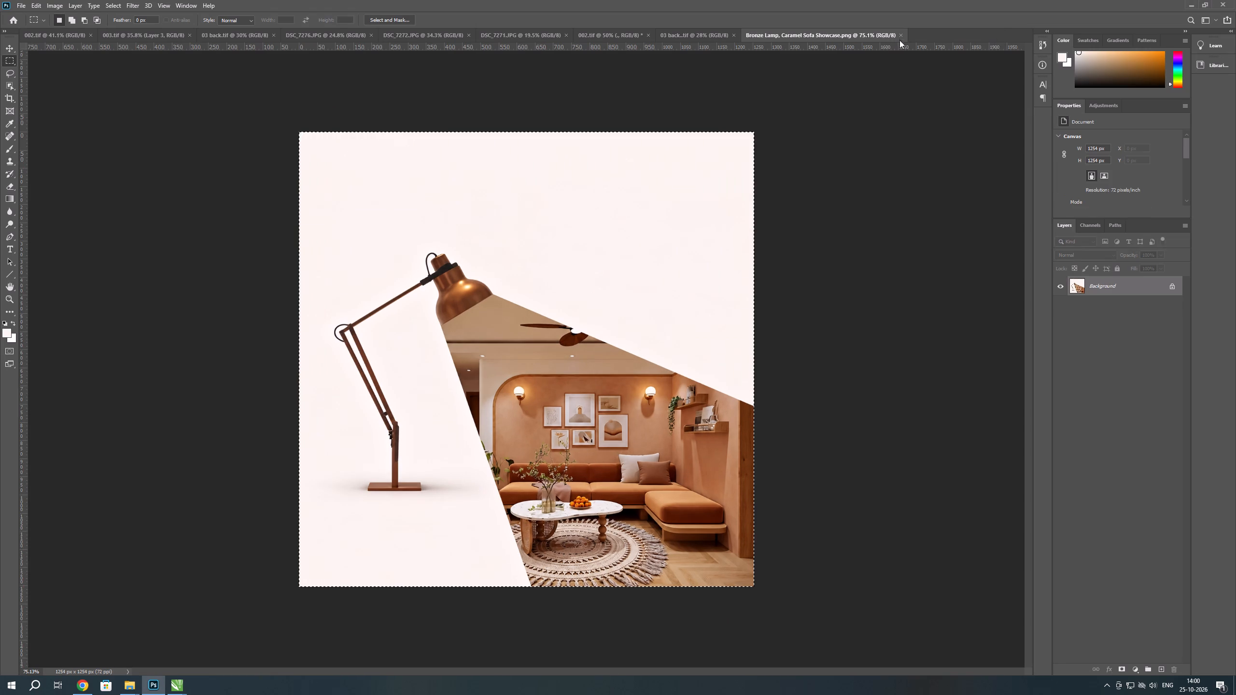
pyautogui.click(899, 35)
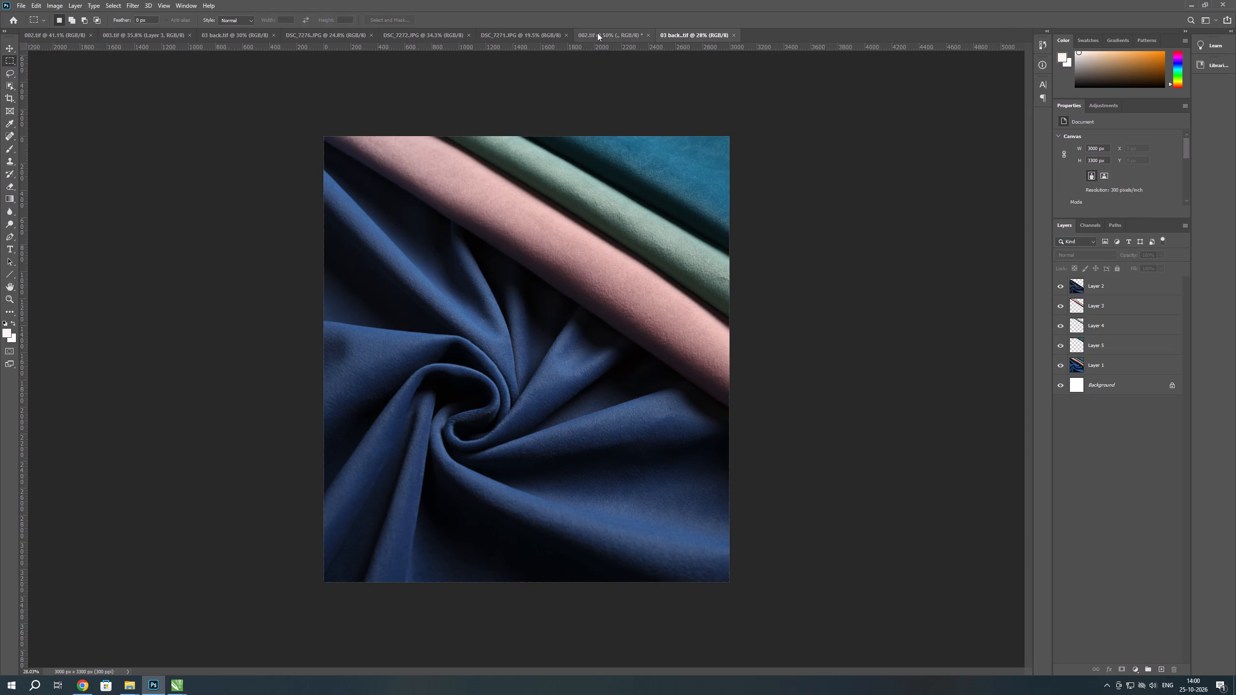
pyautogui.click(597, 33)
pyautogui.click(648, 35)
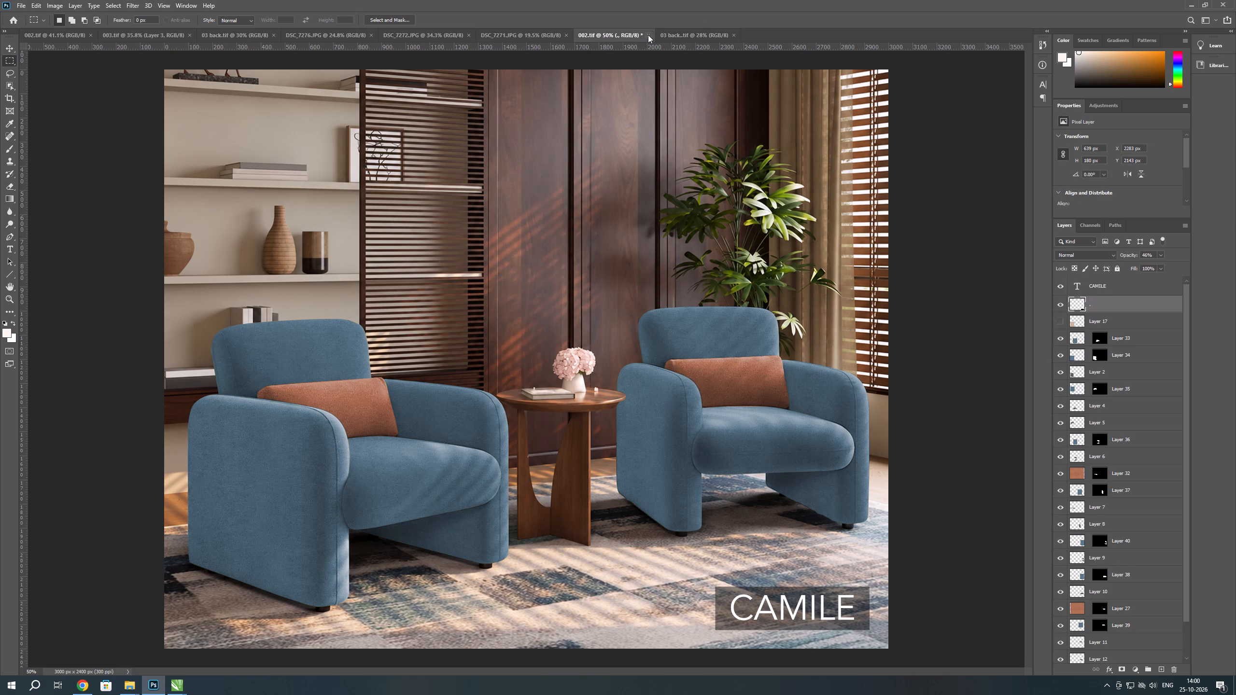
pyautogui.click(616, 255)
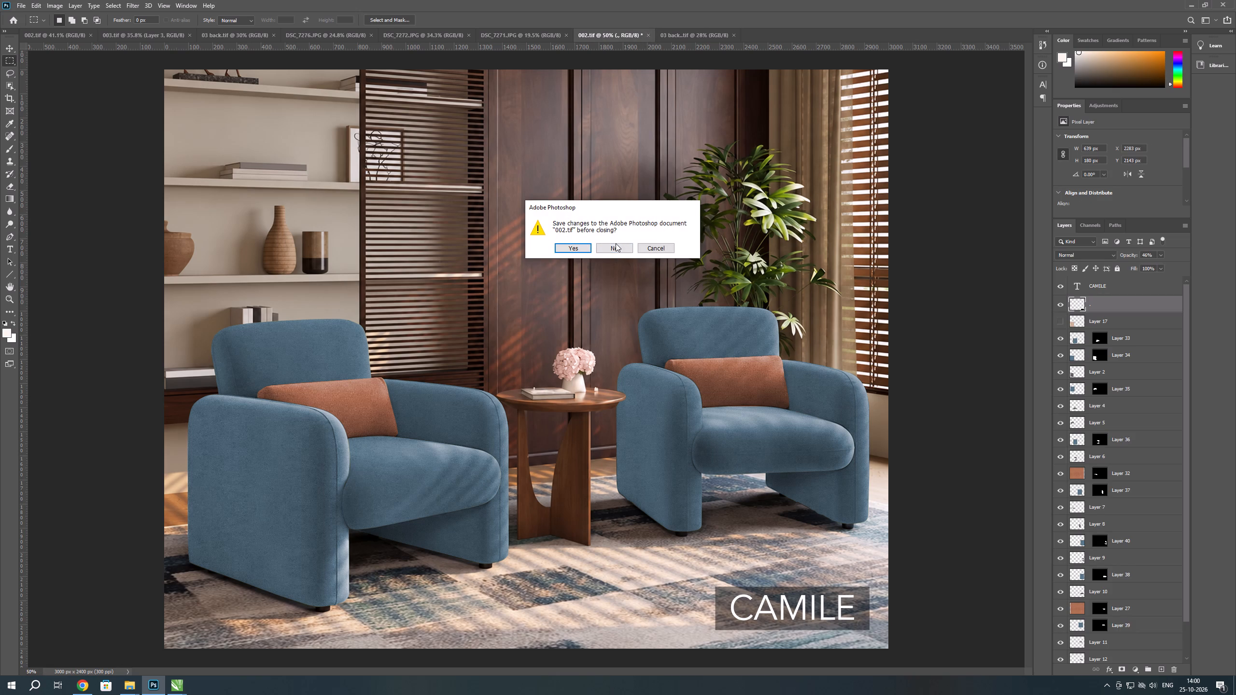
pyautogui.click(615, 249)
# Look through the remaining open fabric photos and MAKHMAL pages, including 002, 003, 03 back and the fabric roll page.
pyautogui.click(519, 30)
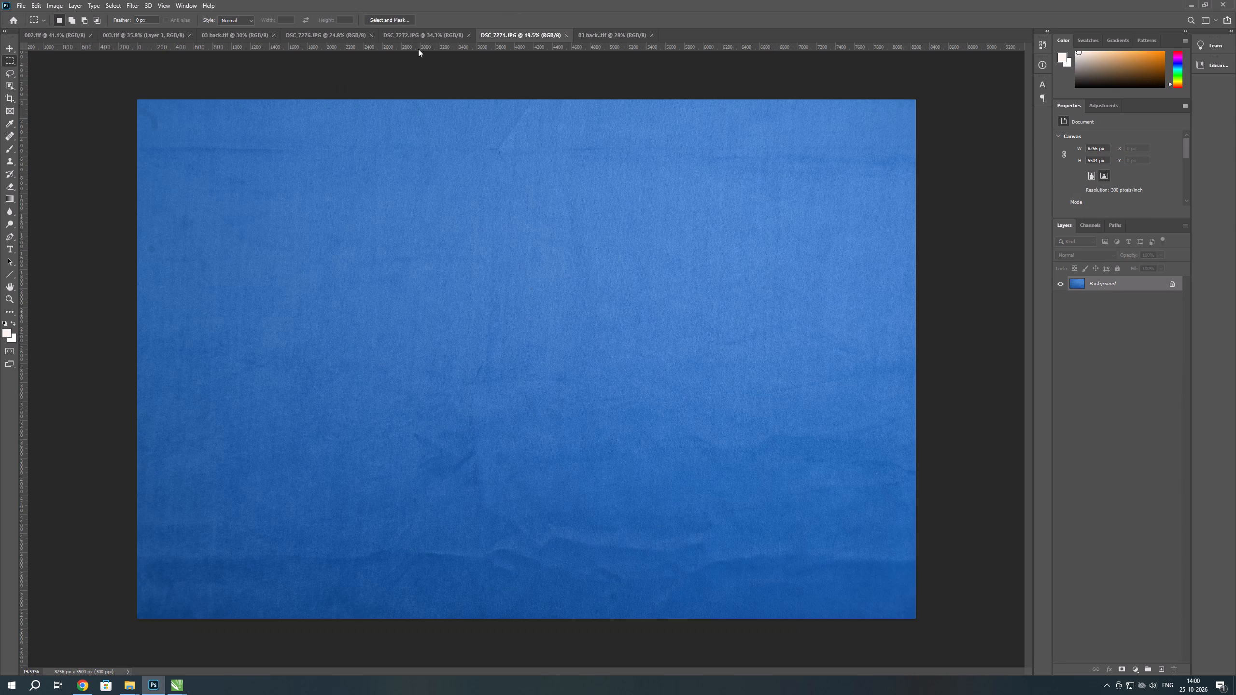
pyautogui.click(409, 32)
pyautogui.click(325, 39)
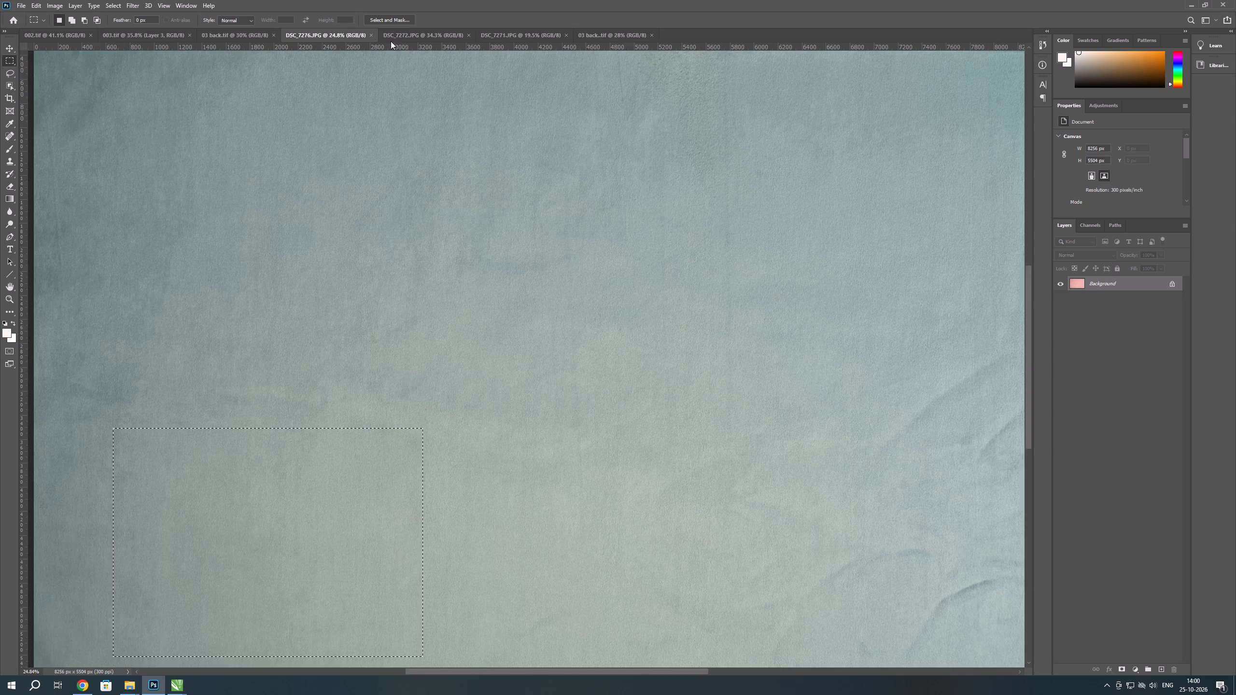
pyautogui.click(251, 35)
pyautogui.scroll(-1, 471, 371)
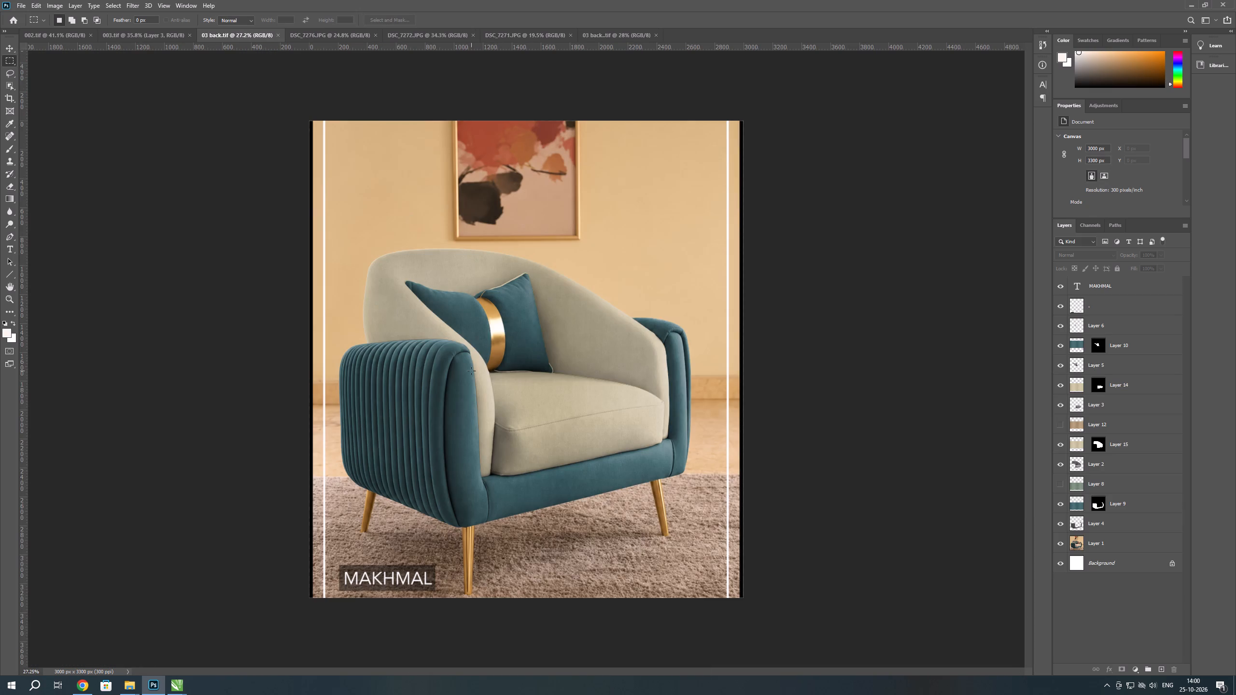
pyautogui.click(160, 24)
pyautogui.click(154, 37)
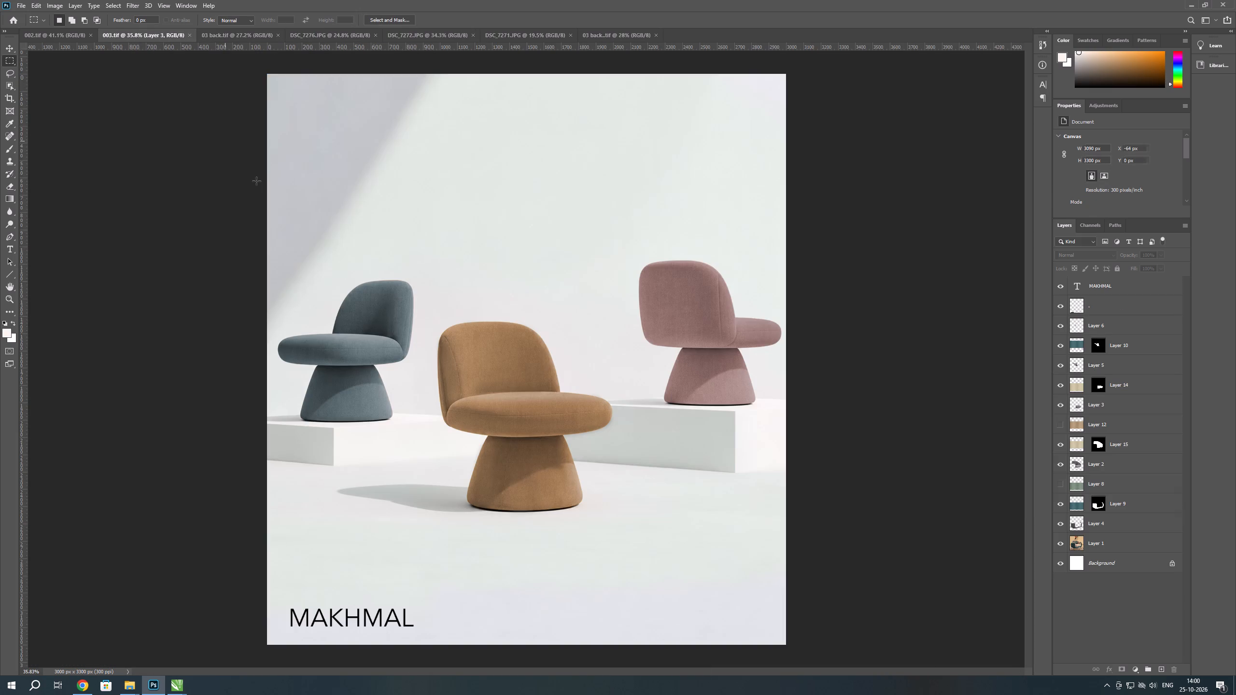
pyautogui.scroll(-1, 467, 340)
pyautogui.click(43, 34)
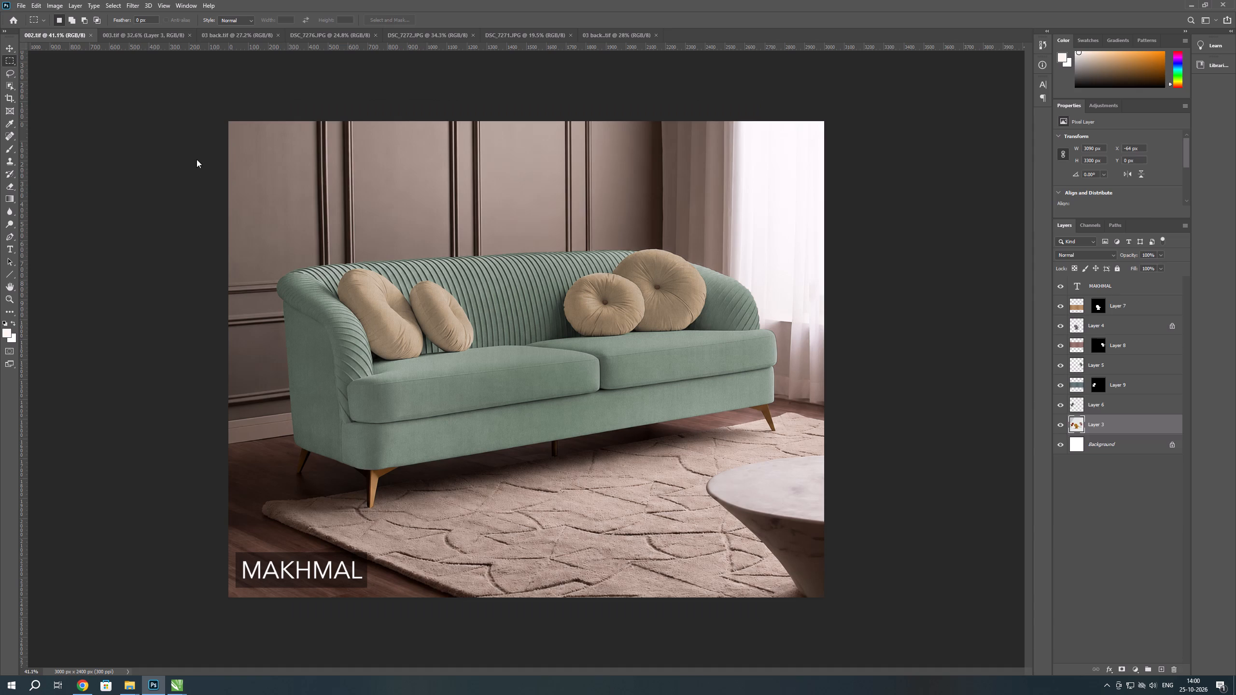
pyautogui.scroll(-1, 511, 431)
pyautogui.scroll(1, 511, 431)
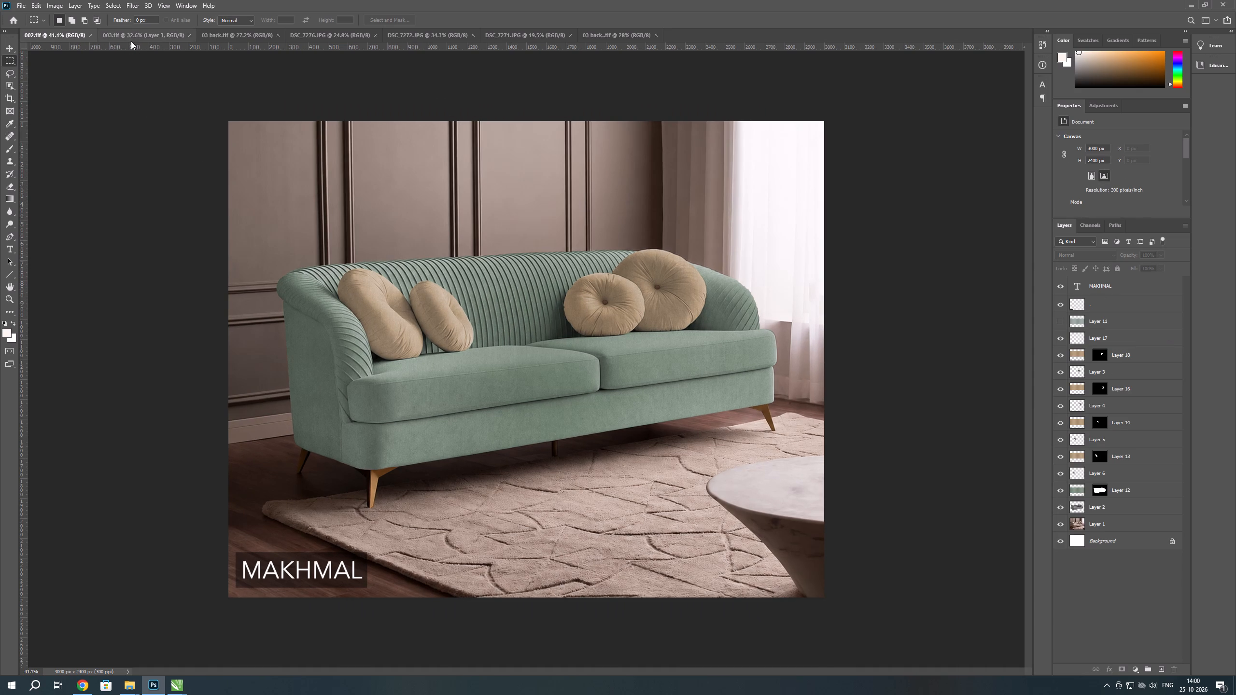
pyautogui.click(136, 32)
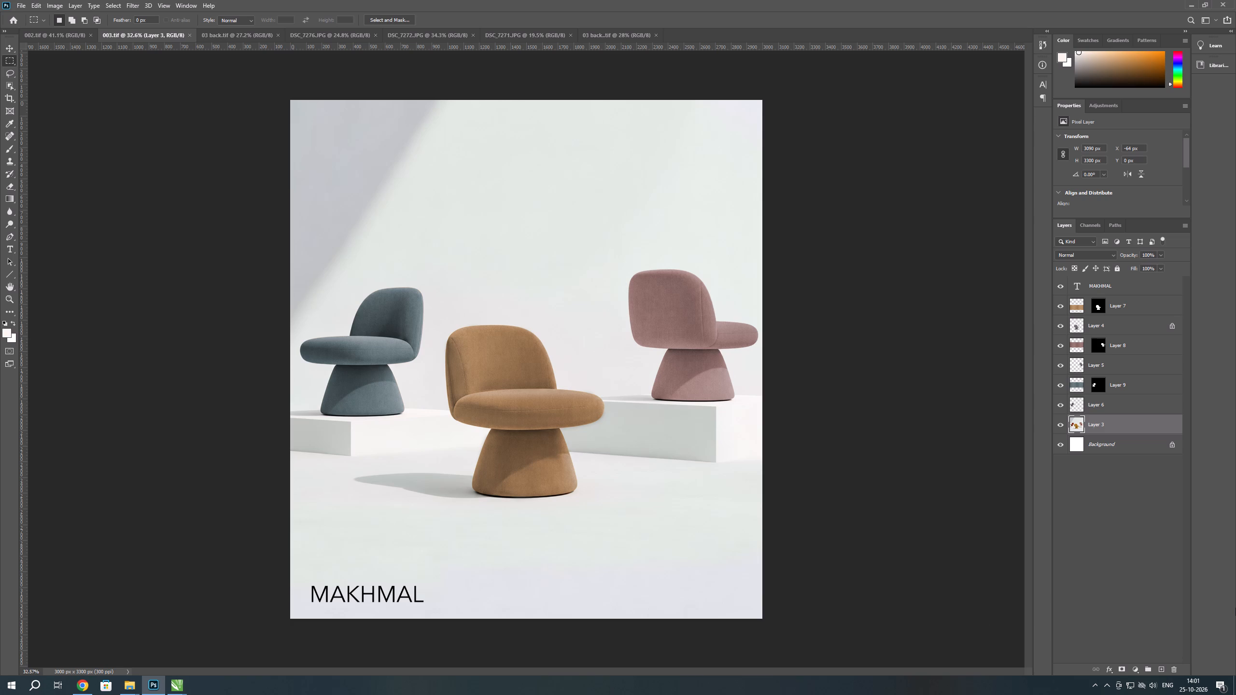
pyautogui.click(604, 30)
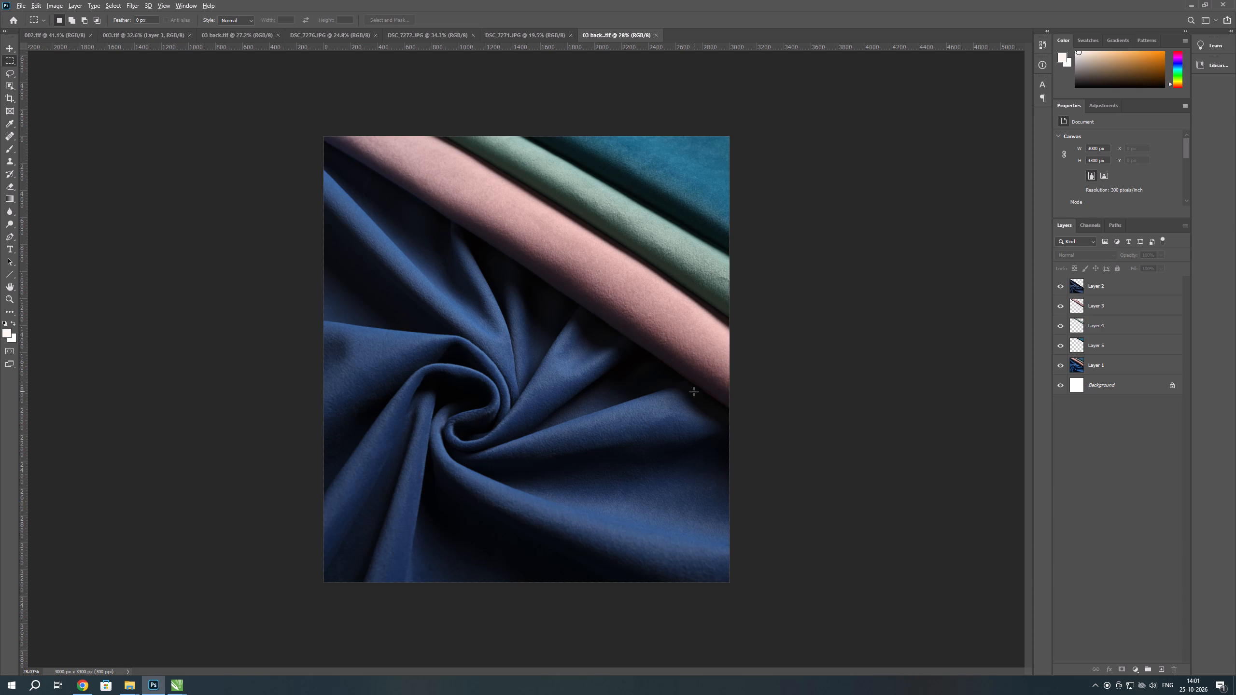
# Switch to Chrome and open Pinterest in a new tab.
pyautogui.hotkey('alt', 'Tab')
pyautogui.hotkey('alt', 'Tab')
pyautogui.click(74, 690)
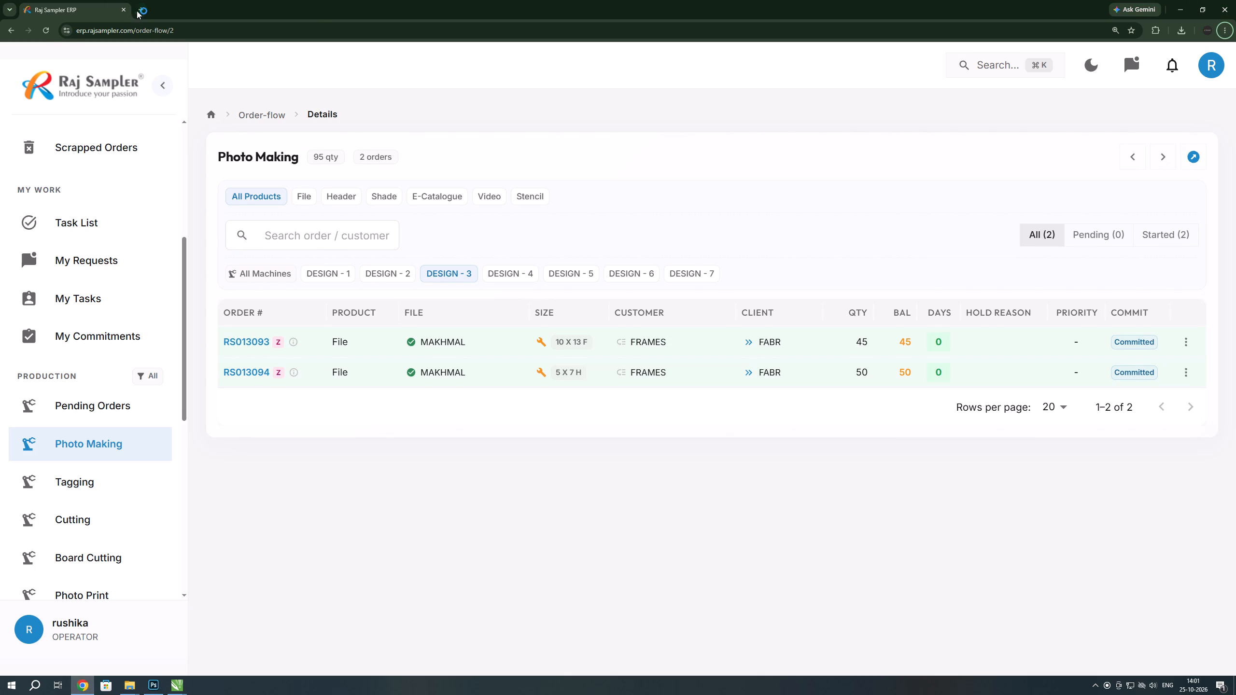
pyautogui.click(137, 11)
pyautogui.click(253, 53)
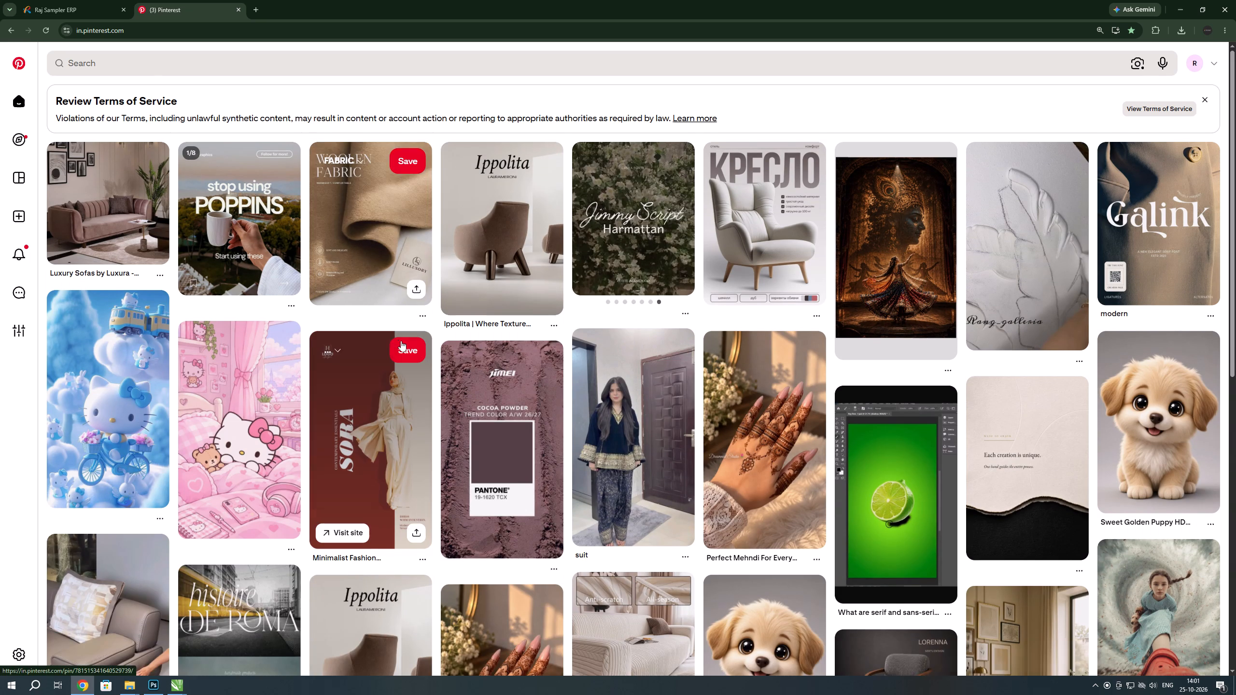
# Browse the Pinterest home feed for layout, fabric and furniture design references.
pyautogui.scroll(-1, 442, 337)
pyautogui.scroll(-1, 641, 337)
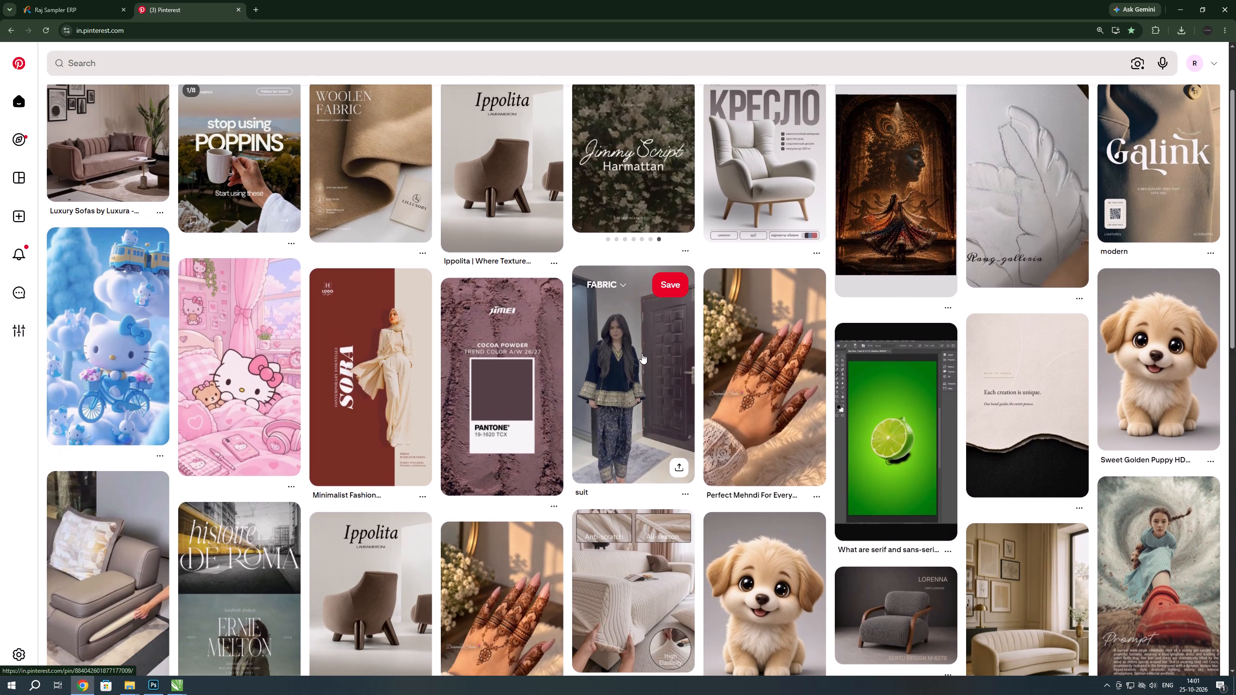
pyautogui.scroll(-4, 641, 357)
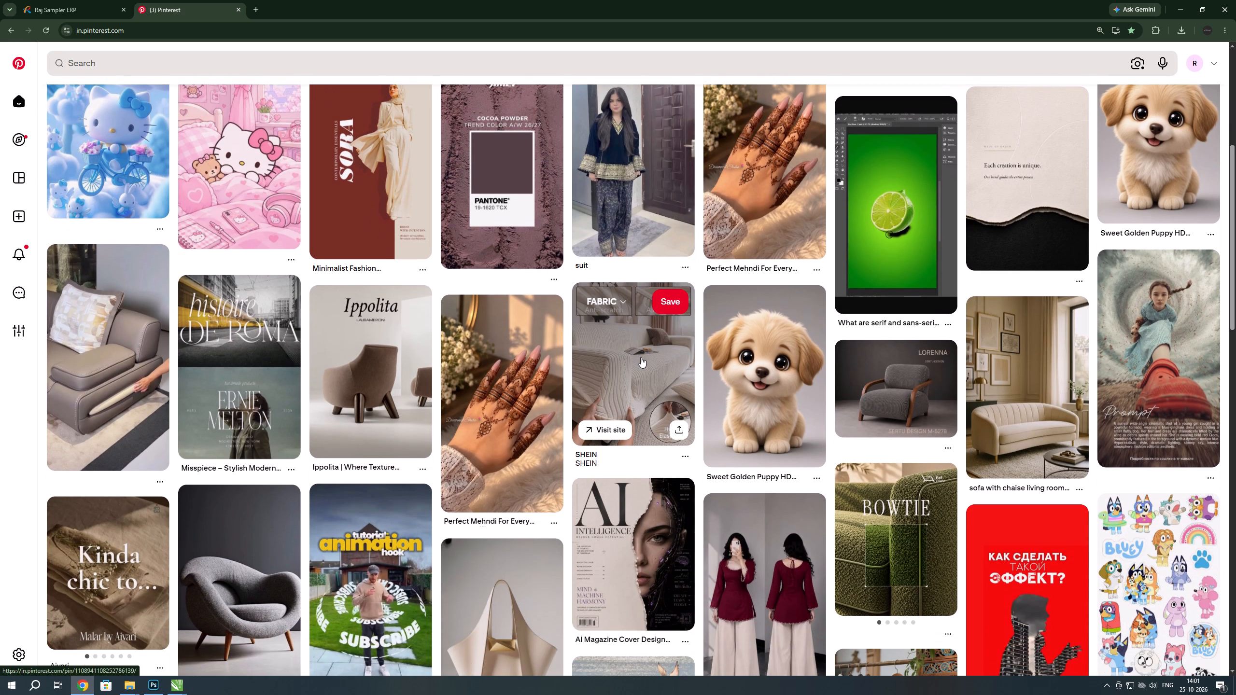
pyautogui.scroll(-2, 641, 357)
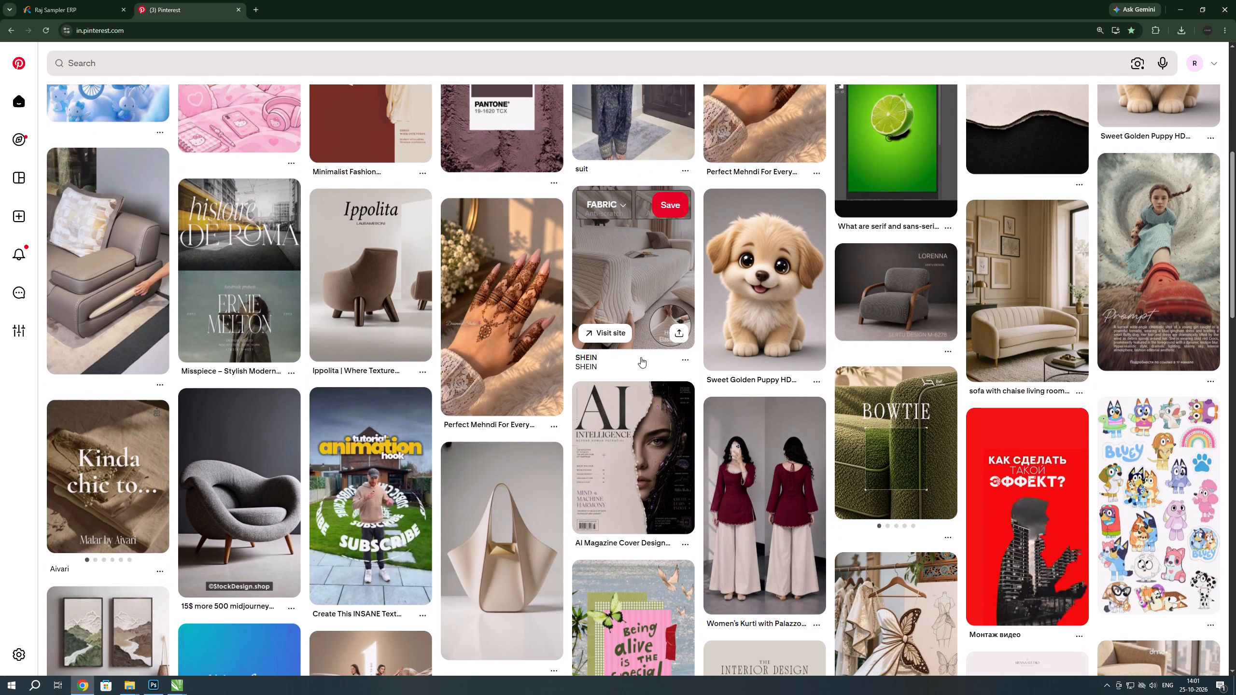
pyautogui.scroll(-2, 641, 357)
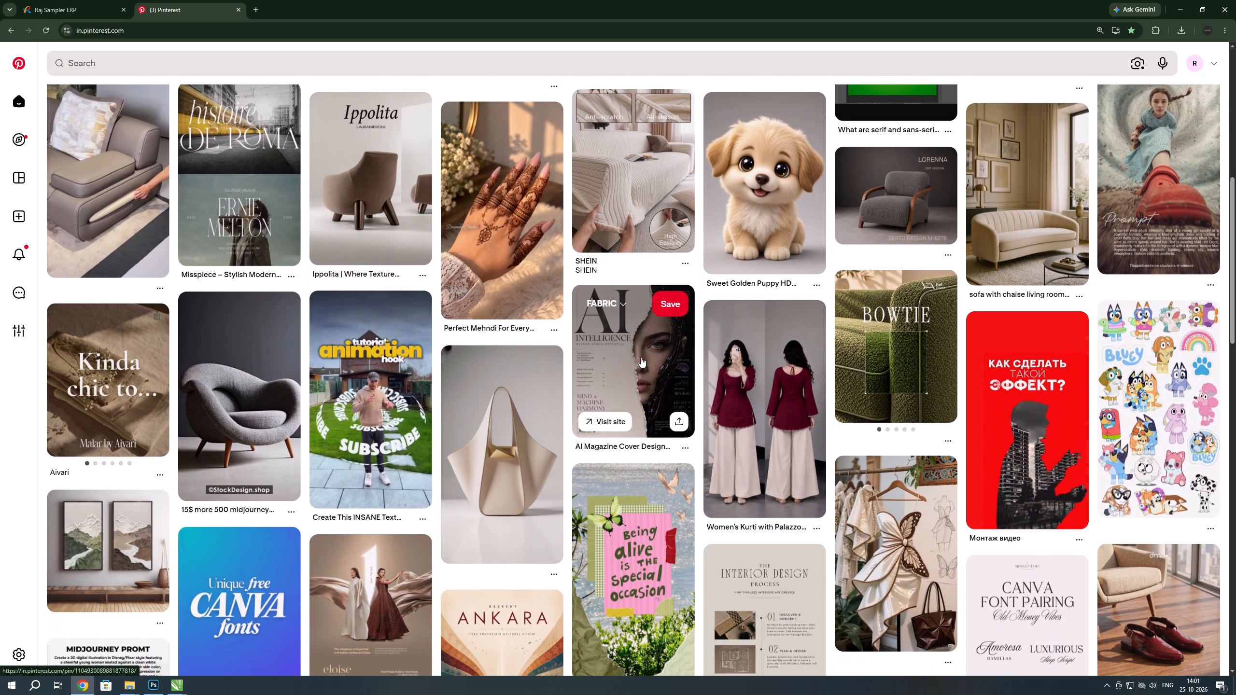
pyautogui.scroll(-1, 641, 357)
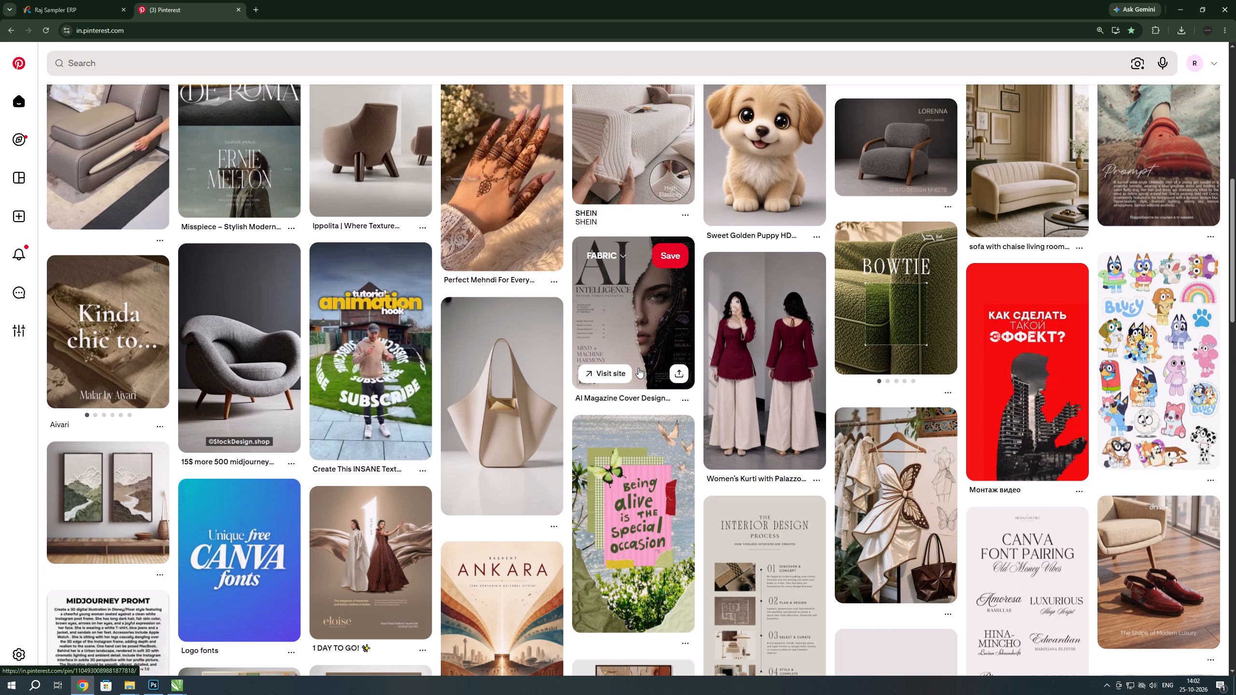
pyautogui.scroll(-2, 638, 368)
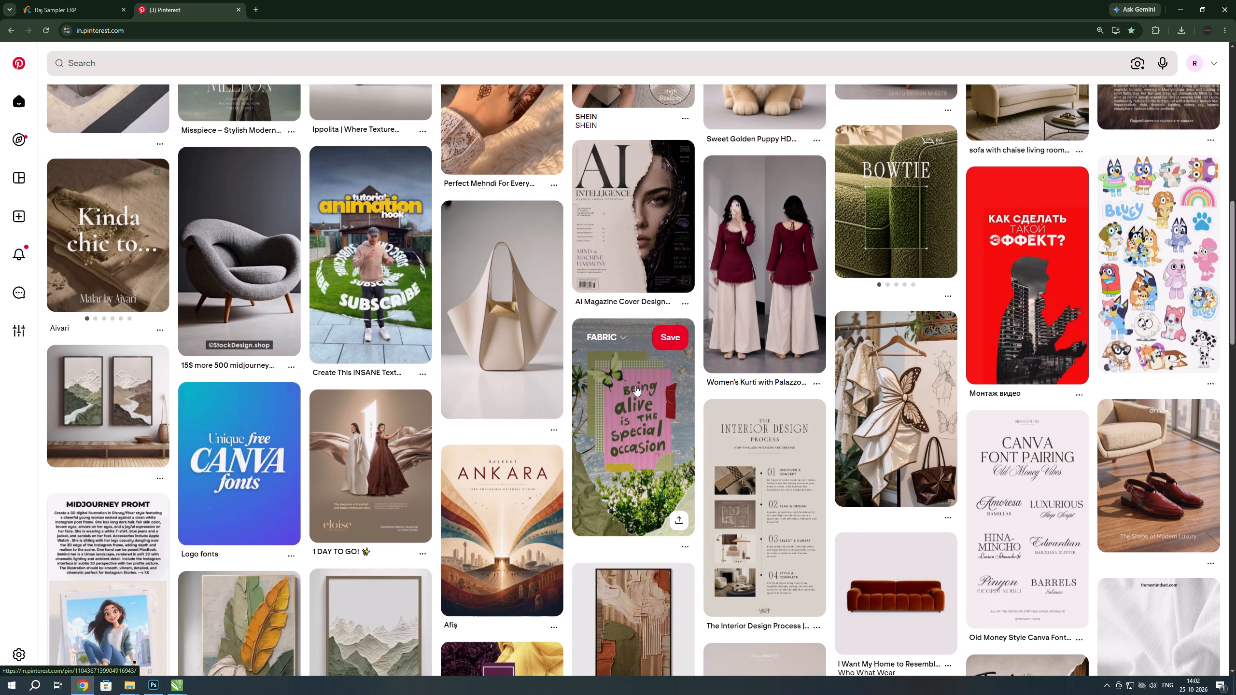
pyautogui.scroll(-1, 634, 383)
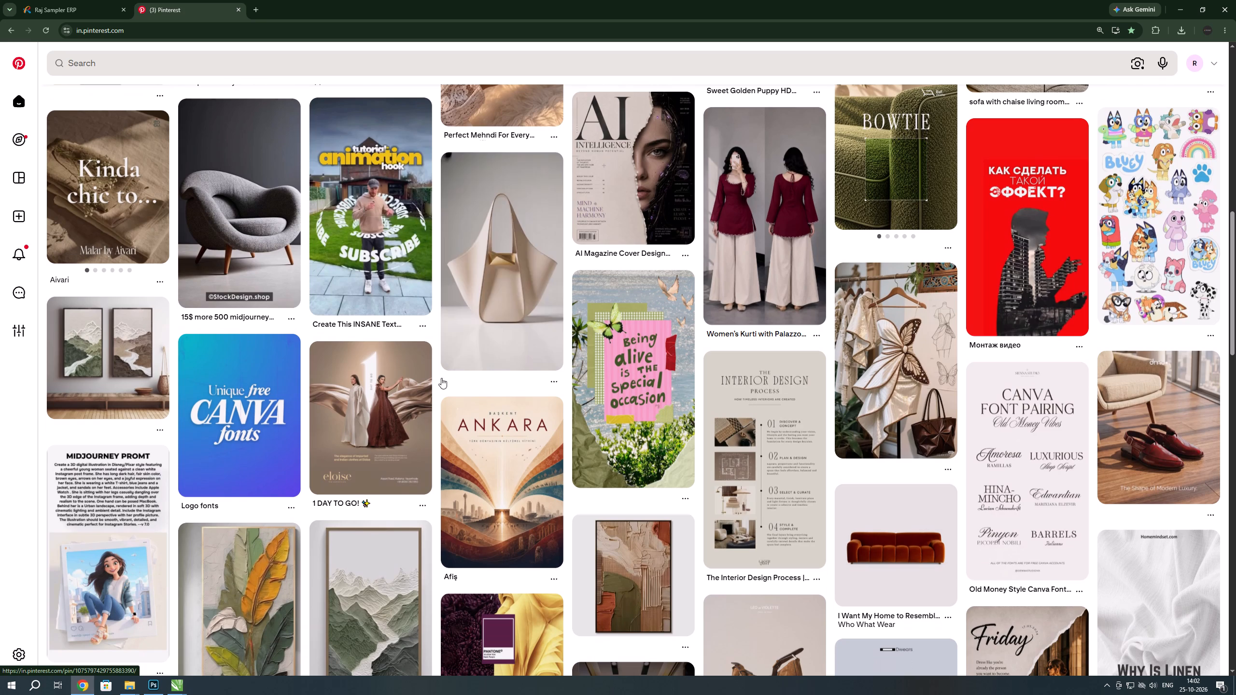
pyautogui.scroll(-1, 430, 377)
pyautogui.scroll(-1, 416, 340)
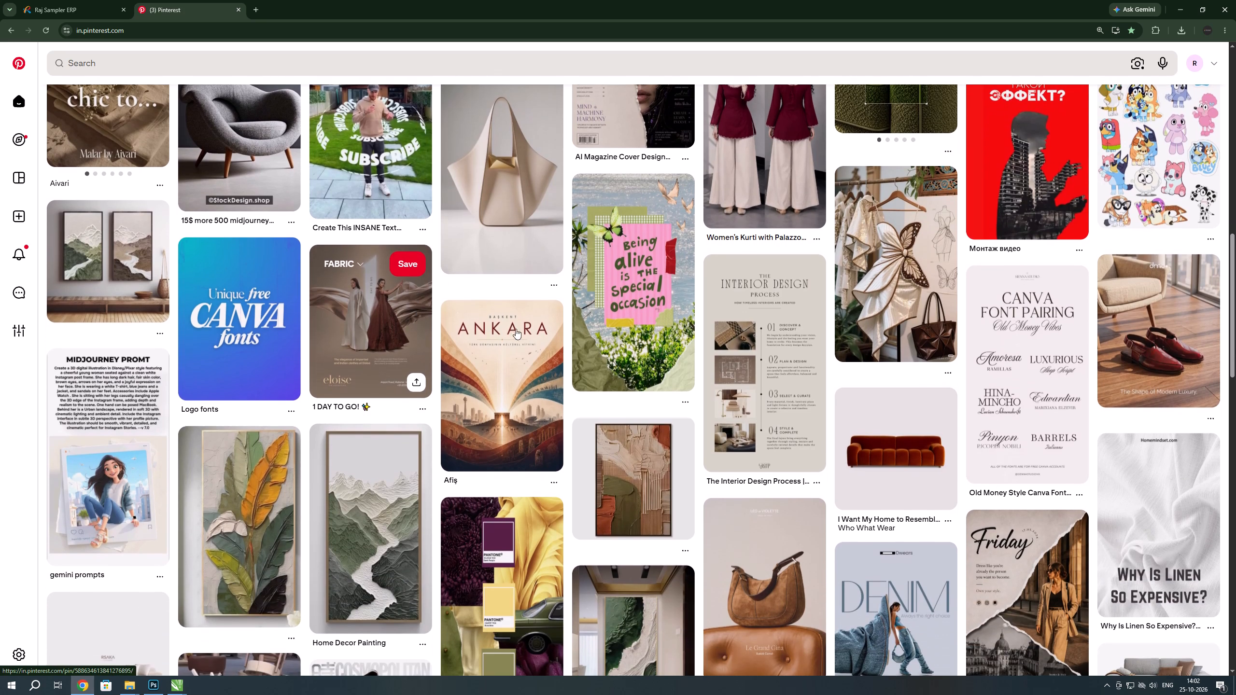
pyautogui.scroll(-4, 544, 406)
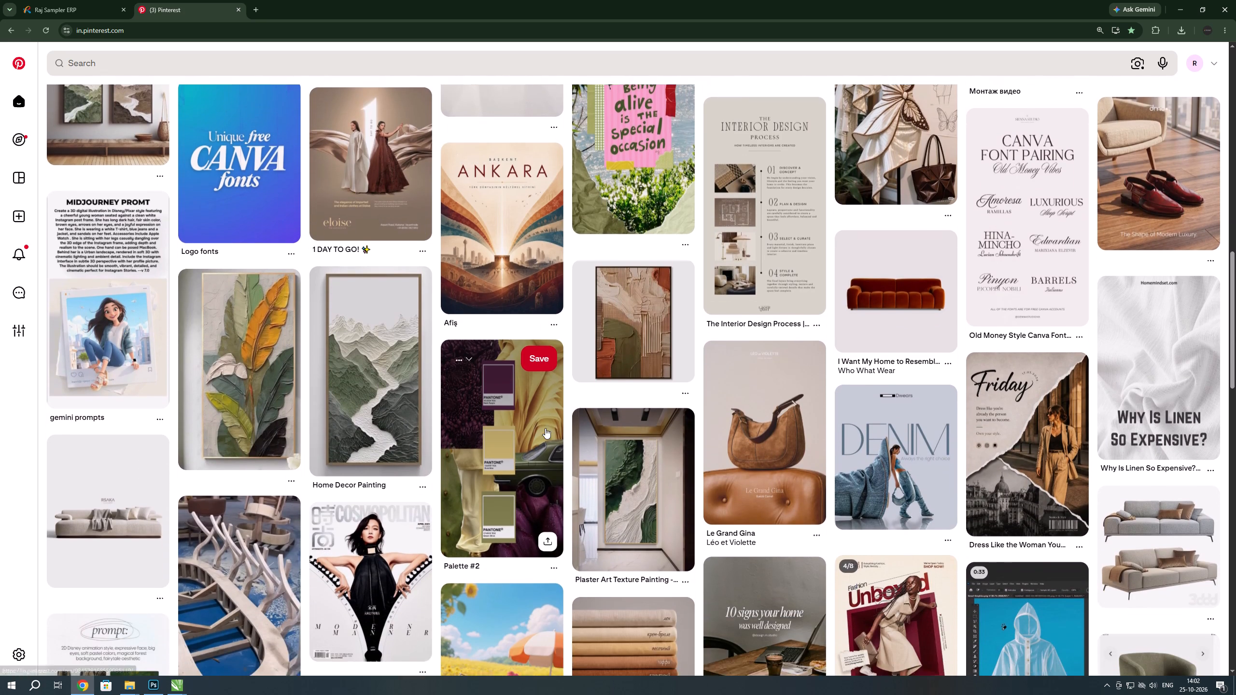
pyautogui.scroll(-1, 553, 419)
pyautogui.scroll(-1, 681, 392)
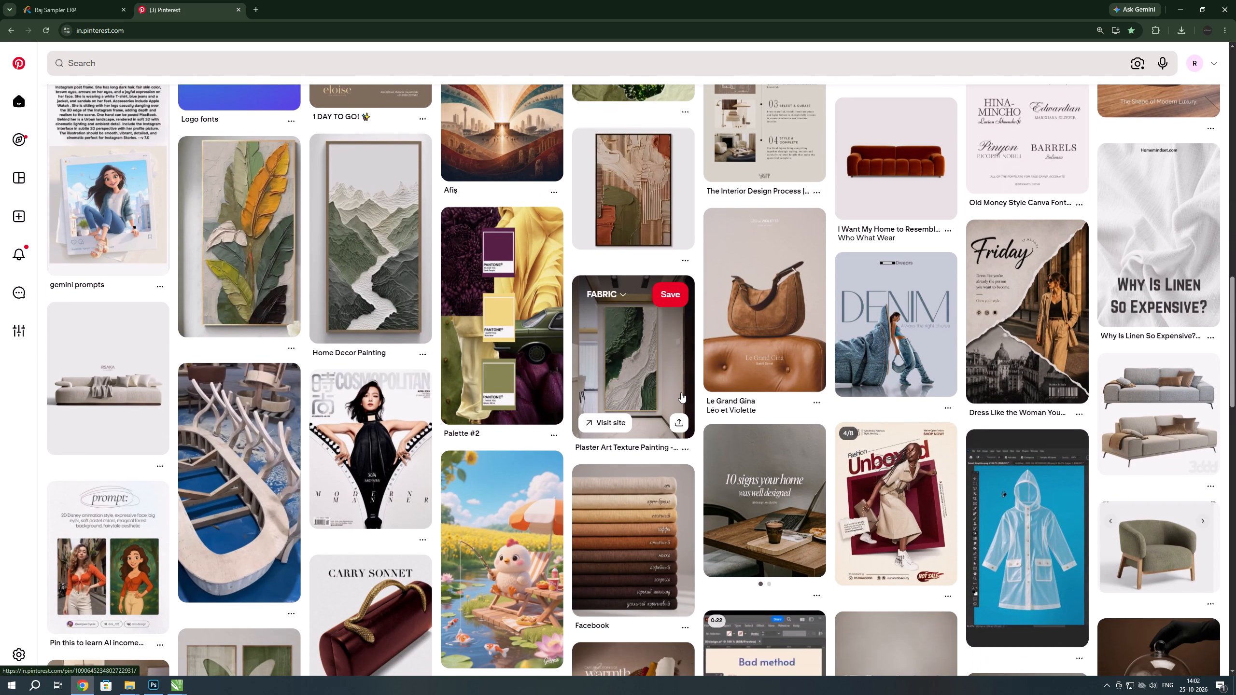
pyautogui.scroll(-4, 681, 392)
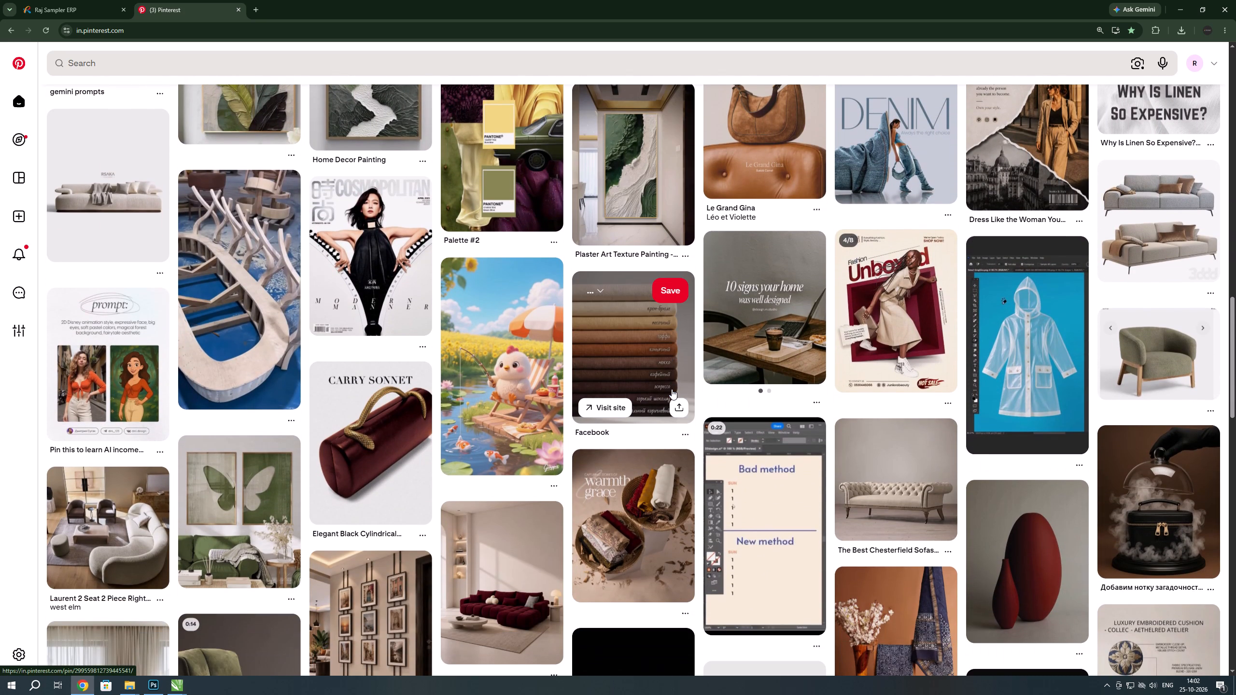
pyautogui.scroll(-1, 672, 389)
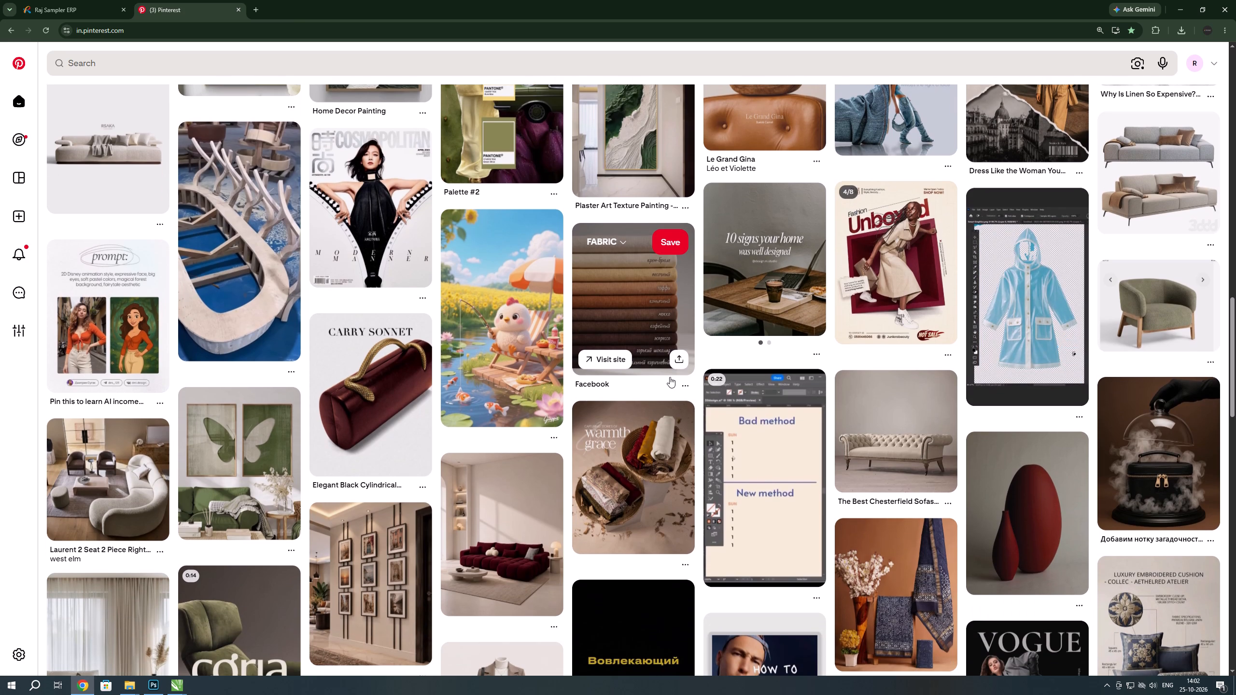
pyautogui.scroll(1, 670, 377)
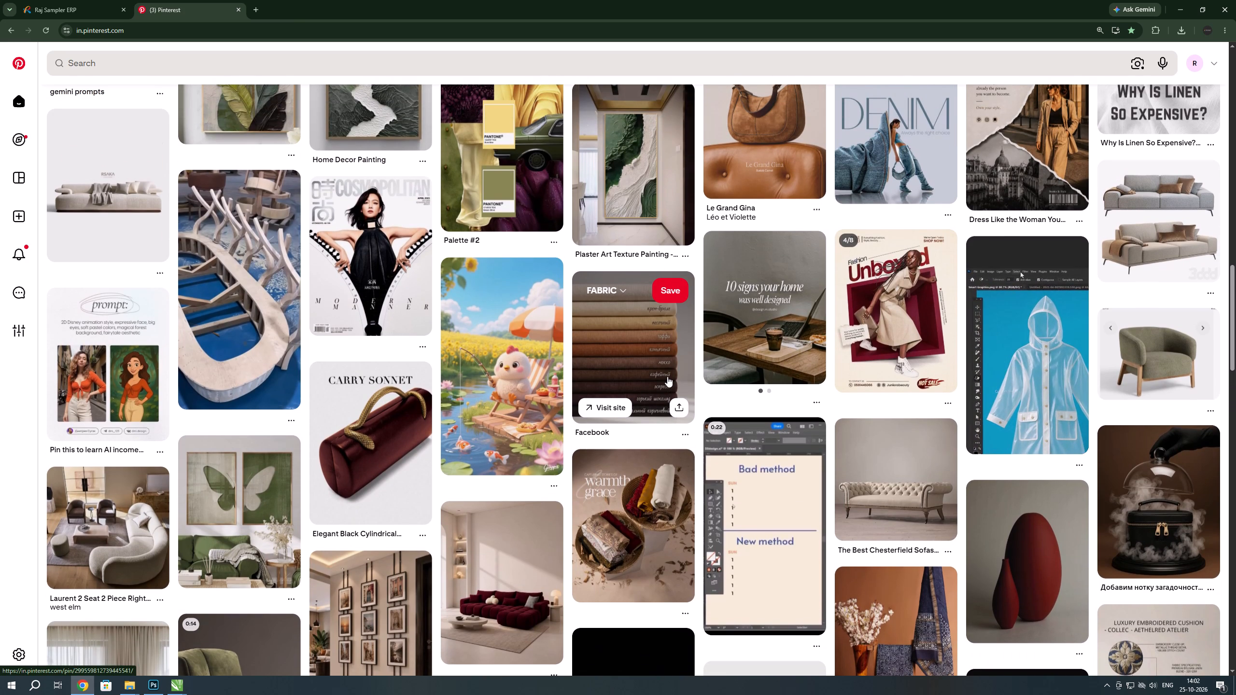
# Open the Fashion Unboxed flyer pin and look through the other flyer designs in its carousel.
pyautogui.click(878, 309)
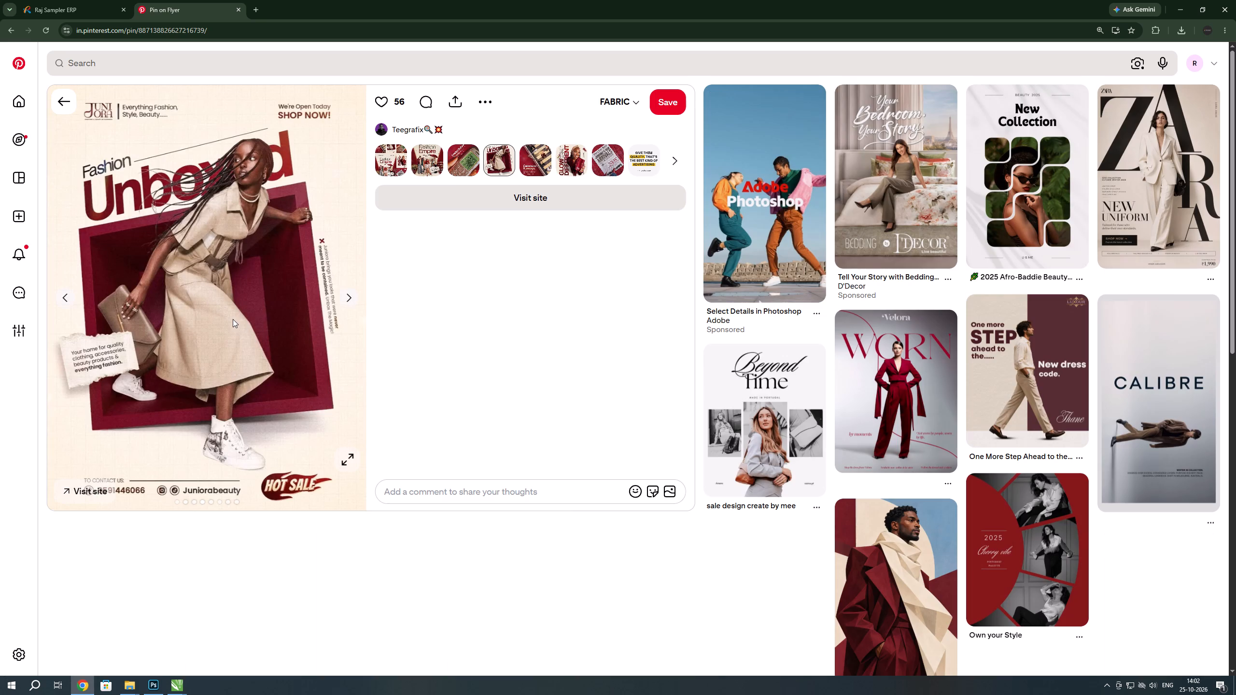
pyautogui.click(393, 153)
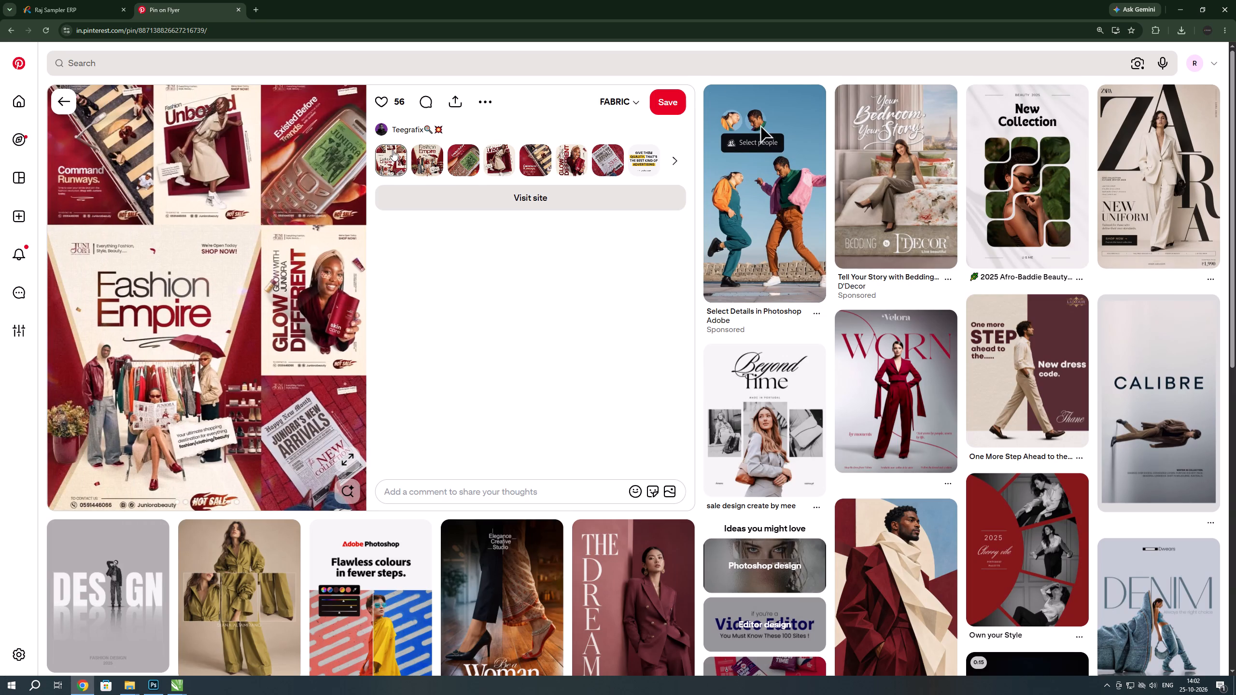
pyautogui.click(421, 153)
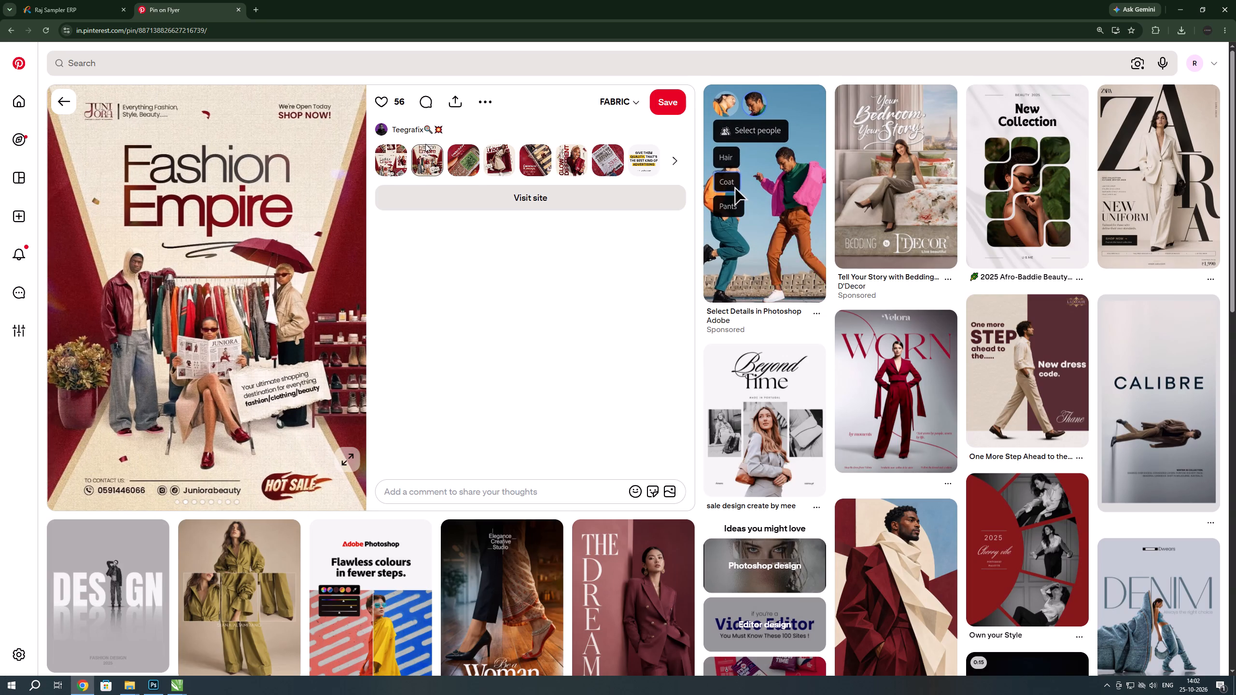
pyautogui.click(462, 157)
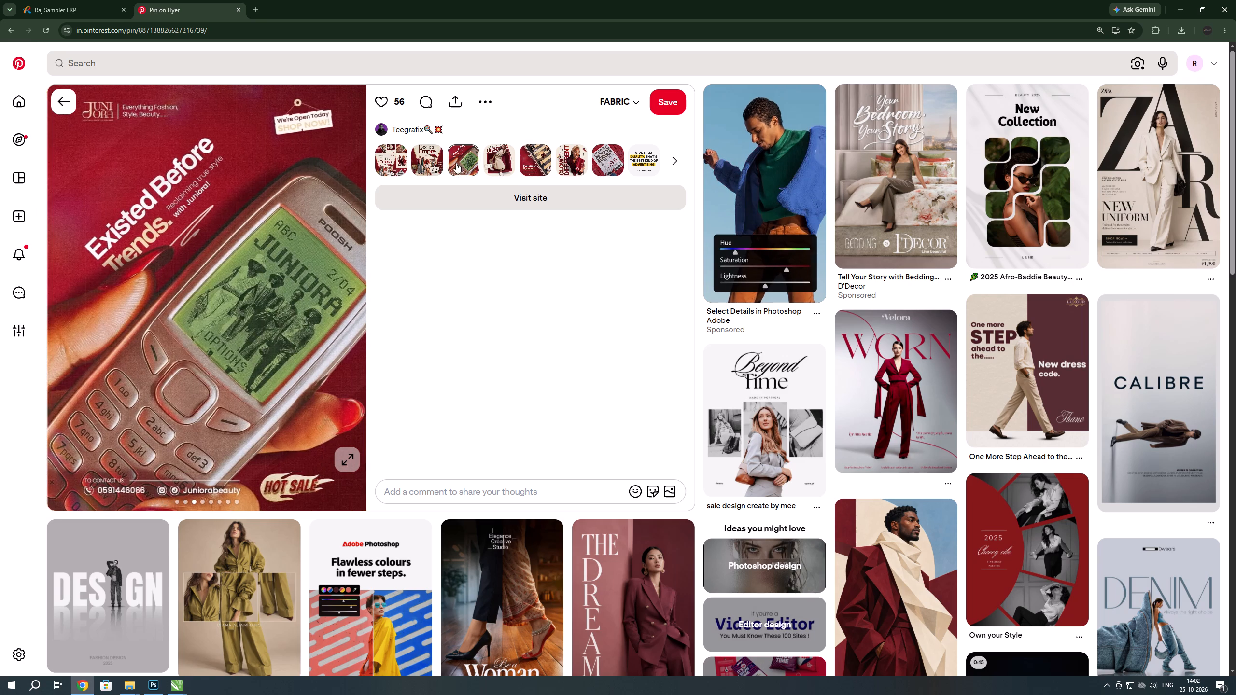
pyautogui.click(434, 160)
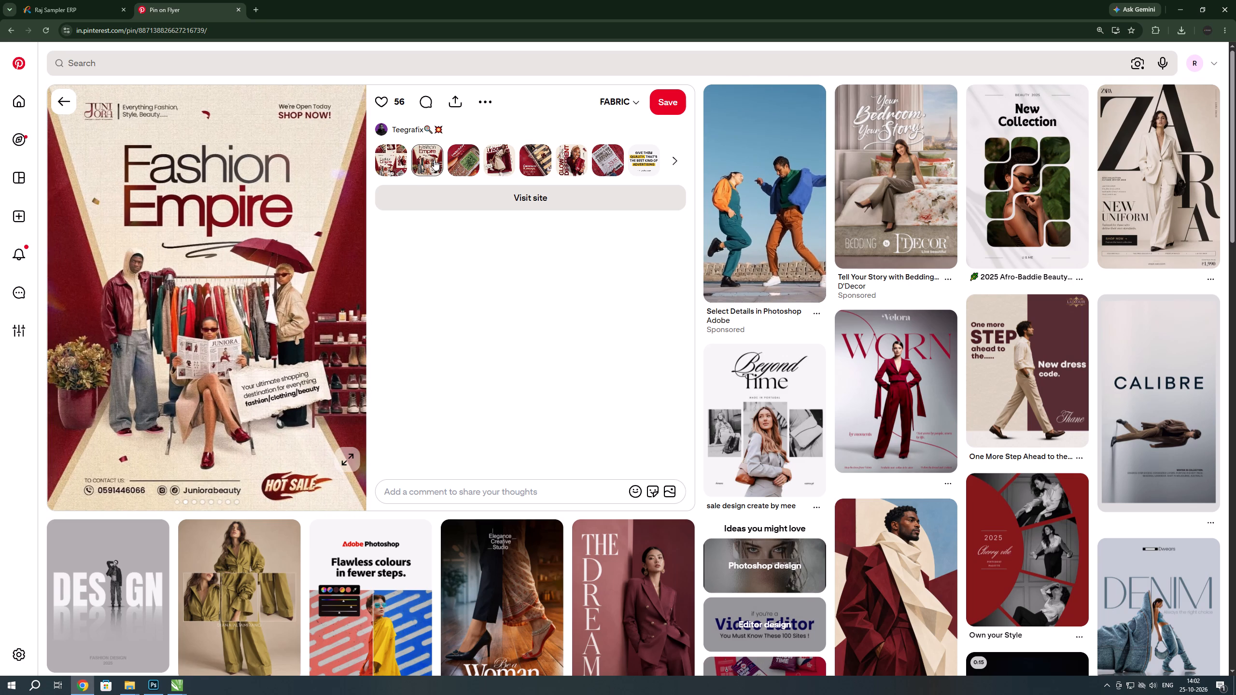
pyautogui.click(456, 168)
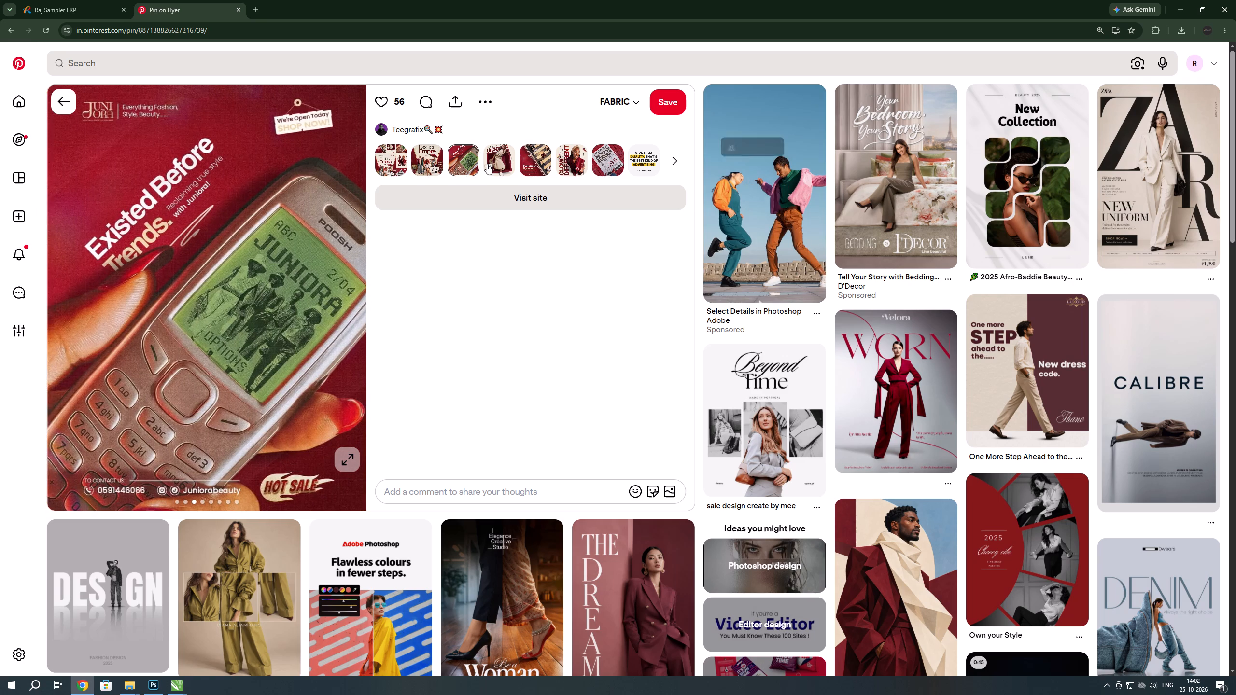
pyautogui.click(487, 164)
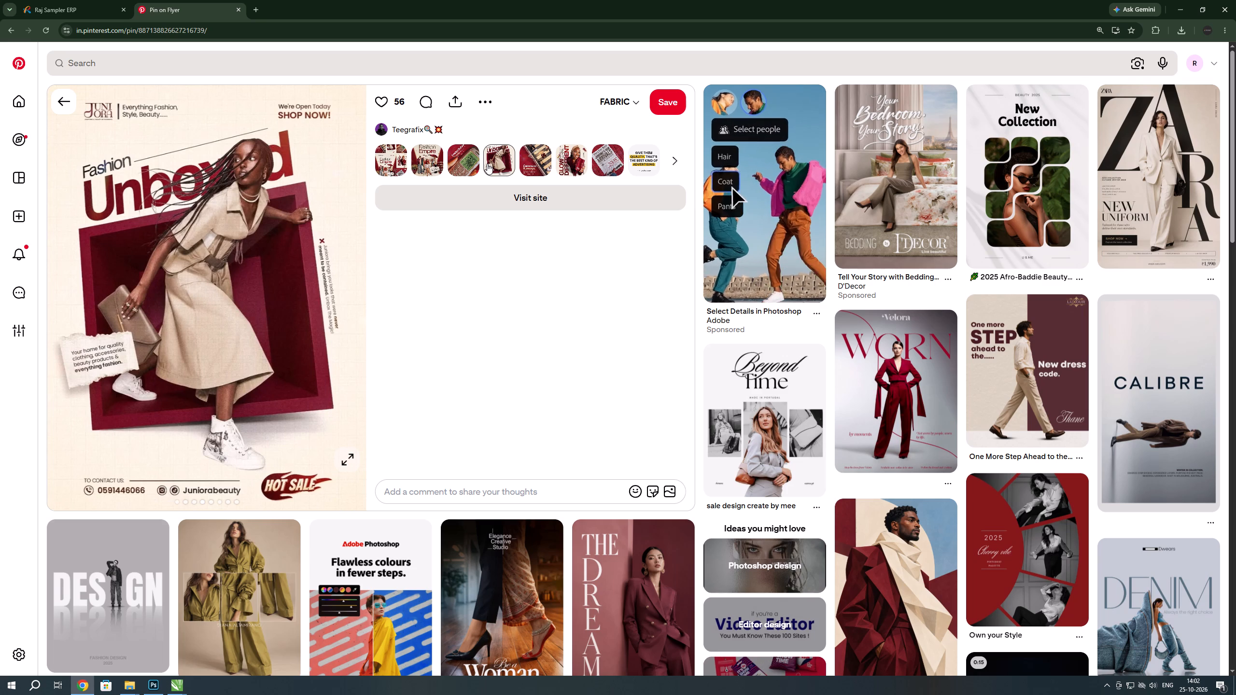
pyautogui.click(541, 162)
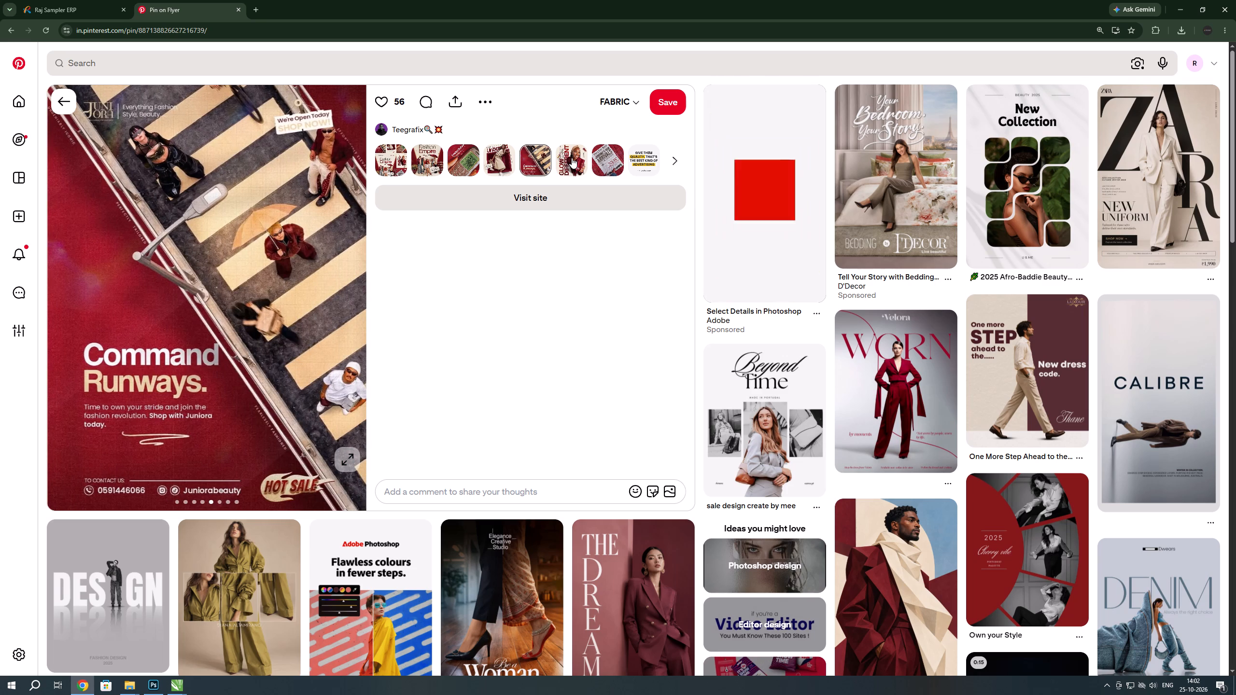
pyautogui.click(572, 158)
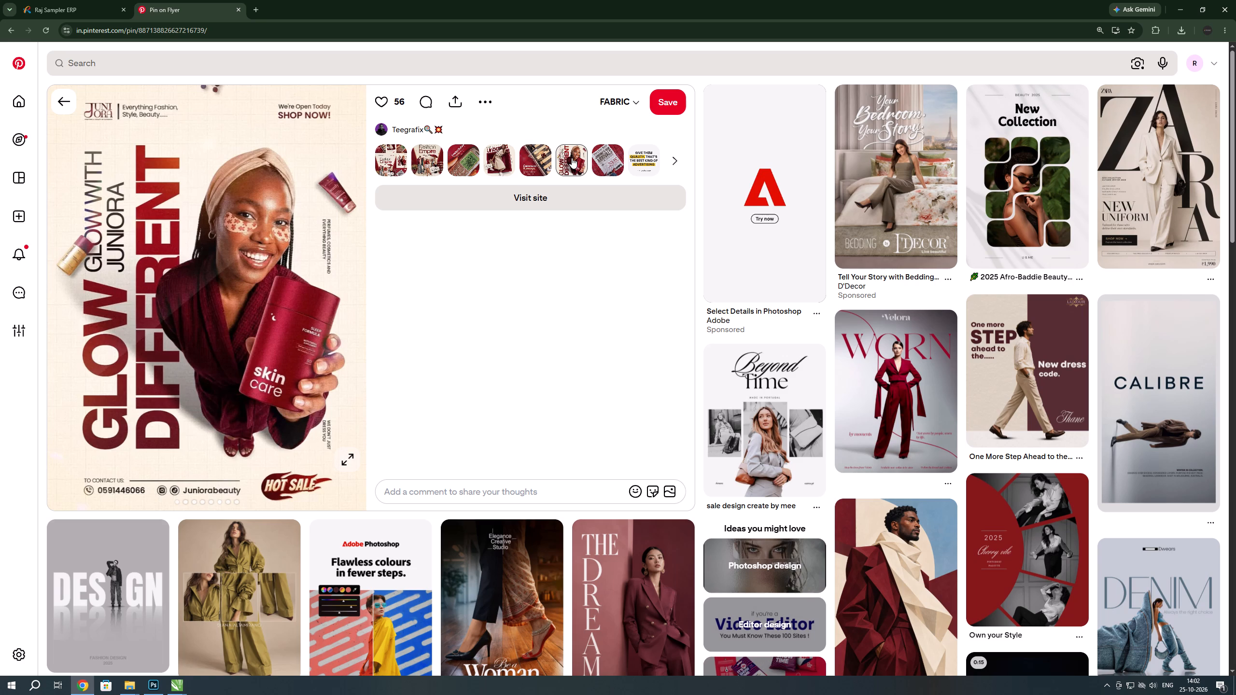
pyautogui.click(606, 158)
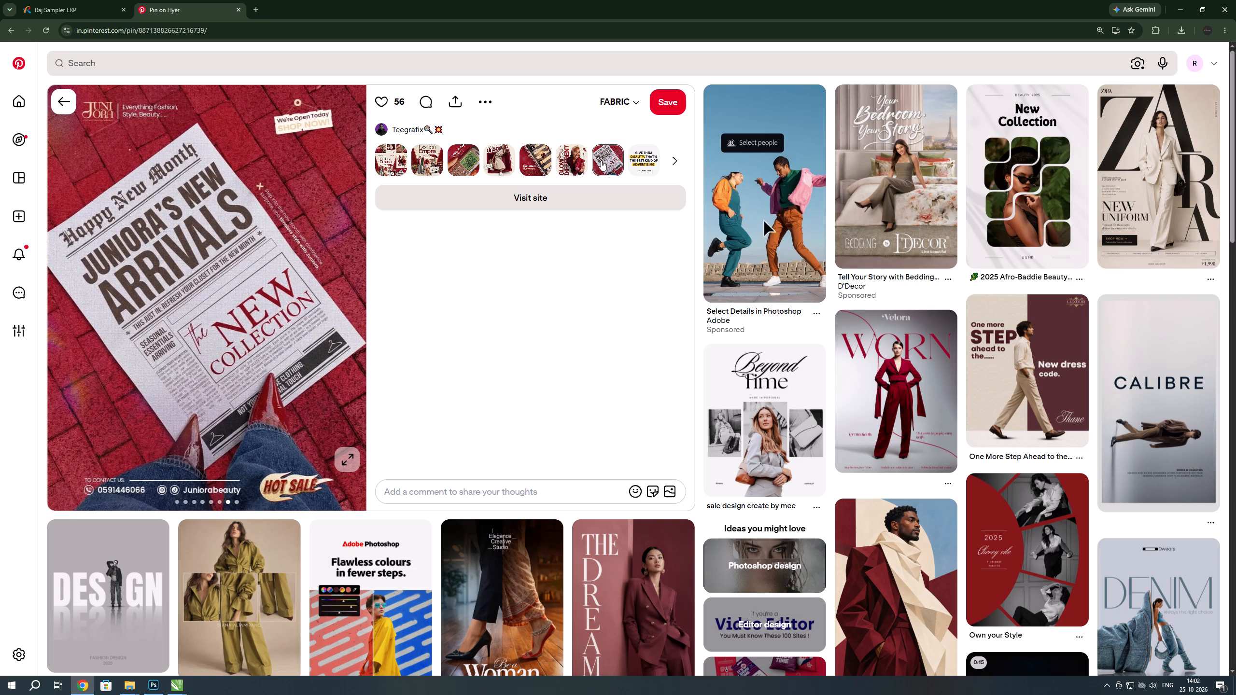
# Download the Fashion Unboxed flyer image to the Downloads folder under its suggested name, and close the image preview.
pyautogui.click(487, 163)
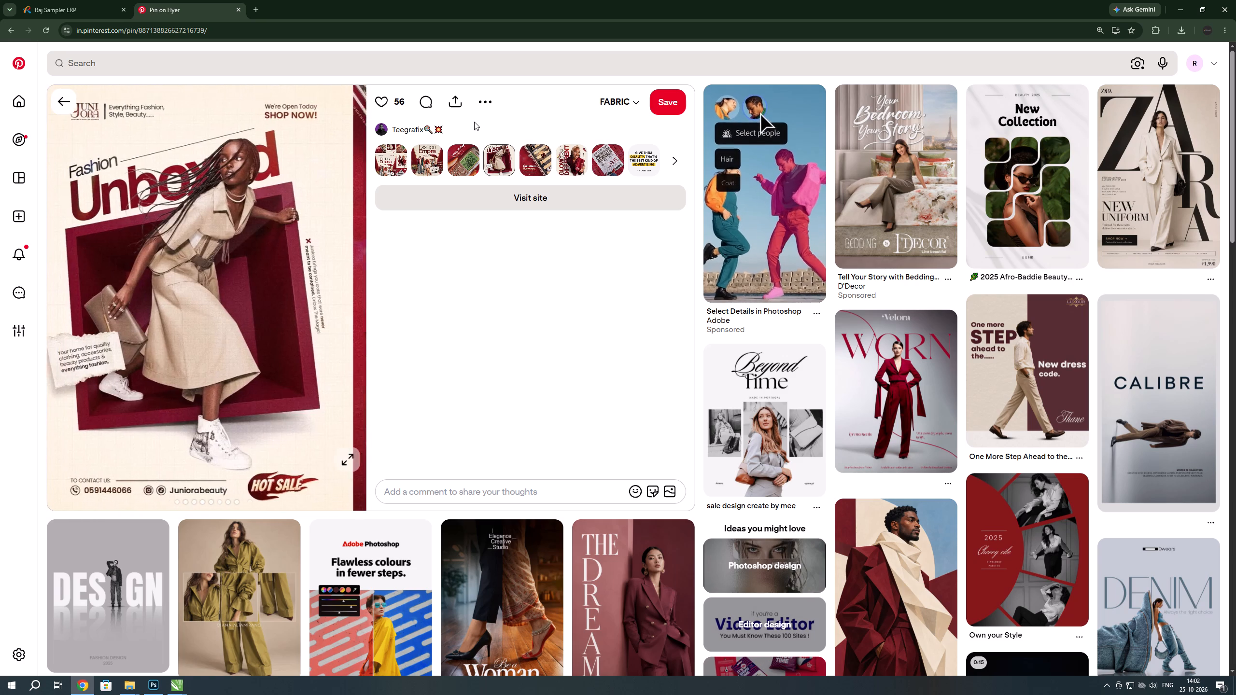
pyautogui.click(482, 105)
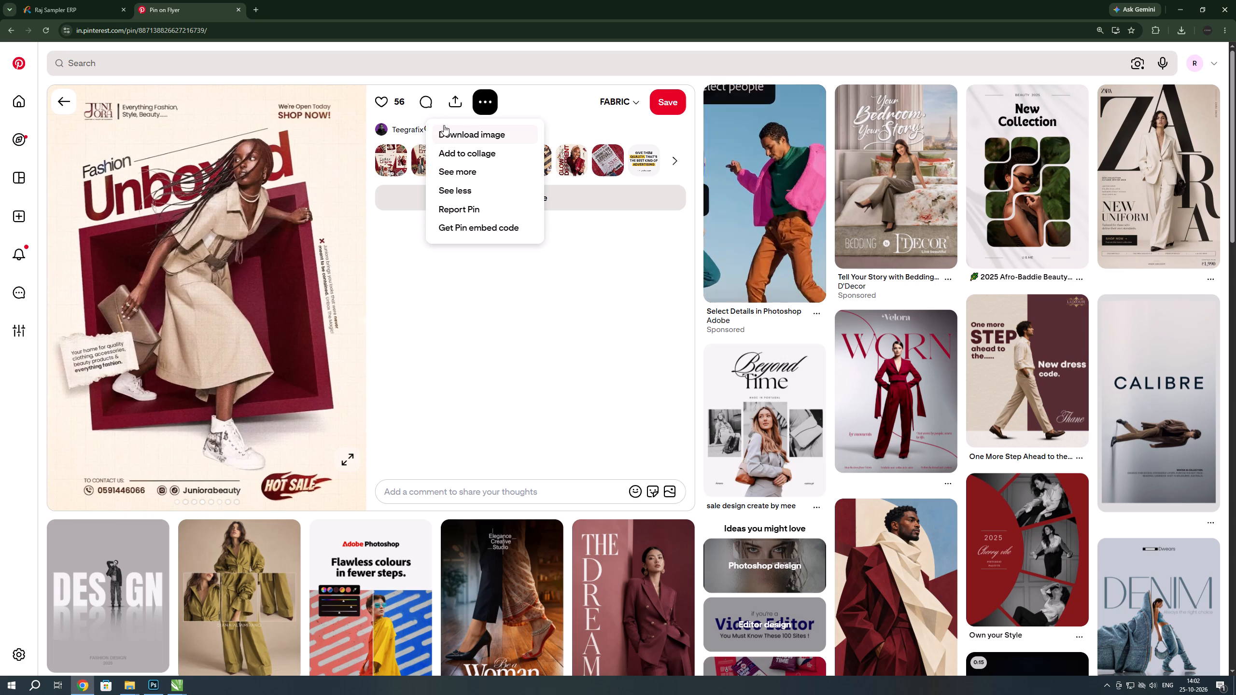
pyautogui.click(444, 131)
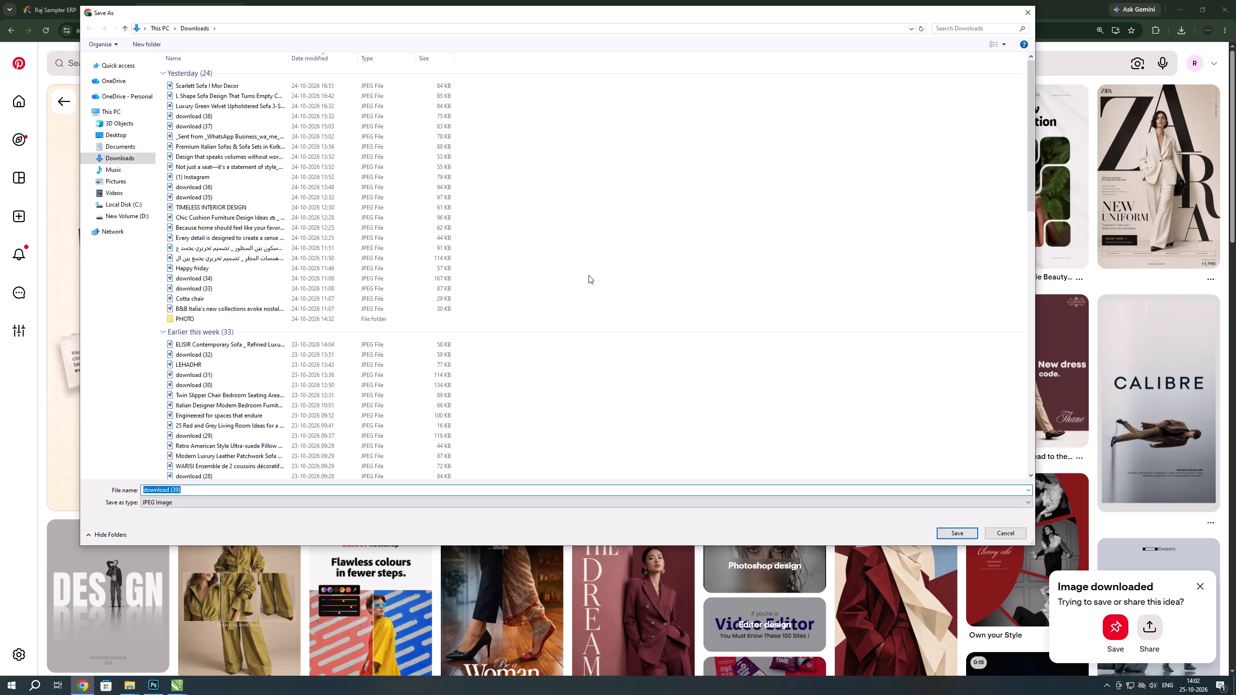
pyautogui.click(968, 536)
pyautogui.click(620, 384)
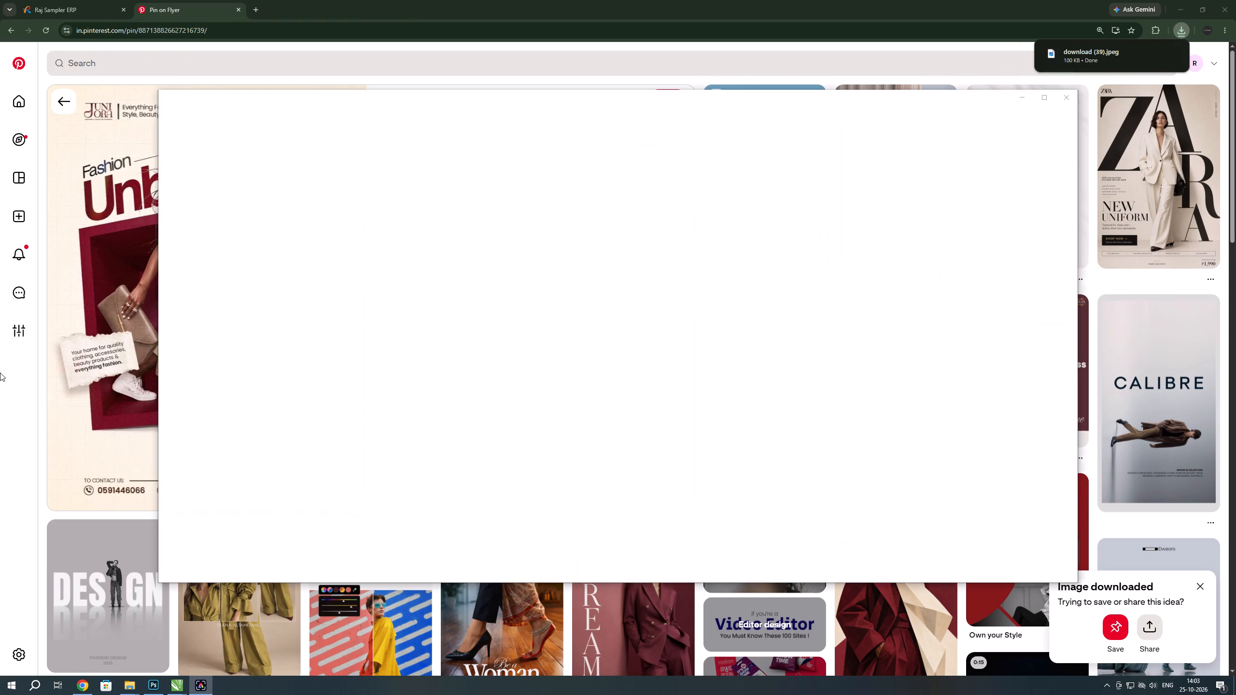
pyautogui.click(1065, 97)
pyautogui.click(1064, 96)
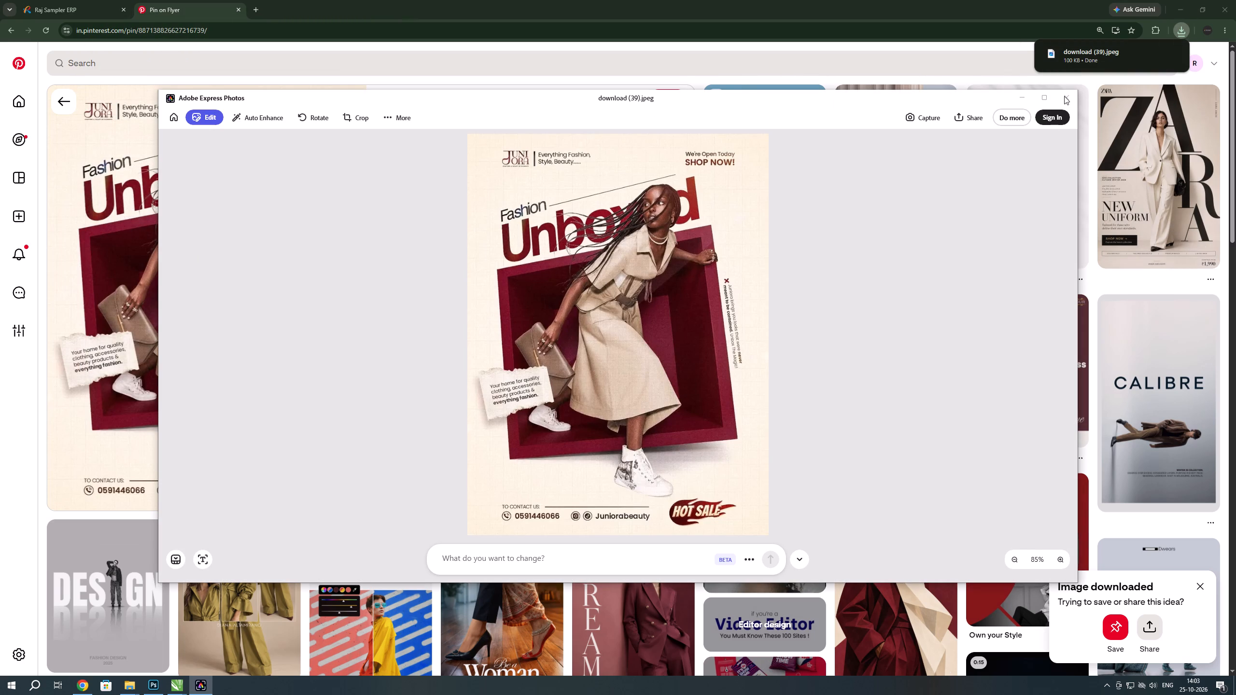